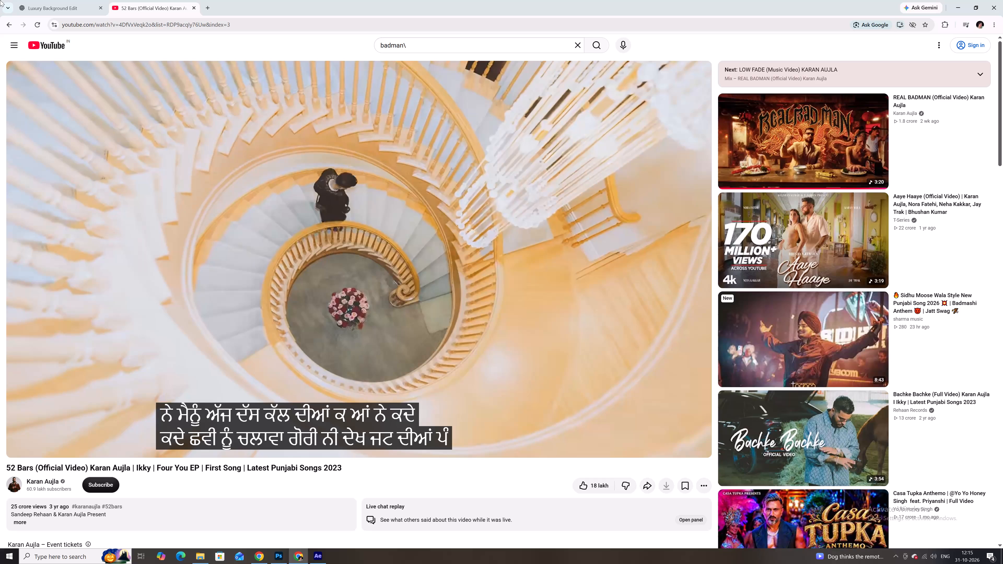
Return to the YouTube results for badman, play the REAL BADMAN official video past its ads and skip slightly forward.
left_click(11, 23)
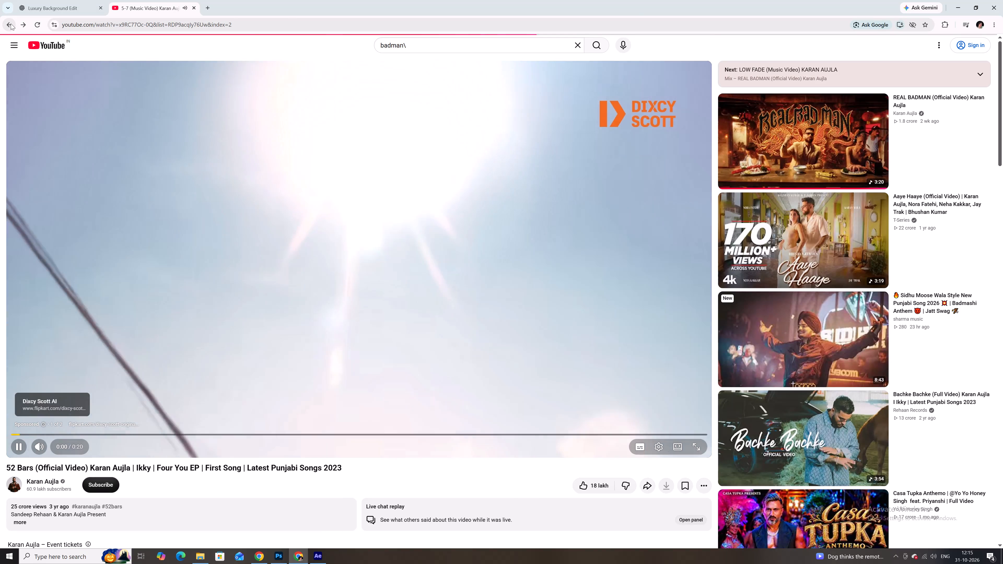
left_click(11, 23)
left_click(11, 23)
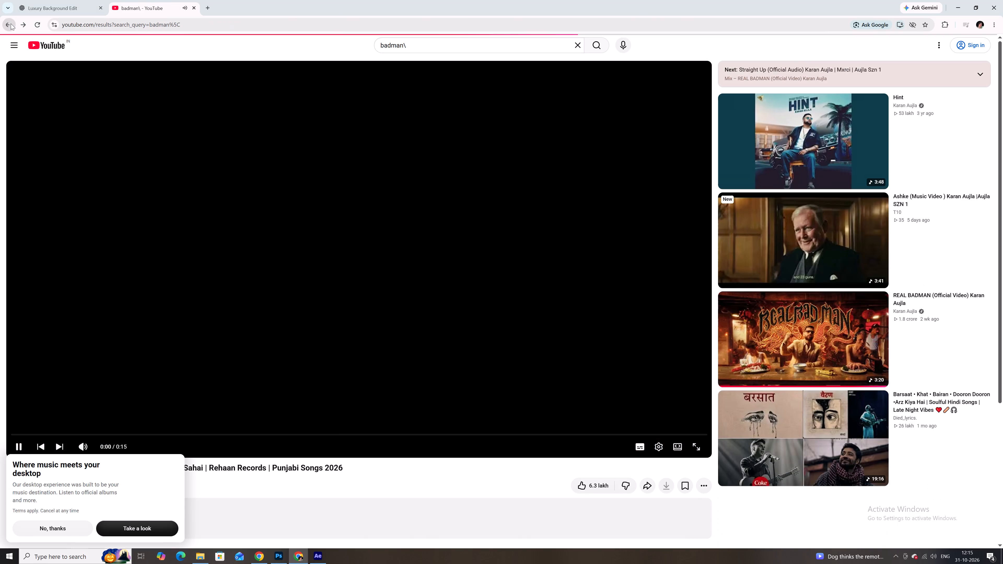
left_click(348, 162)
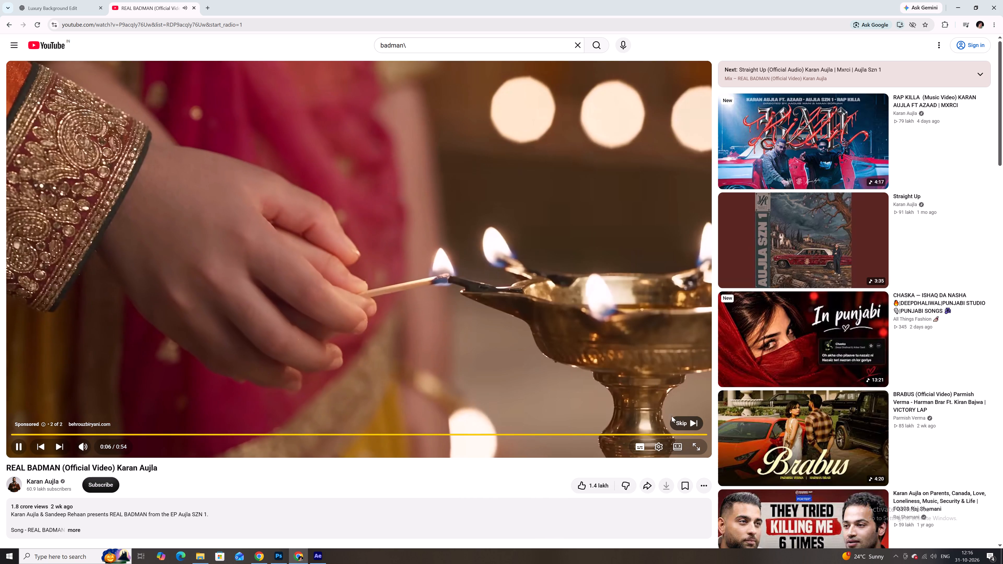
left_click(673, 420)
left_click(569, 331)
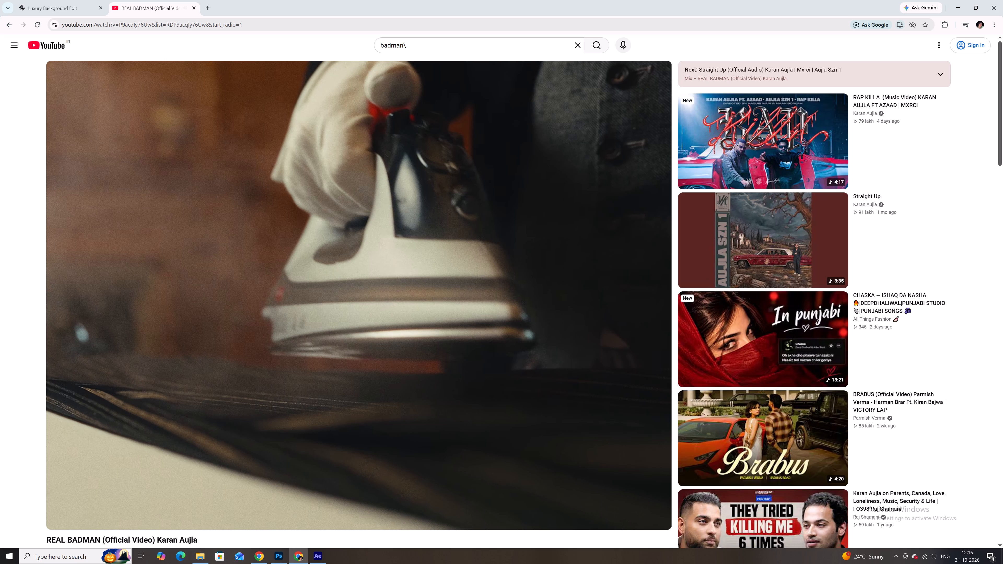
key("space")
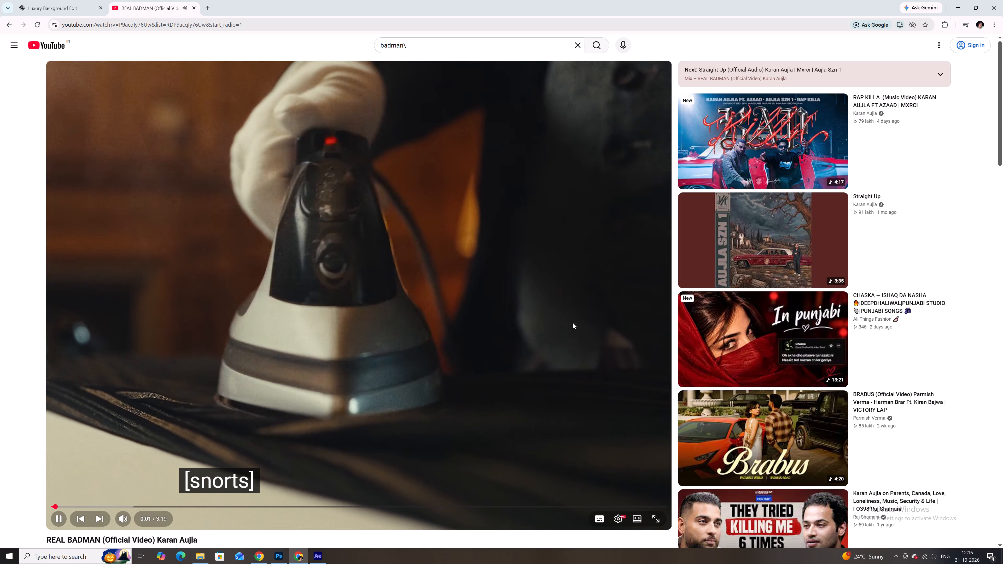
key("Right")
key("Right")
key("Right")
Switch to After Effects and reduce the "From comforting classics to contemporary" text to a font size of 28 px.
left_click(316, 558)
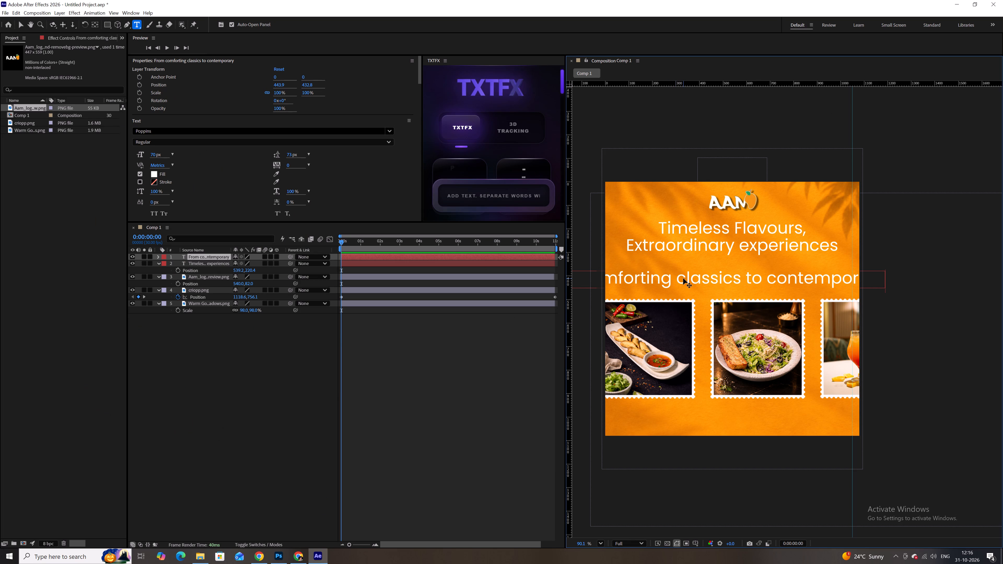
key("ctrl+a")
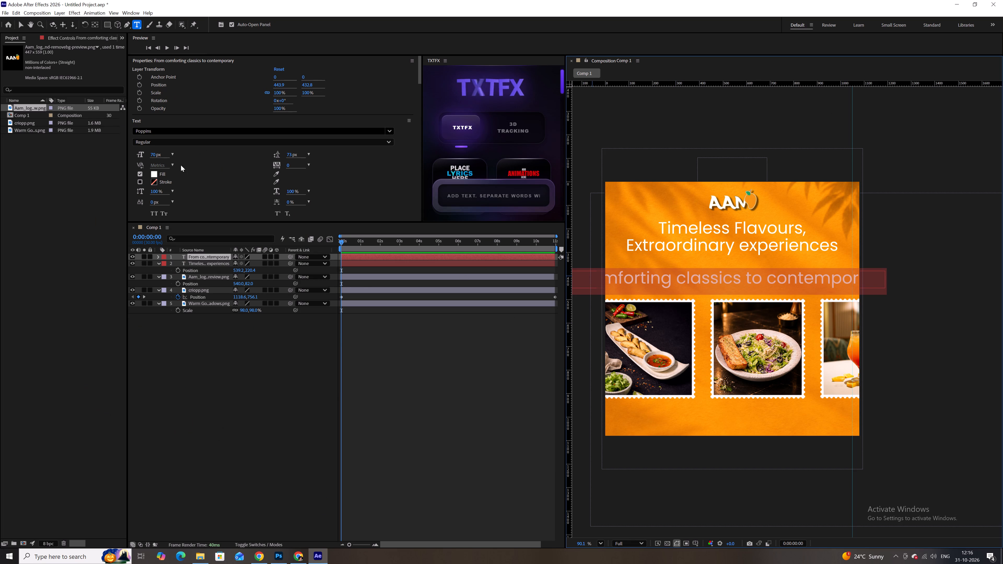
left_click_drag(156, 156, 141, 158)
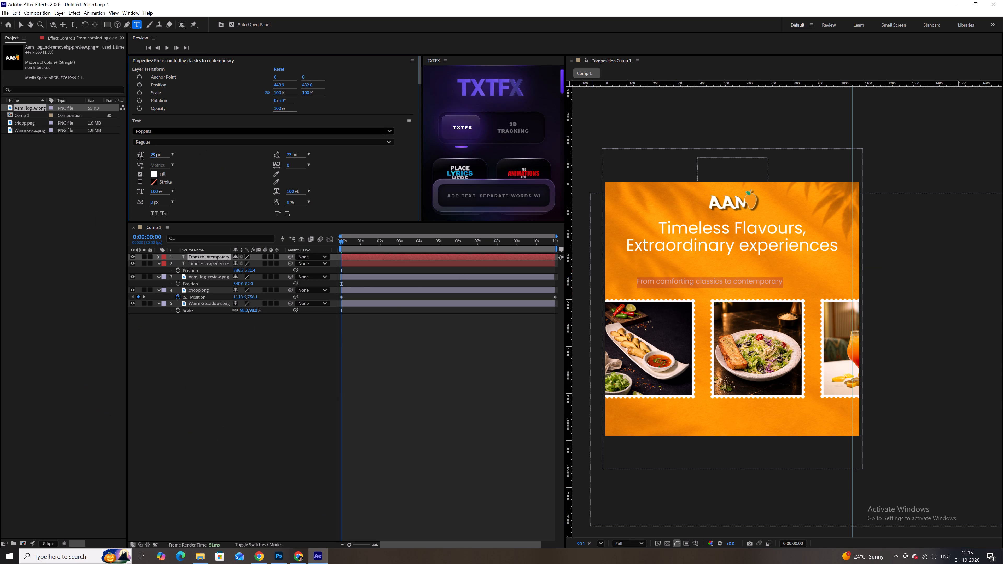
left_click_drag(141, 158, 138, 157)
left_click(367, 333)
left_click(433, 256)
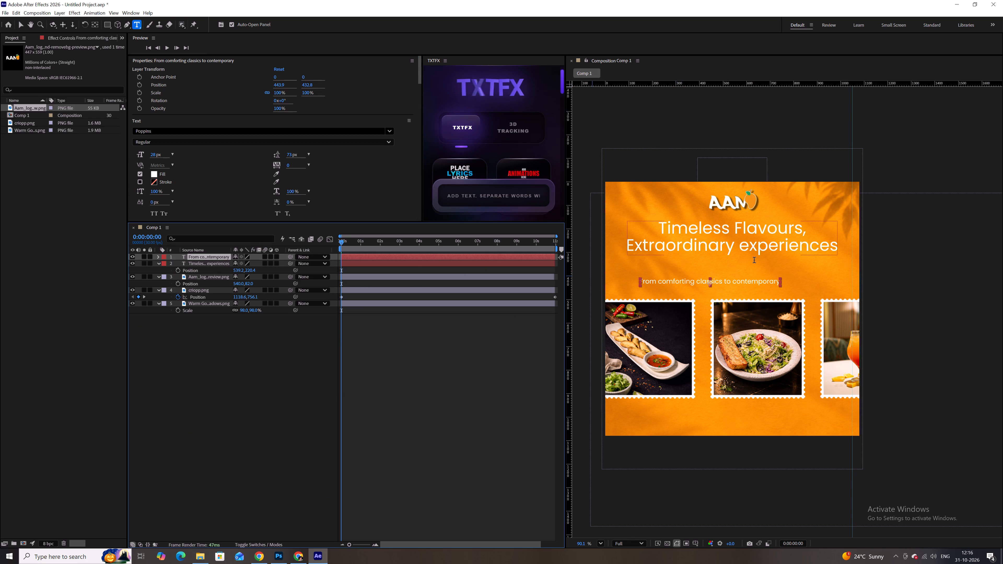
Add the word "favourites" on a new line after "contemporary" in the subtitle text.
left_click(774, 282)
key("Right")
key("Right")
key("Right")
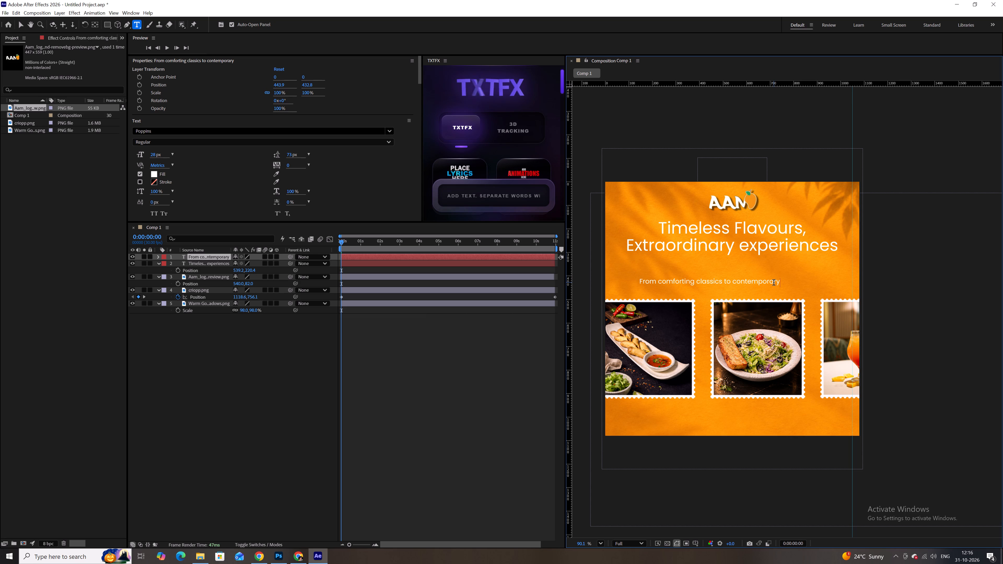
key("Return")
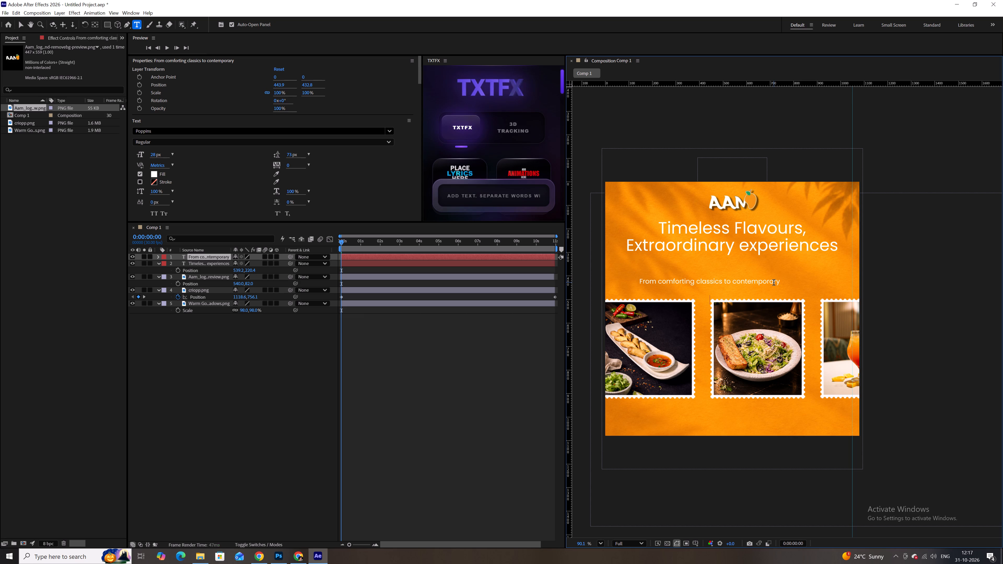
type("favou")
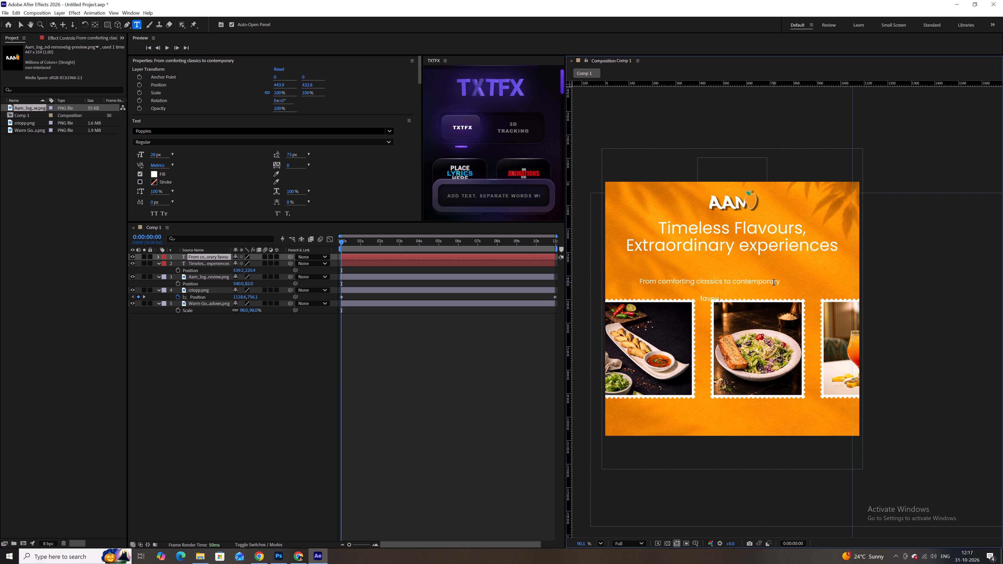
type("rites")
Tighten the leading of the whole two-line subtitle to about 37 px.
key("ctrl+a")
left_click_drag(292, 157, 289, 157)
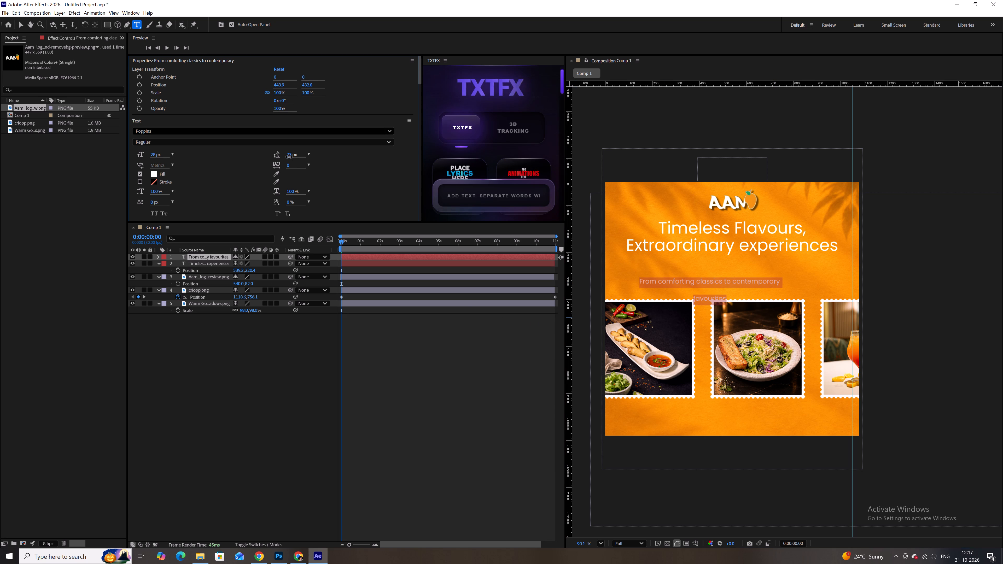
left_click_drag(289, 157, 271, 152)
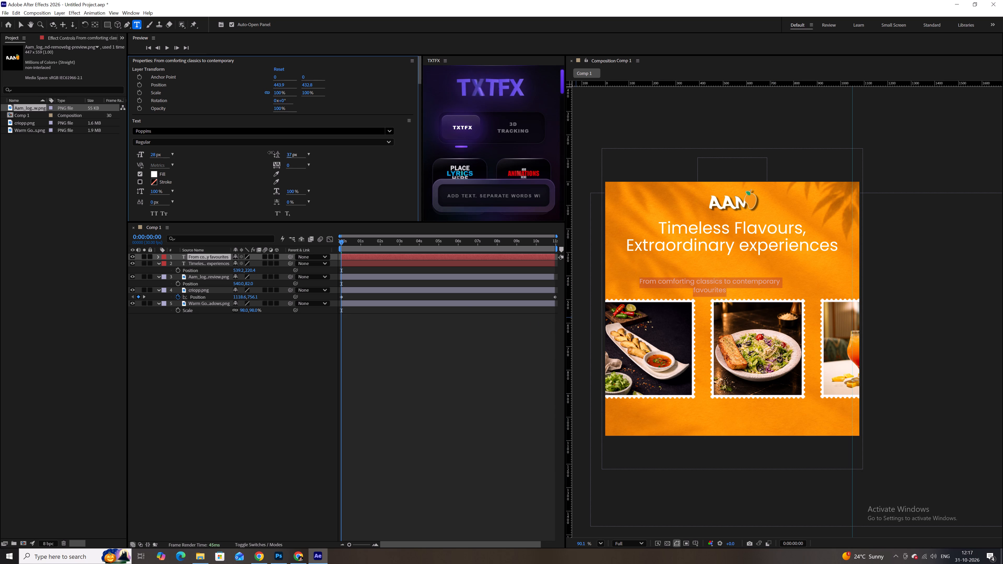
left_click_drag(271, 152, 269, 151)
left_click(417, 355)
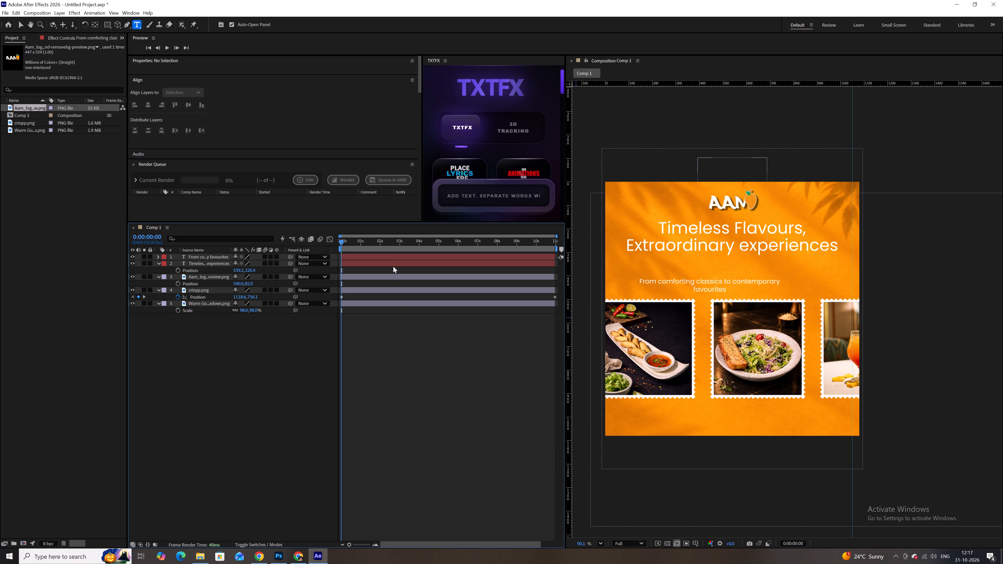
Centre the subtitle layer horizontally in the composition.
left_click(390, 254)
scroll(365, 200, "down", 8)
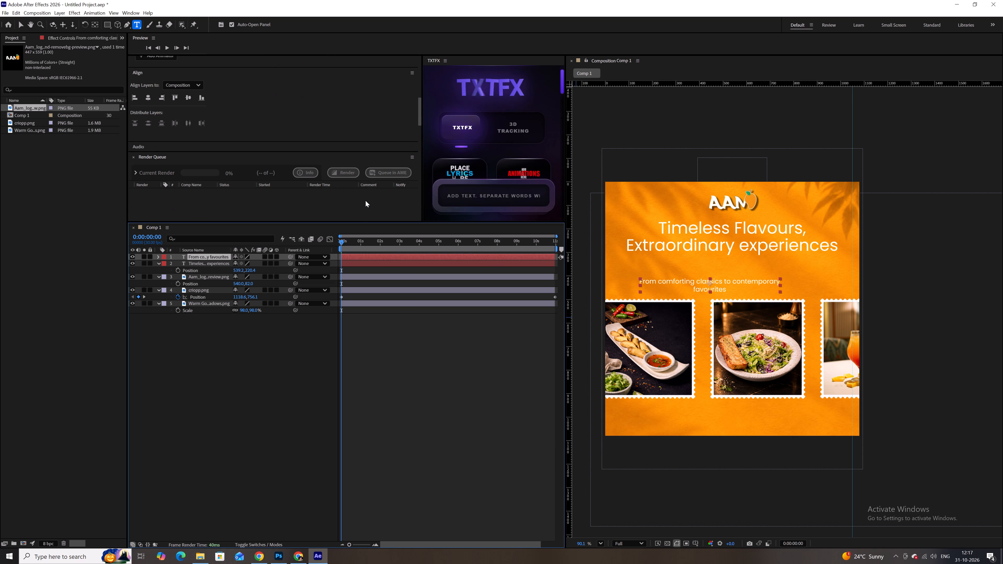
left_click(153, 96)
left_click(152, 96)
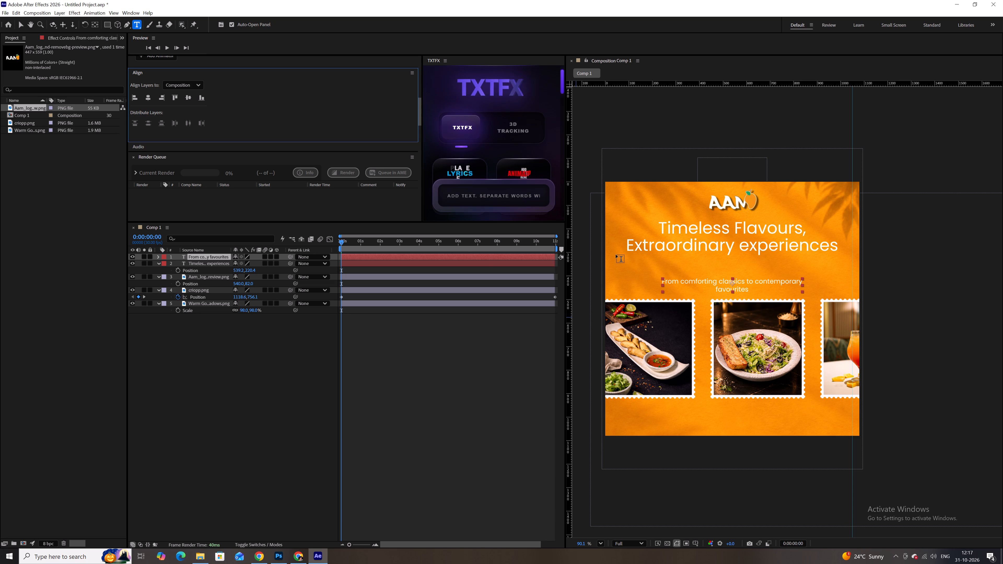
Move the subtitle layer up close beneath the headline, to a Y position of 347.8.
scroll(279, 166, "up", 2)
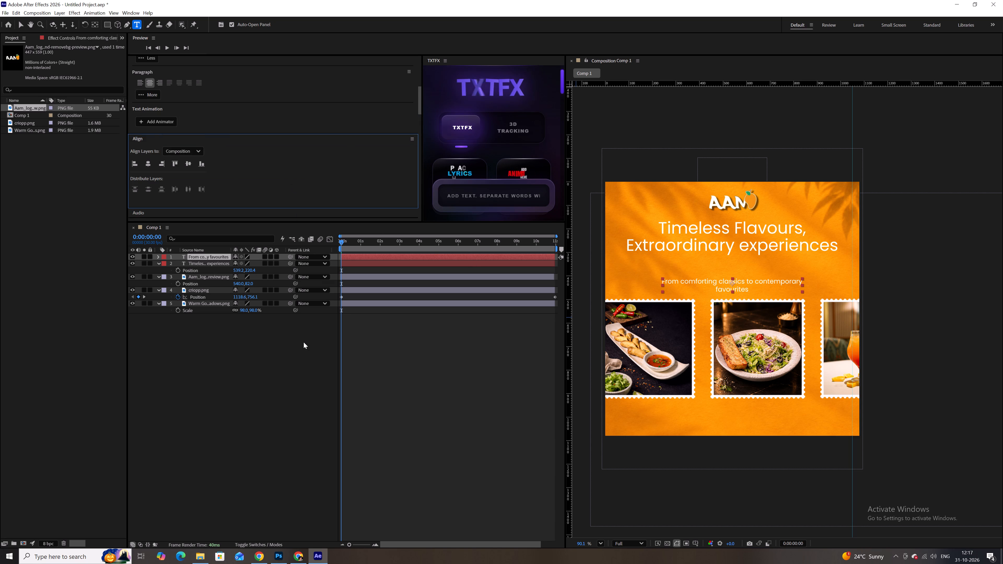
left_click(304, 342)
left_click(214, 258)
key("p")
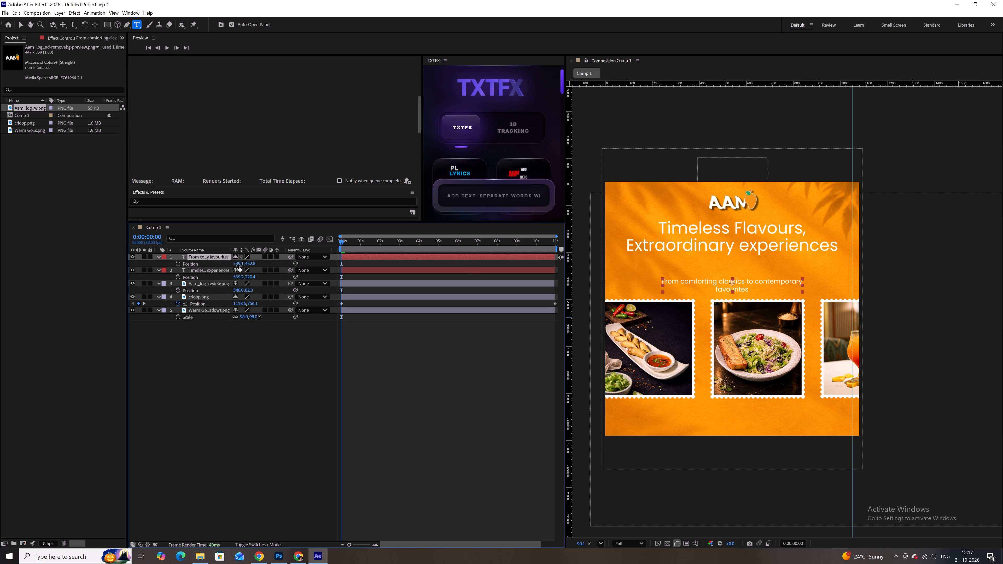
left_click_drag(249, 265, 222, 260)
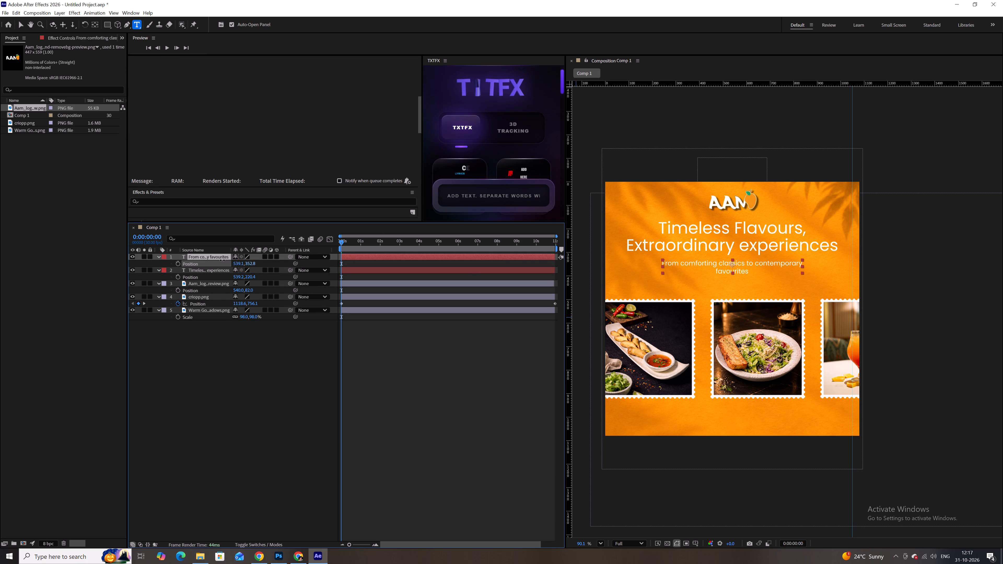
left_click_drag(222, 260, 221, 260)
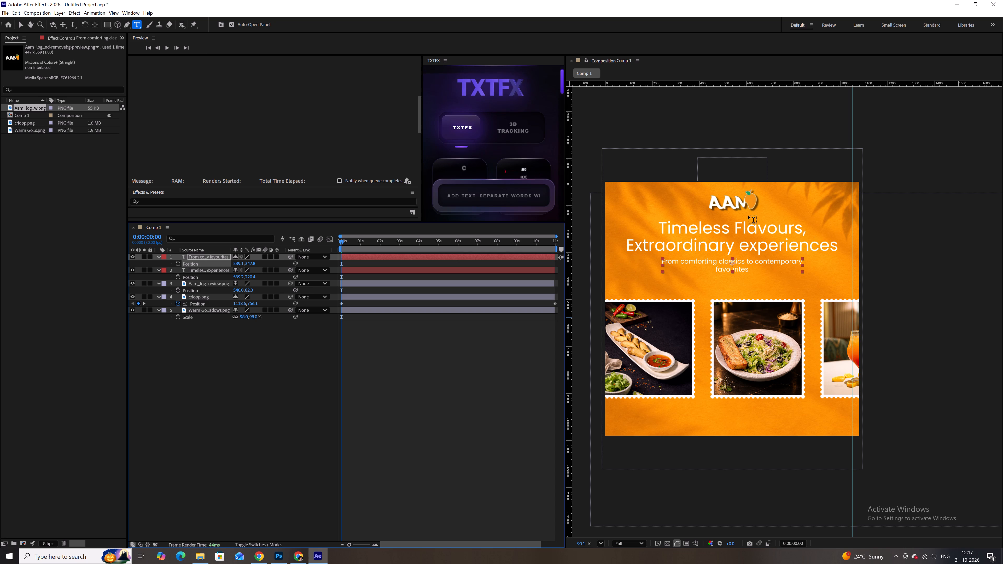
Set the whole headline "Timeless Flavours, Extraordinary experiences" to the Poppins SemiBold style.
scroll(766, 223, "up", 2)
double_click(738, 236)
key("ctrl+a")
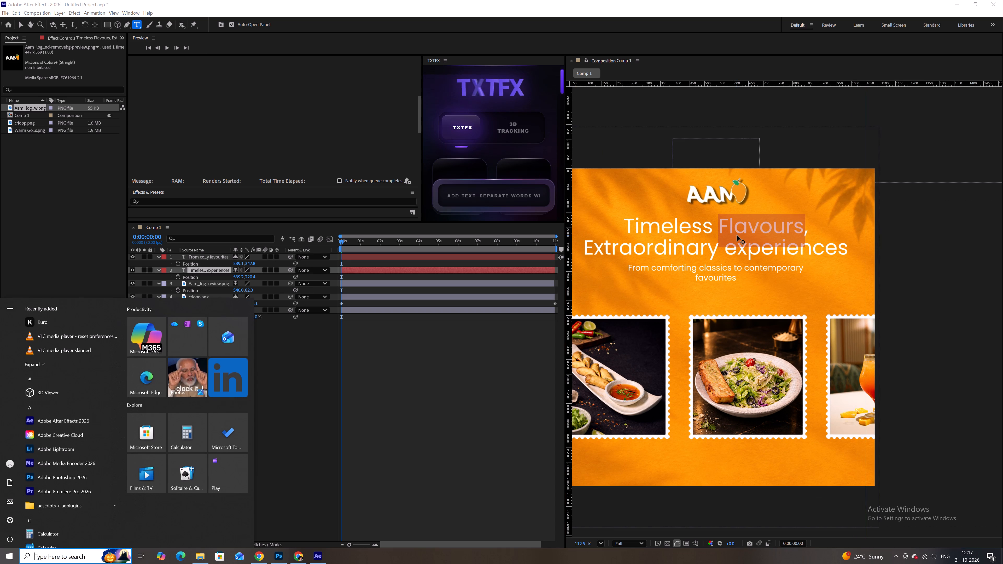
left_click(737, 235)
double_click(736, 232)
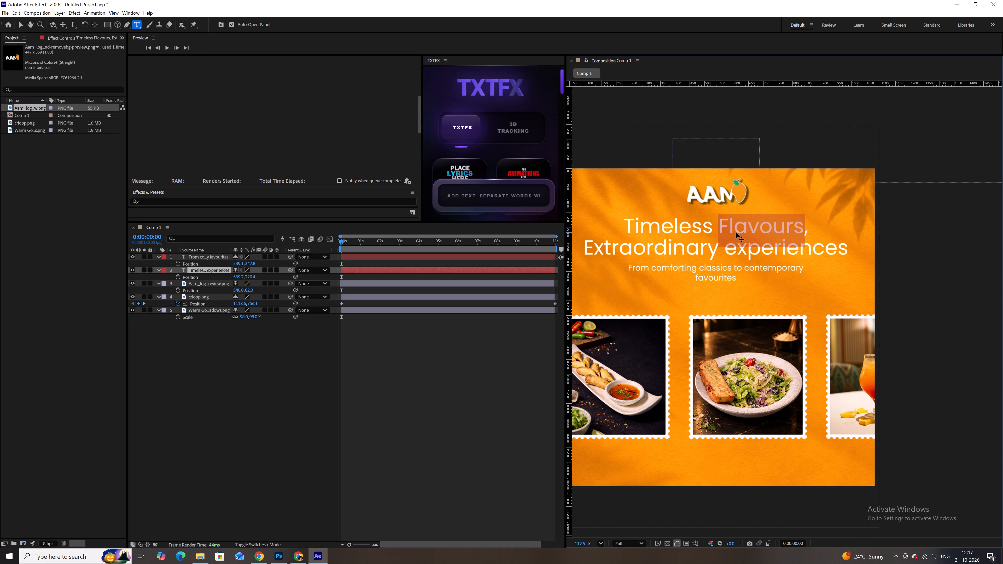
key("ctrl+a")
scroll(371, 166, "up", 10)
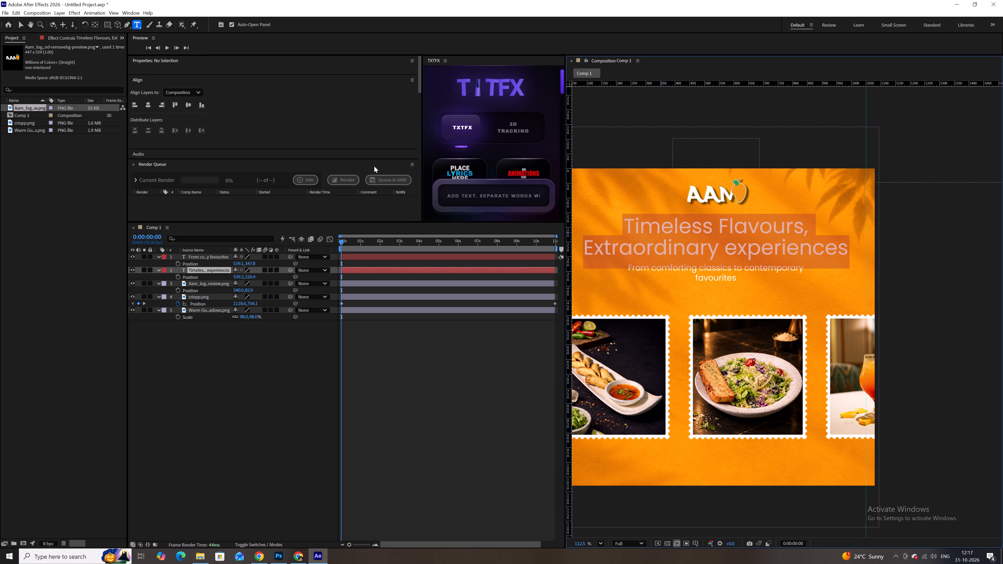
scroll(374, 166, "up", 6)
left_click(218, 60)
left_click(218, 60)
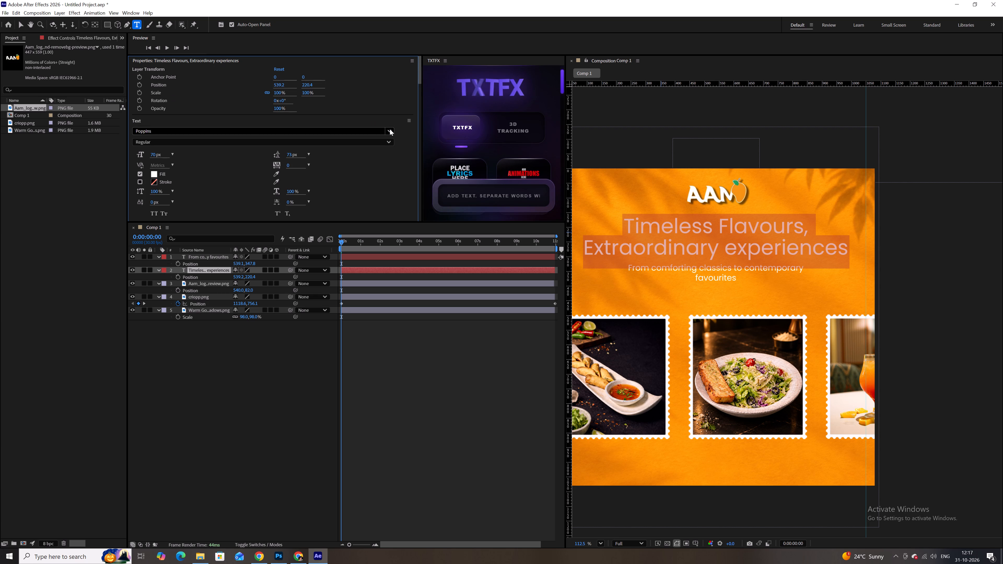
left_click(391, 139)
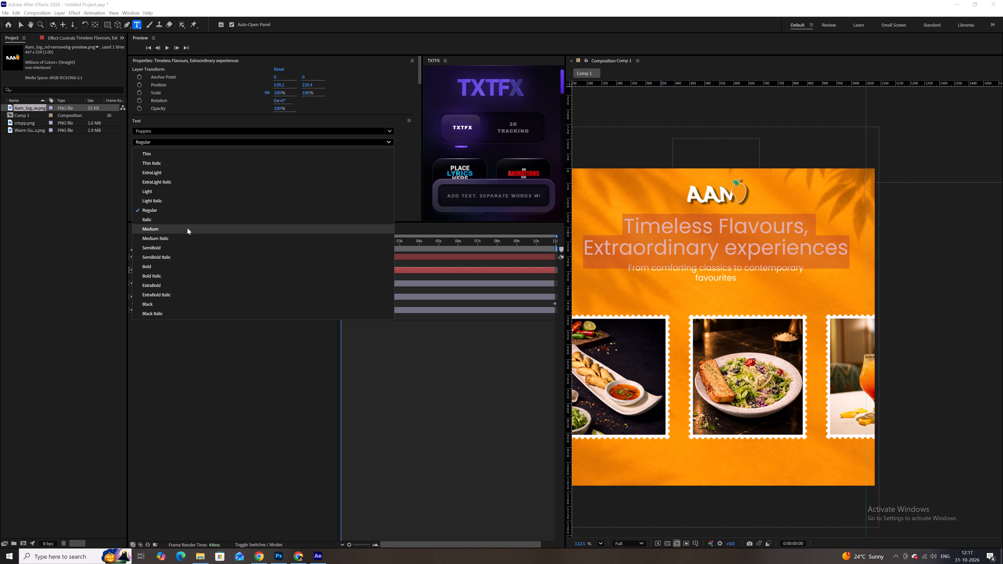
left_click(185, 247)
left_click(236, 373)
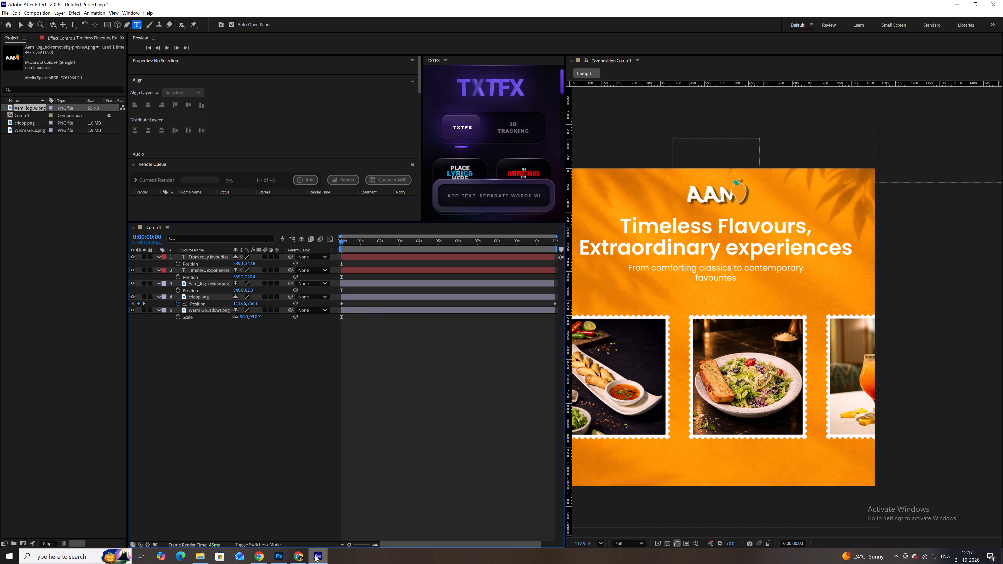
Switch to Chrome, search Google for Pinterest in a new tab and open the Pinterest site.
left_click(304, 554)
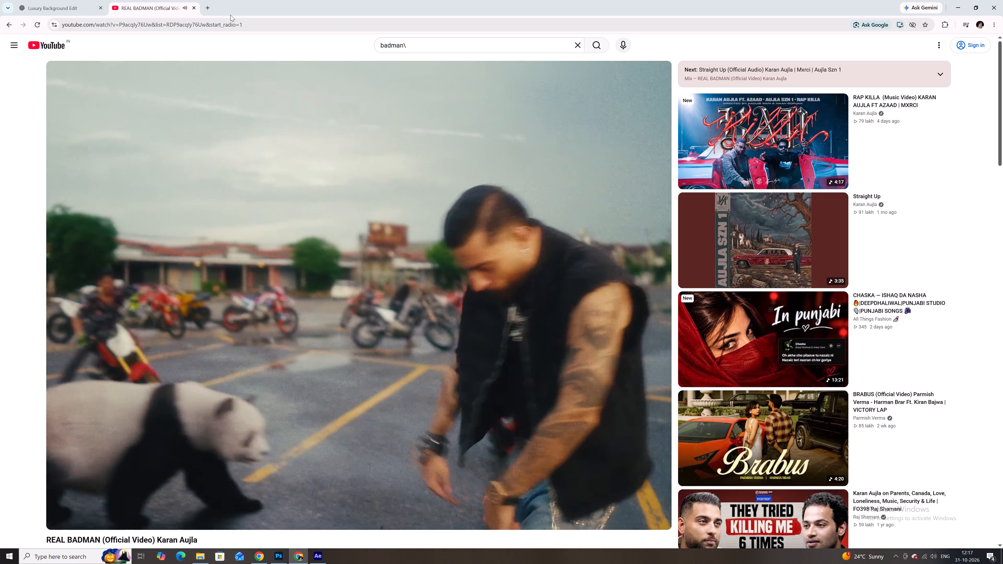
left_click(207, 7)
left_click_drag(477, 151, 479, 156)
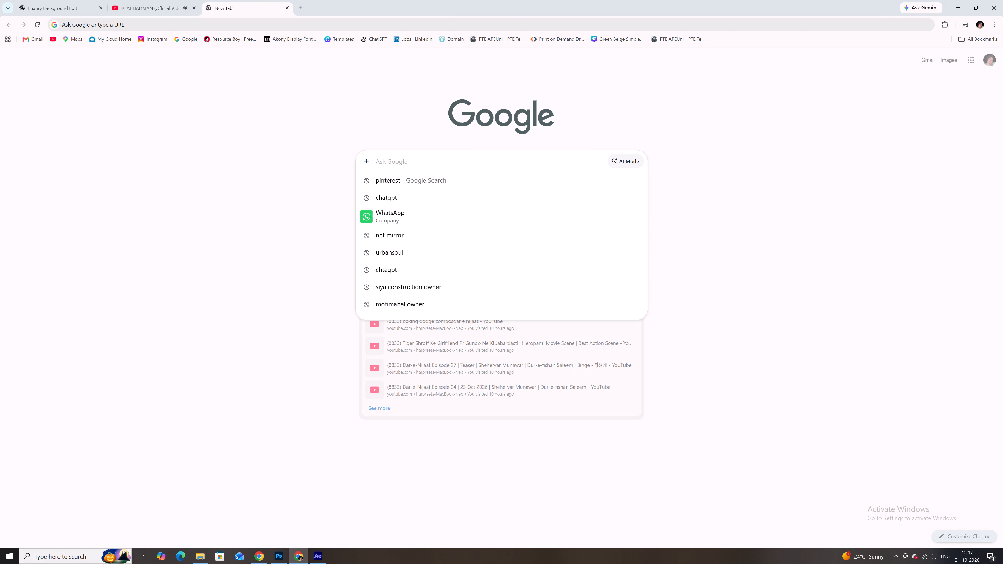
type("p9ion")
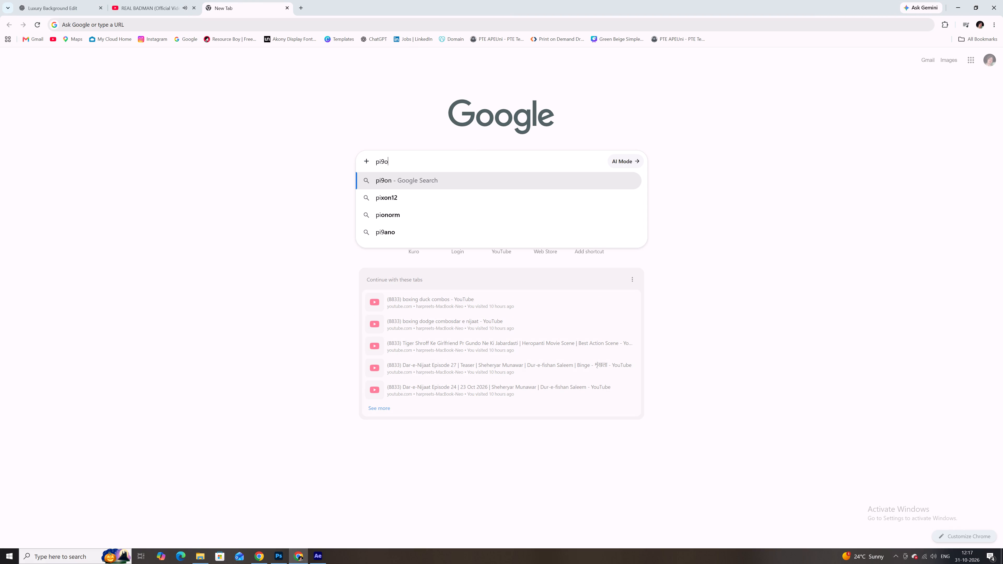
key("BackSpace")
key("BackSpace")
key("BackSpace")
type("nterst")
key("Return")
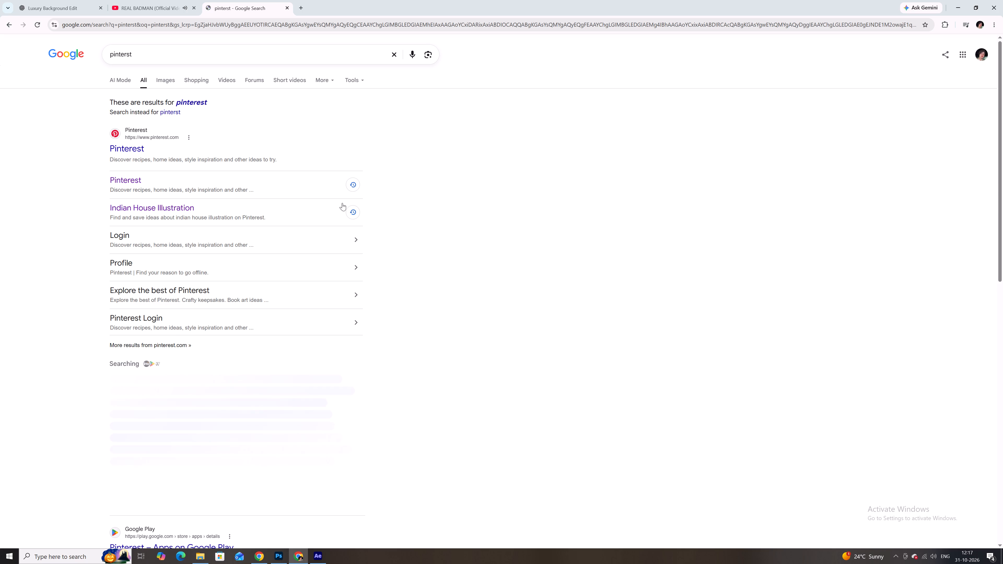
left_click(137, 151)
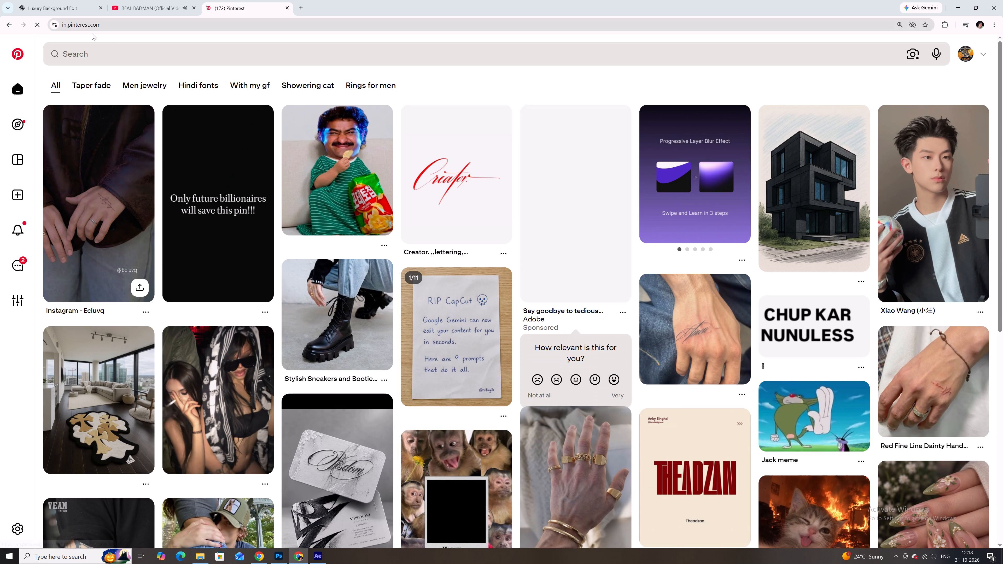
Open the meme pin of the man eating chips from the home feed, followed by the related Rajkumar Rao pin.
left_click(346, 127)
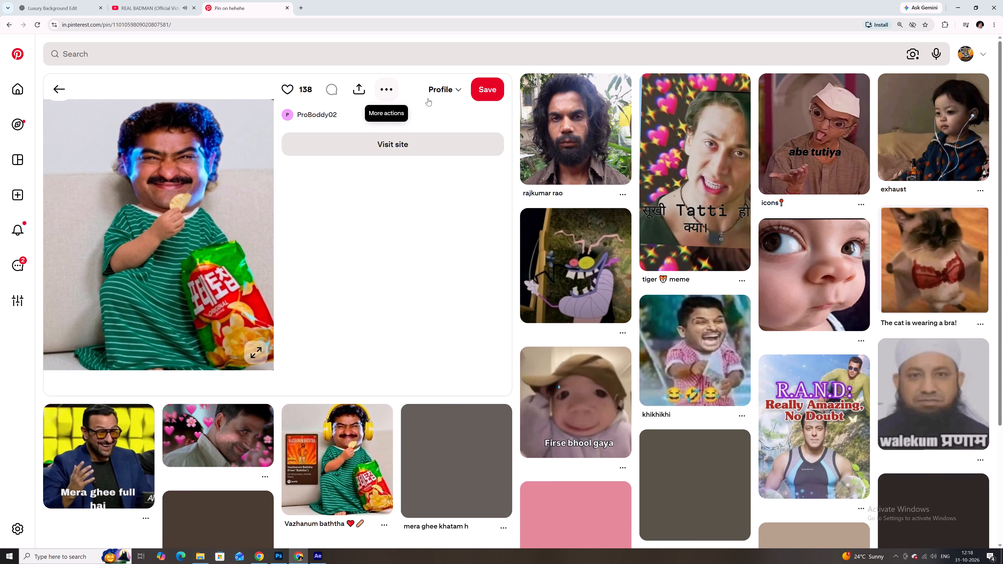
left_click(557, 130)
Search Pinterest for poppins typography and open the Playful Font Combo pin to examine its font pairing.
left_click(290, 57)
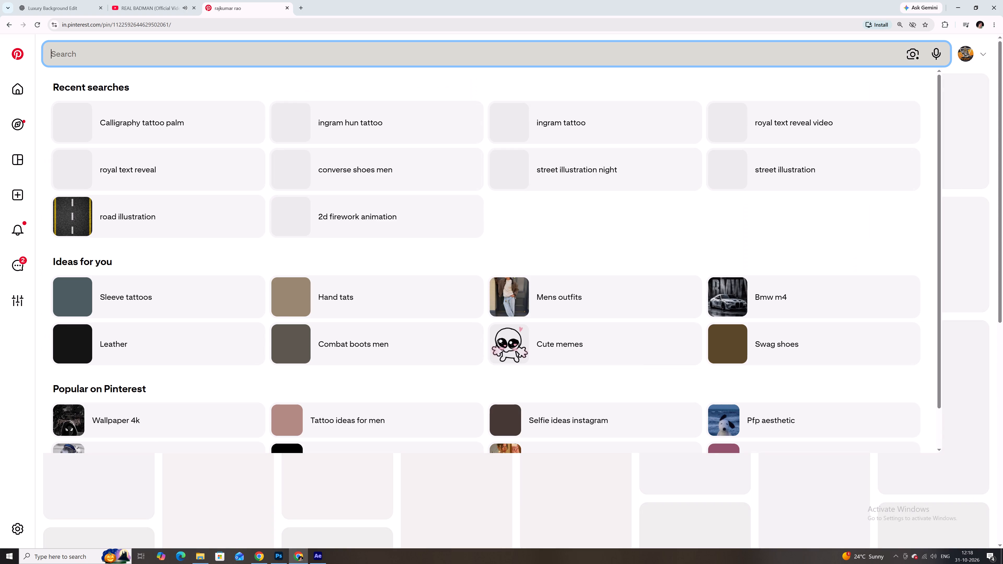
type("poppins")
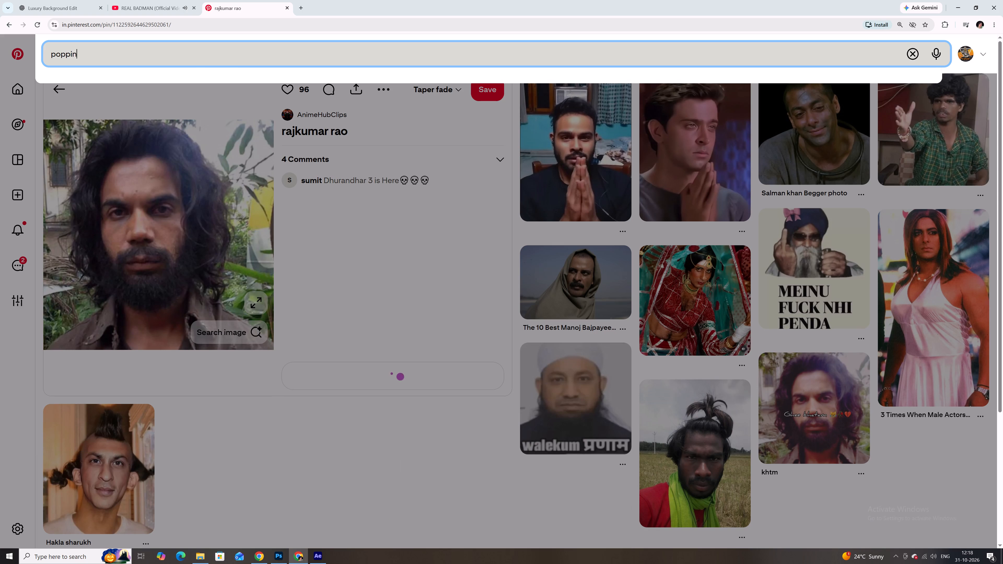
key("space")
key("Down")
key("Left")
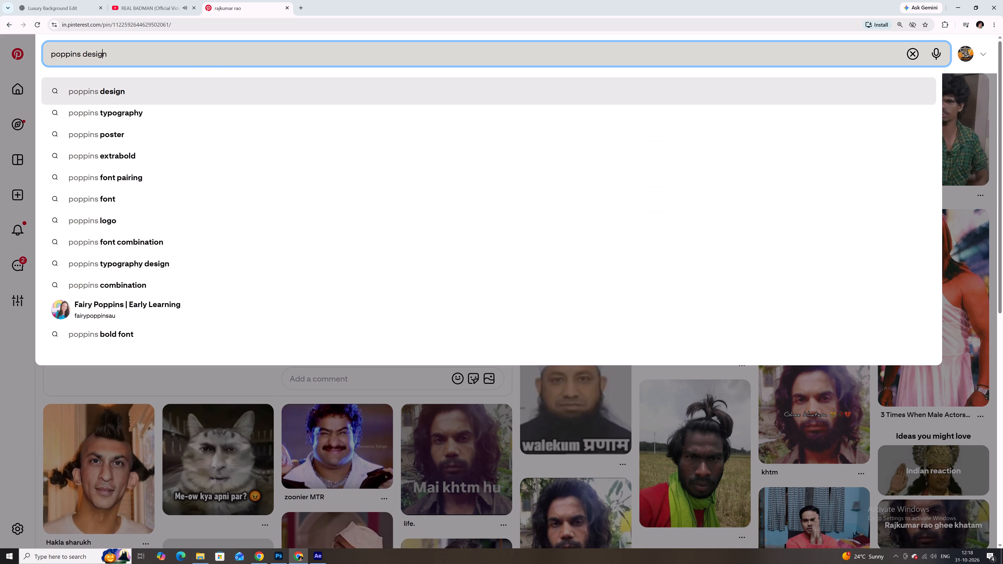
key("Down")
key("Return")
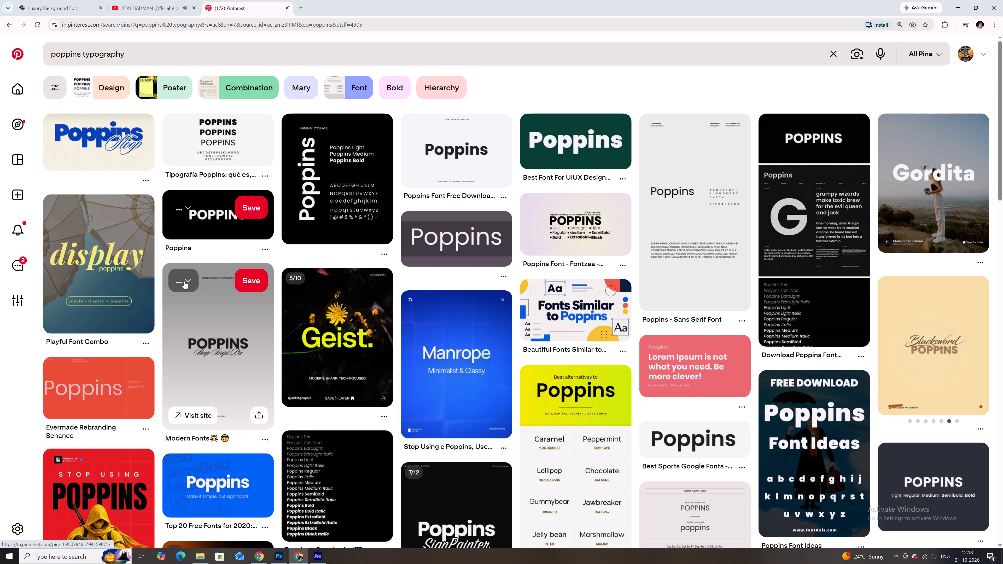
left_click(85, 286)
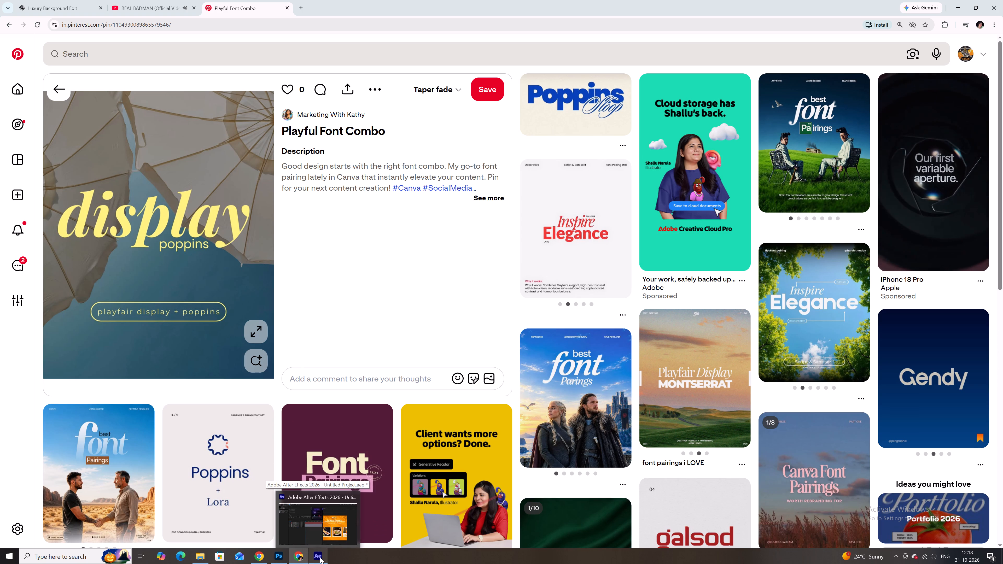
Switch to After Effects and set the whole headline "Timeless Flavours, Extraordinary experiences" to the Playfair Display font in Black style.
left_click(312, 557)
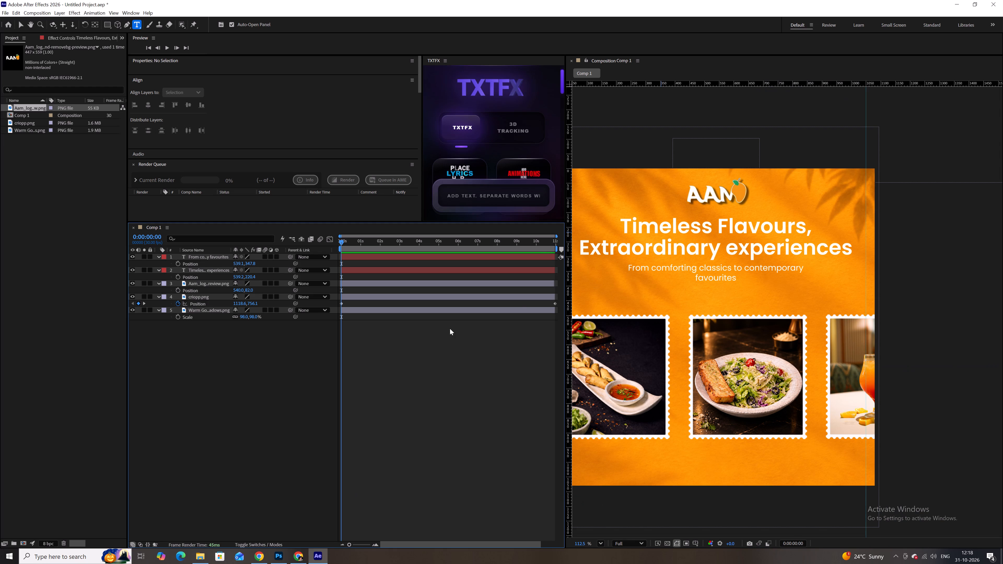
left_click(759, 231)
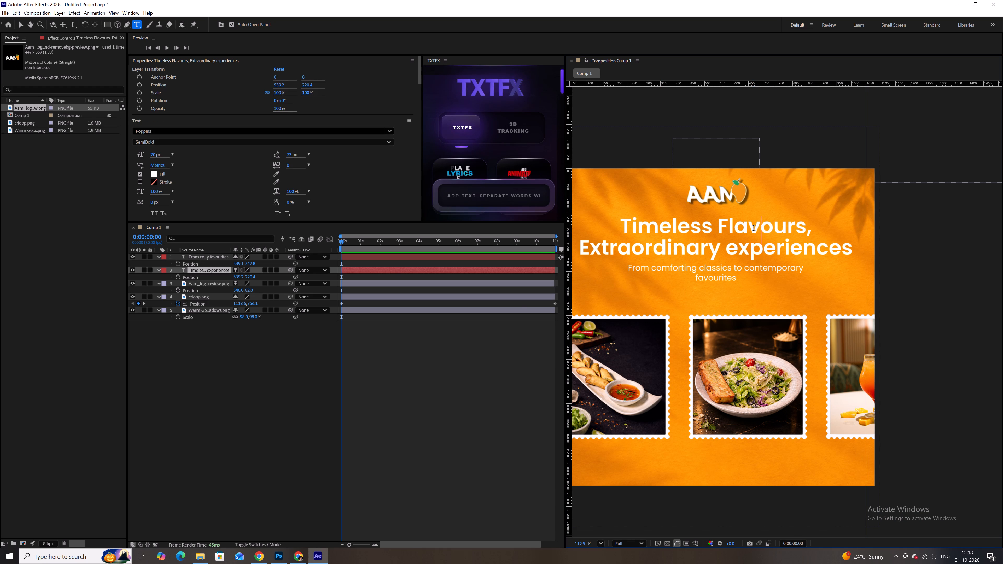
double_click(754, 228)
key("ctrl+a")
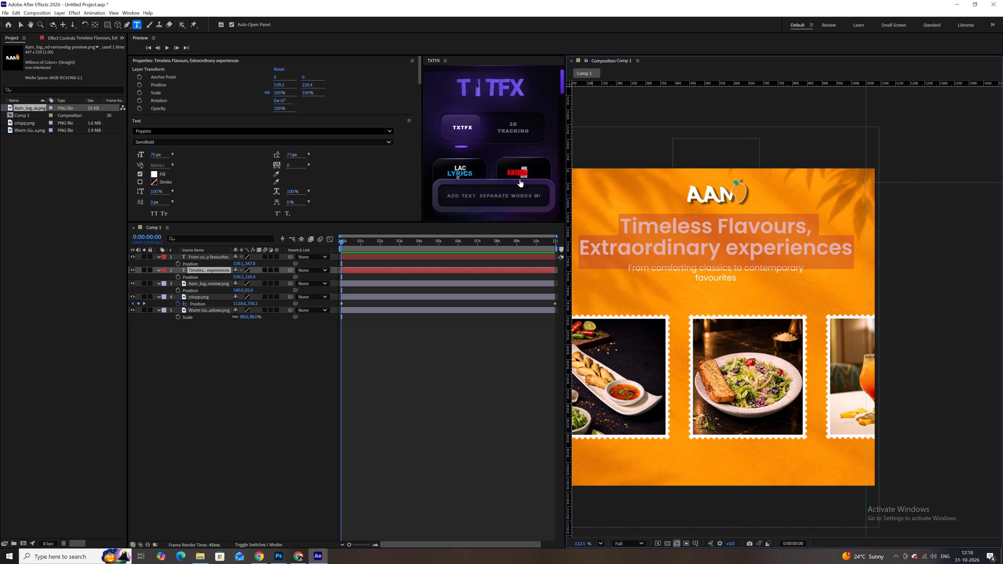
left_click(374, 131)
type("play")
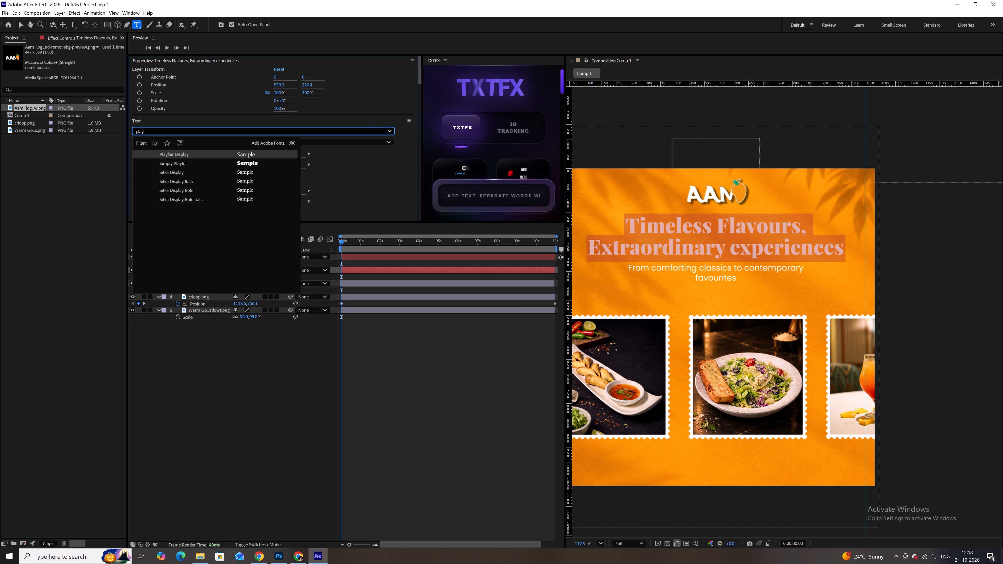
key("Return")
left_click(401, 341)
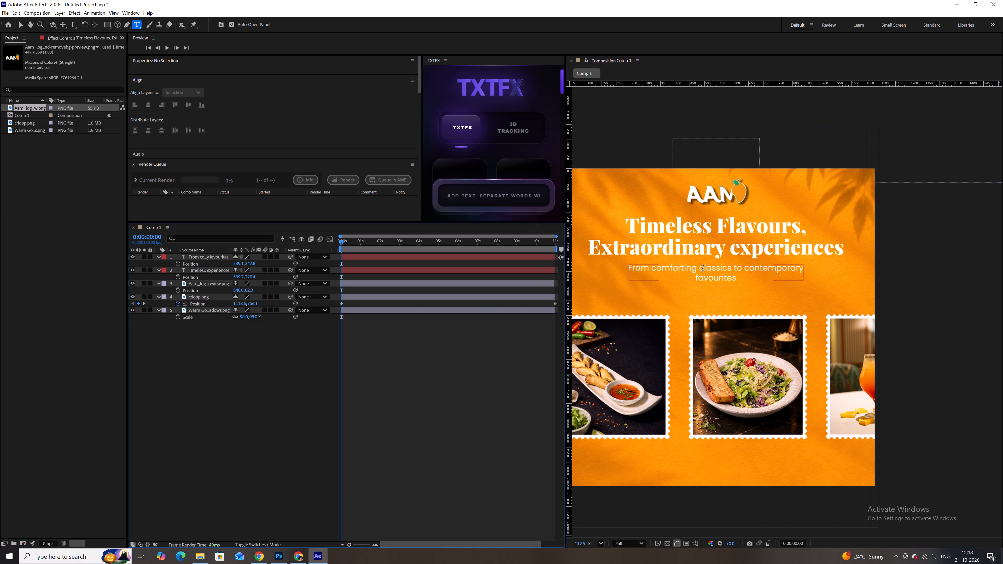
Change the subtitle's opening capital to lowercase so it starts with "from".
left_click(716, 268)
key("ctrl+a")
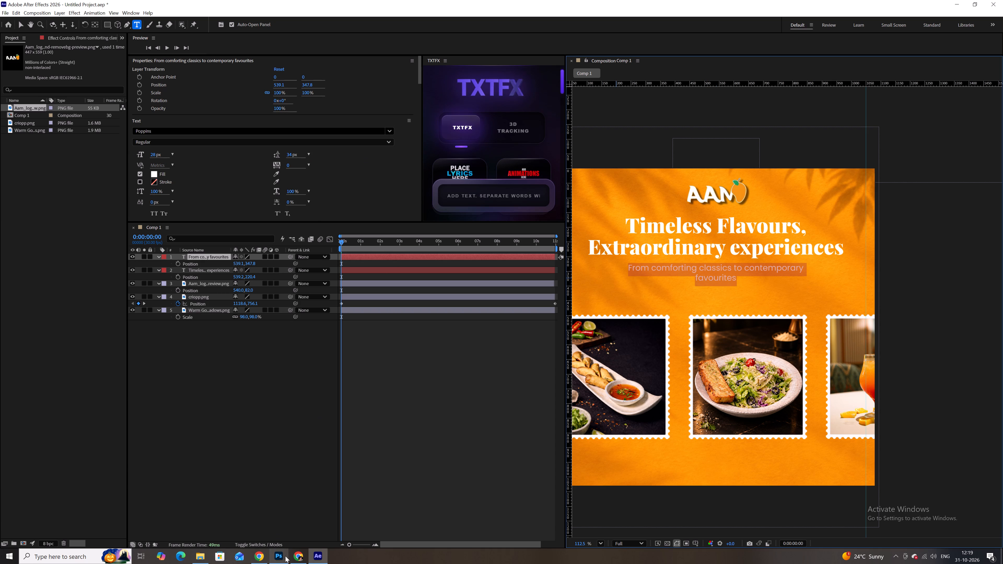
left_click(296, 556)
left_click(315, 558)
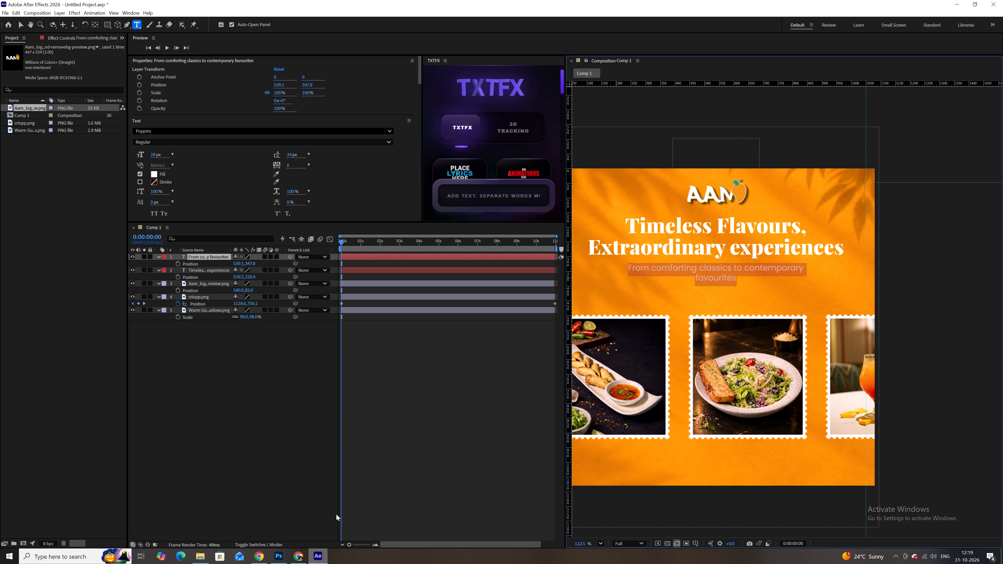
left_click(633, 268)
key("BackSpace")
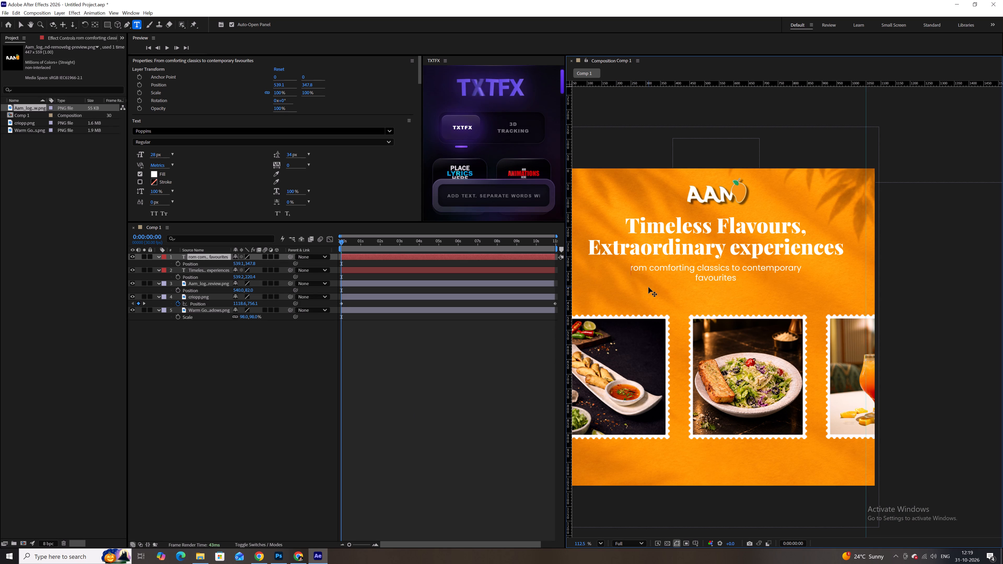
key("f")
left_click(468, 366)
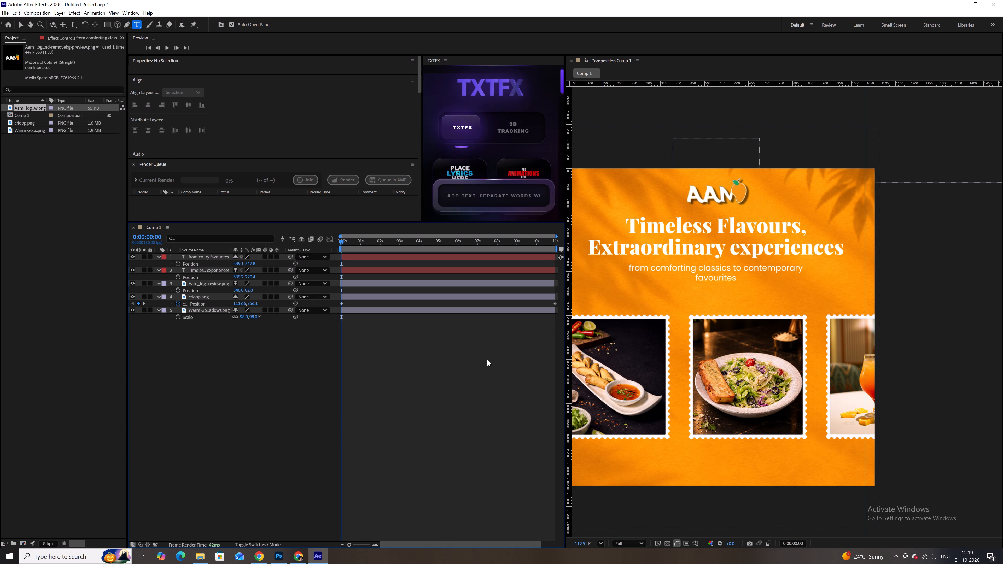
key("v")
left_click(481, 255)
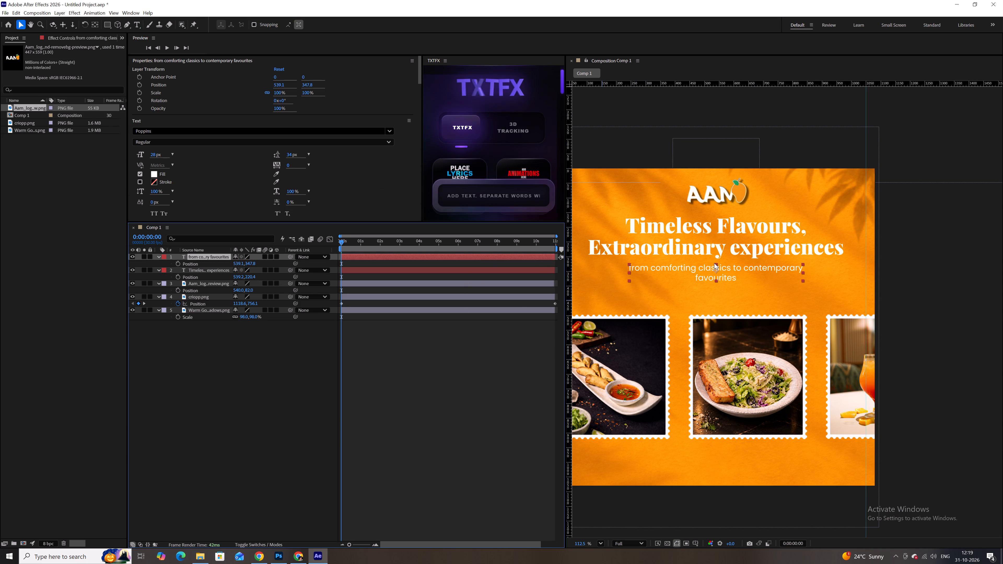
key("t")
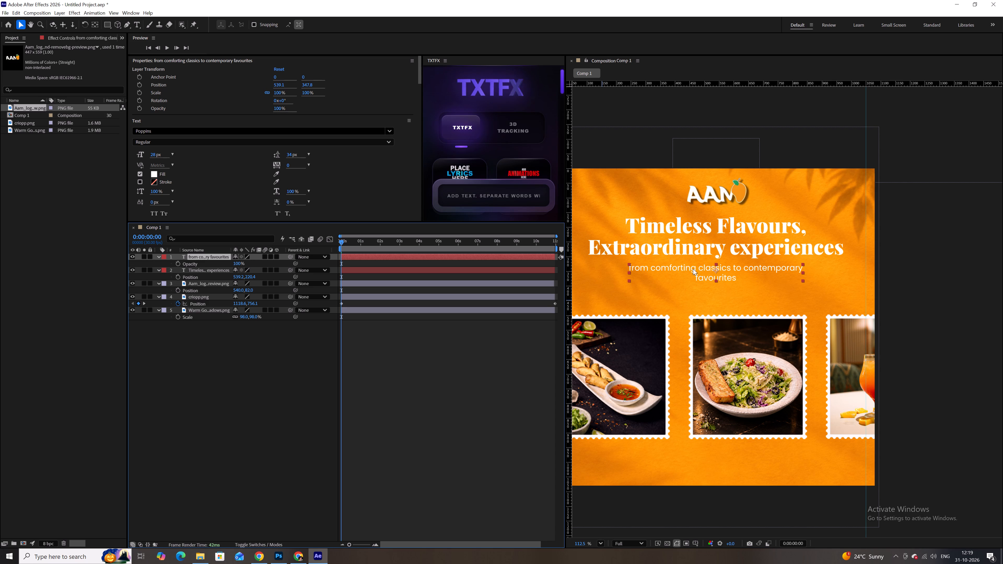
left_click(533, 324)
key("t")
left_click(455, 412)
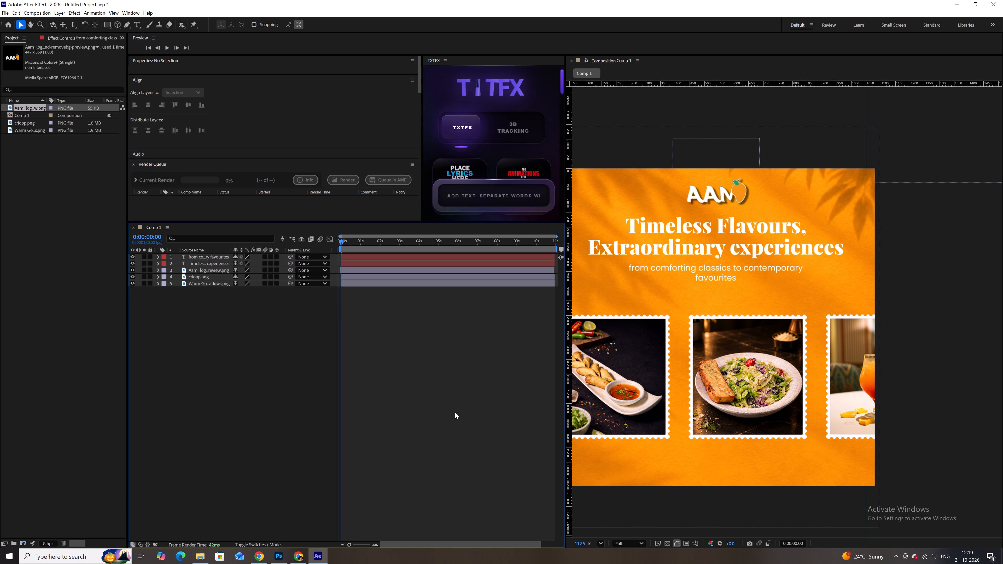
Rebreak the subtitle into two lines: "from comforting classics" and "to contemporary favourites".
key("ctrl+t")
left_click(733, 269)
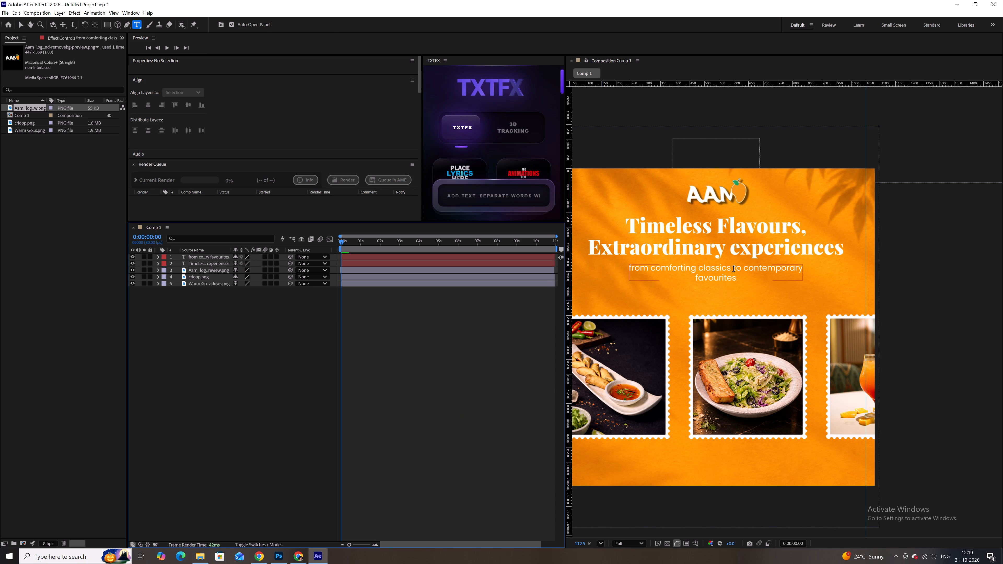
key("Return")
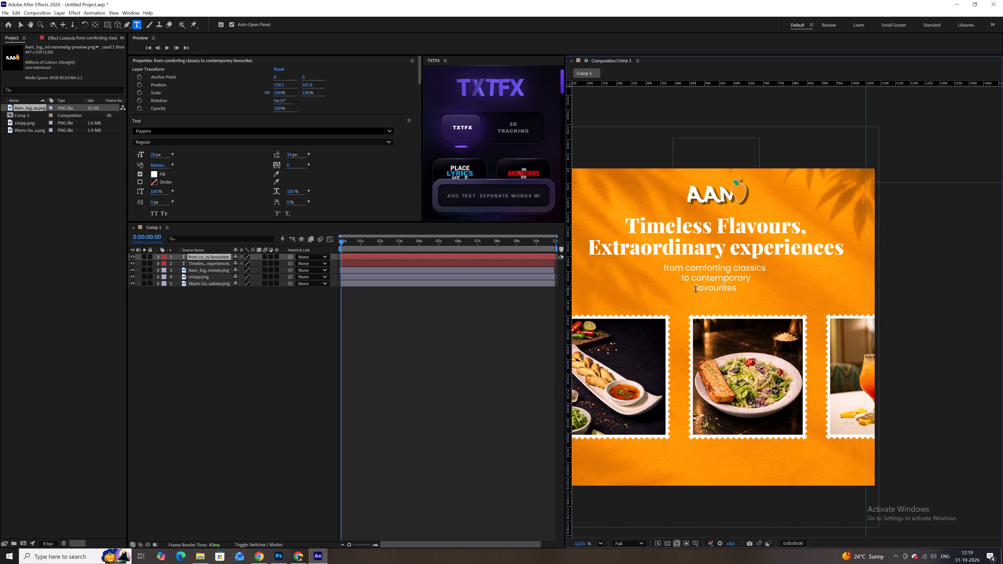
left_click(696, 289)
key("BackSpace")
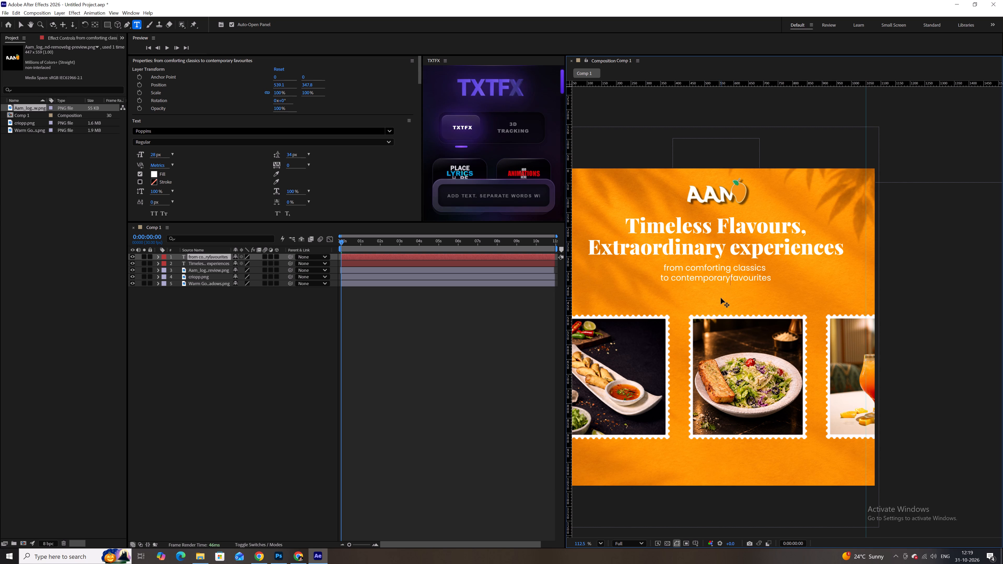
key("space")
left_click(542, 327)
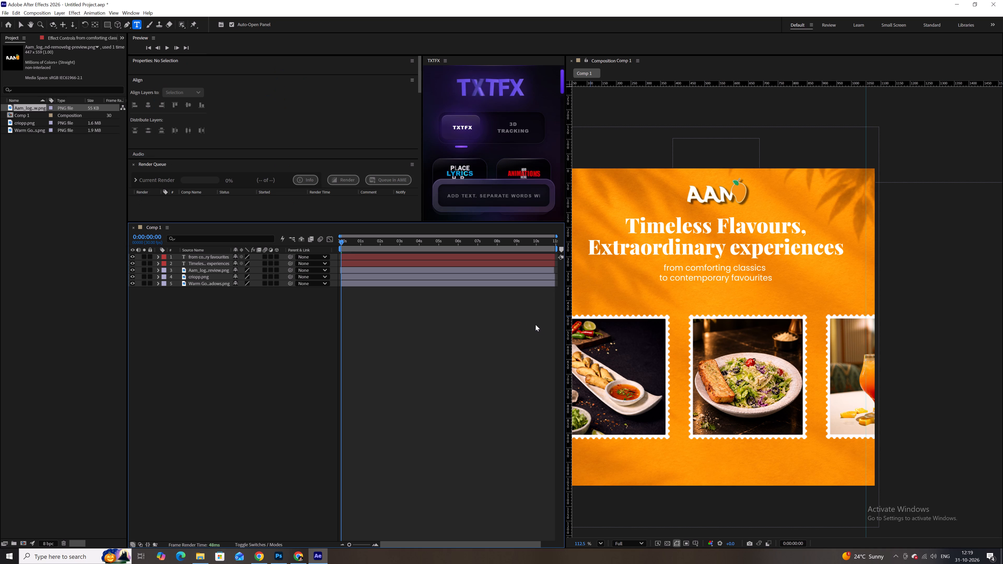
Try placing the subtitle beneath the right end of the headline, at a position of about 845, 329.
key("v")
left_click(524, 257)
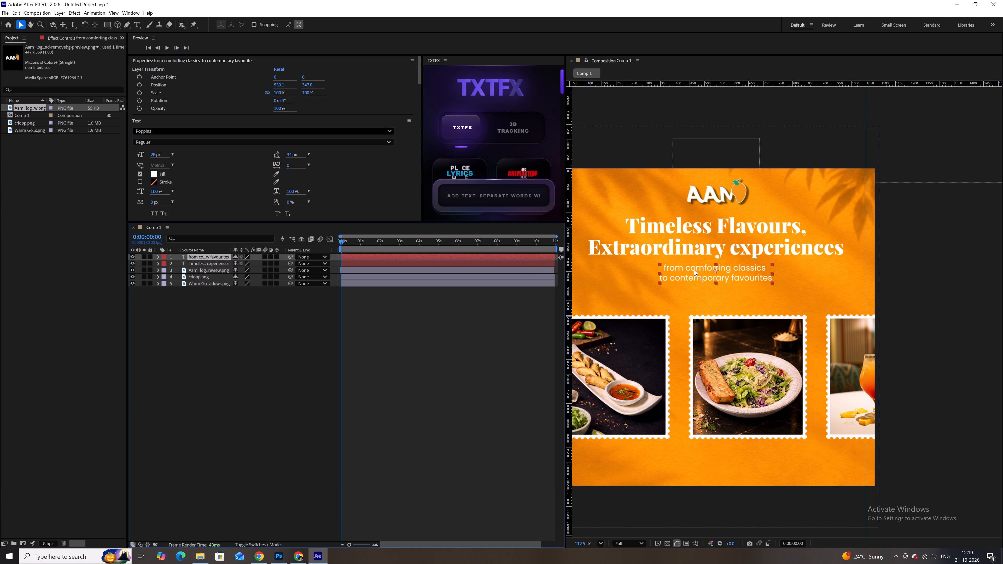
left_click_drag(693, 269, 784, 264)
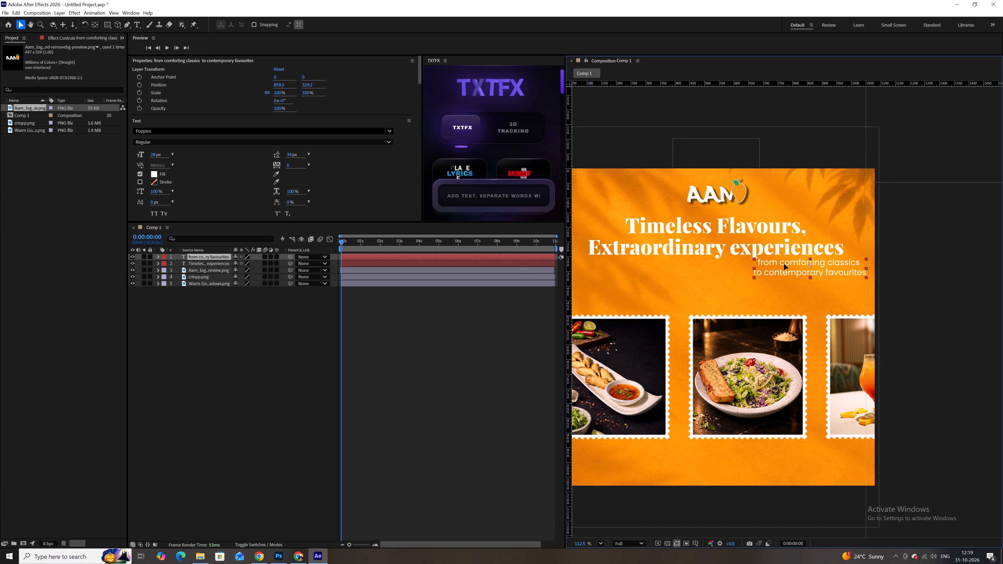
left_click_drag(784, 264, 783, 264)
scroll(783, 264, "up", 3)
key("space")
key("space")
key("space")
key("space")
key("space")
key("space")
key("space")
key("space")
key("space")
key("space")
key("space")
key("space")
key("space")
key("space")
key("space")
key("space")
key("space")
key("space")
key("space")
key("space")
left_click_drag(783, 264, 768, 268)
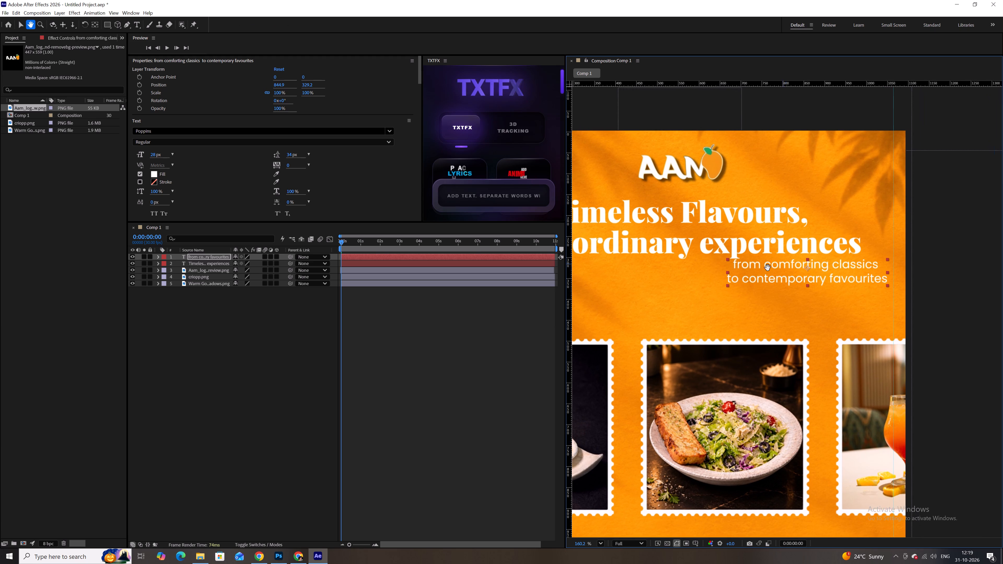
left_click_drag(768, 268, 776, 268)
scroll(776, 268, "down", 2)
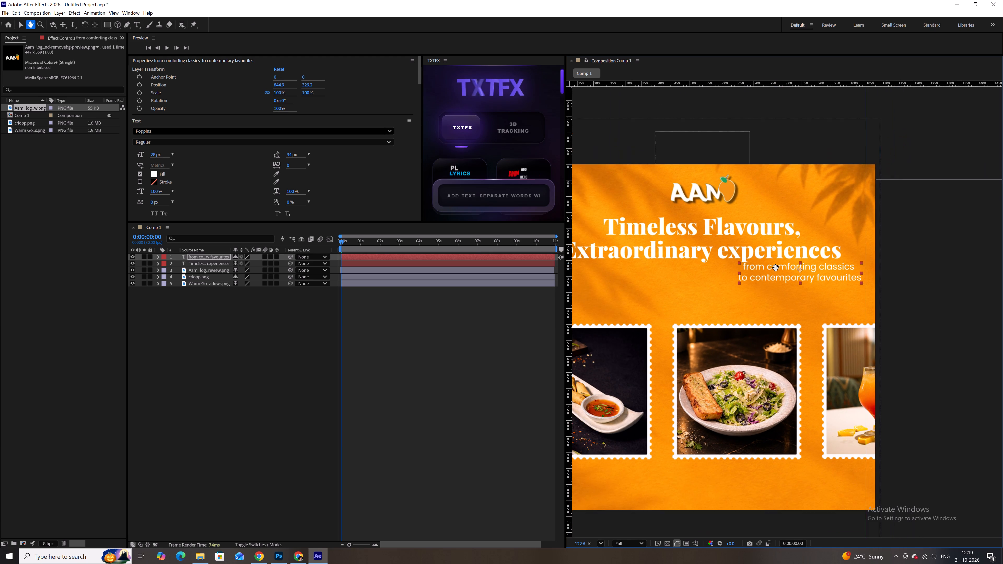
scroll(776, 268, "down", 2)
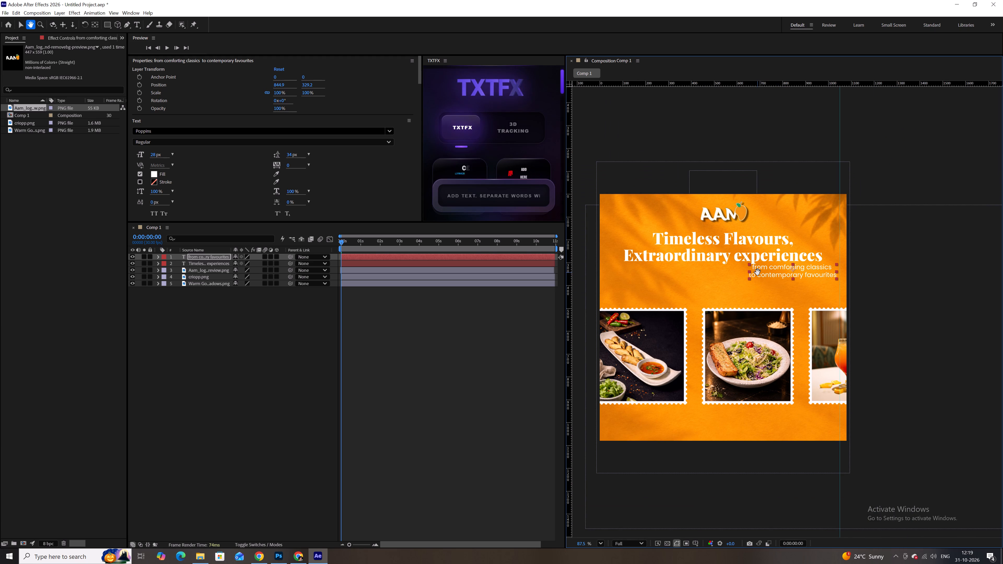
Move the subtitle beneath the left end of the headline, to a position of about 284, 327.
key("v")
left_click_drag(784, 268, 663, 267)
scroll(692, 268, "up", 2)
left_click_drag(672, 267, 667, 265)
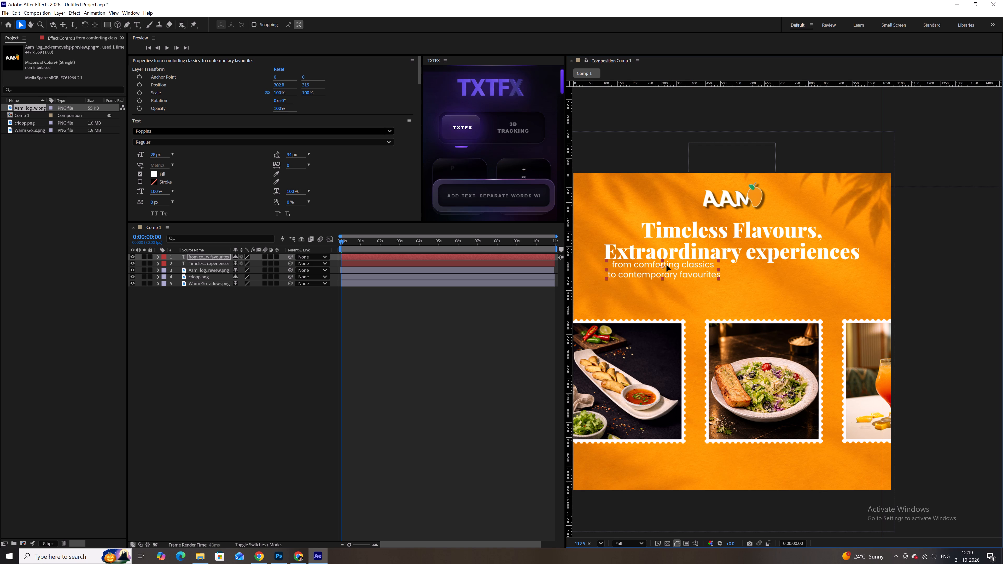
left_click_drag(667, 265, 663, 268)
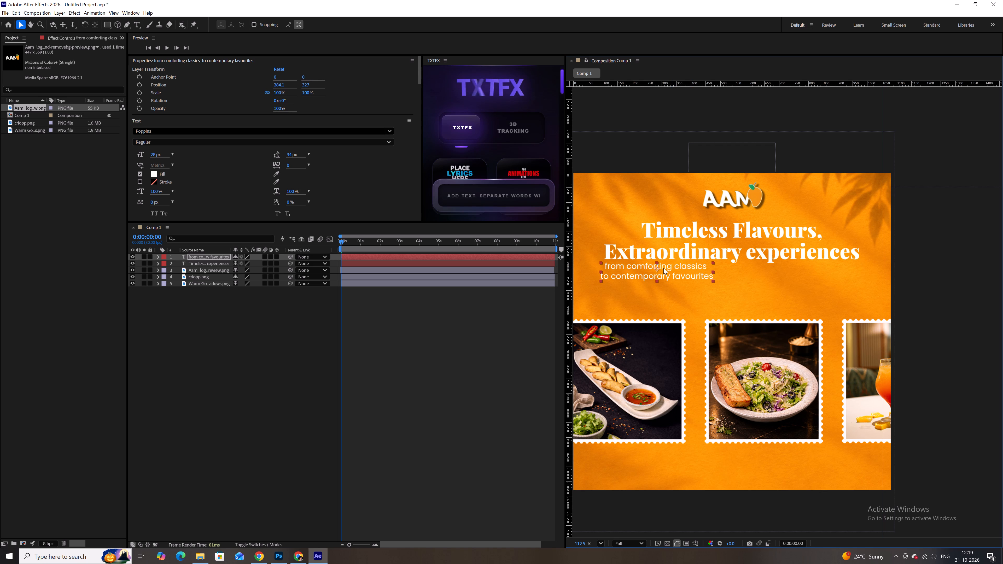
scroll(653, 266, "up", 2, "alt")
key("space")
key("space")
key("space")
key("space")
key("space")
key("space")
key("space")
left_click_drag(643, 261, 733, 272)
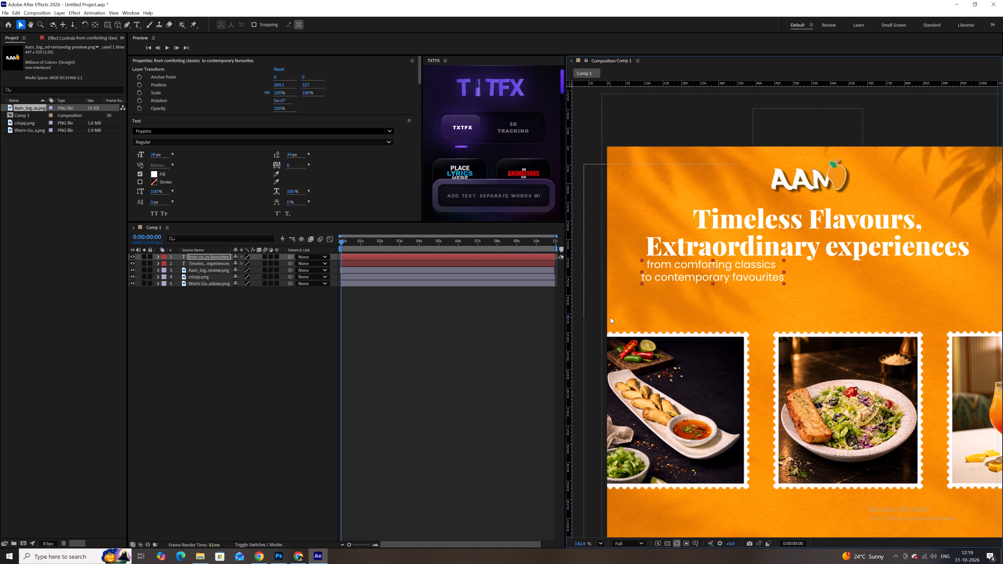
Tighten the leading of the whole headline to 61 px.
double_click(833, 210)
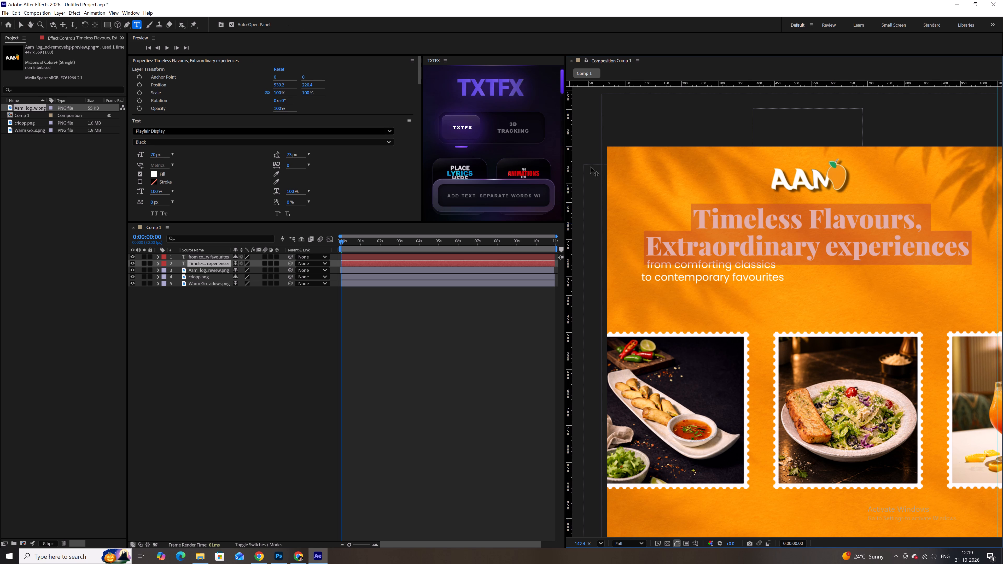
left_click_drag(289, 155, 282, 152)
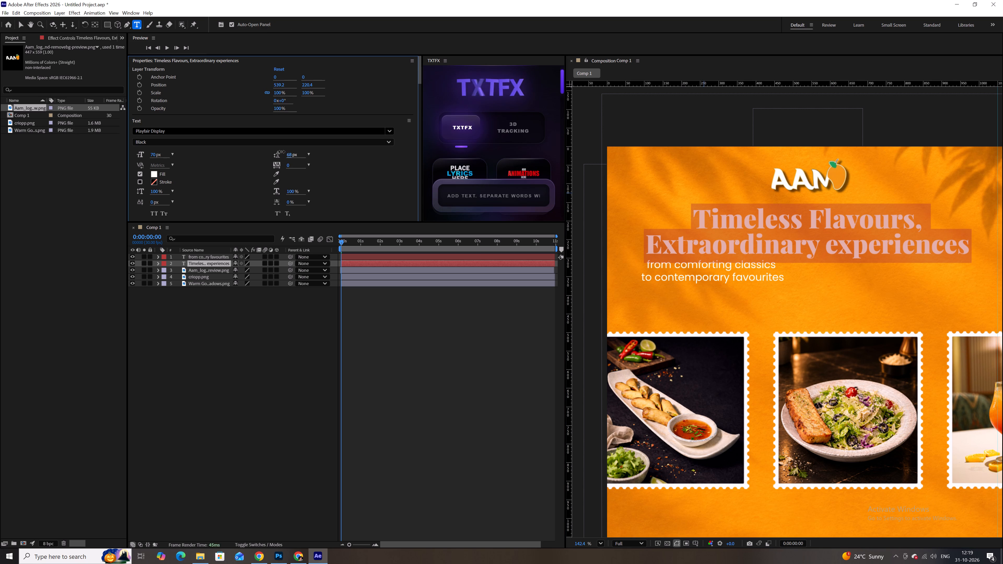
left_click_drag(282, 152, 275, 148)
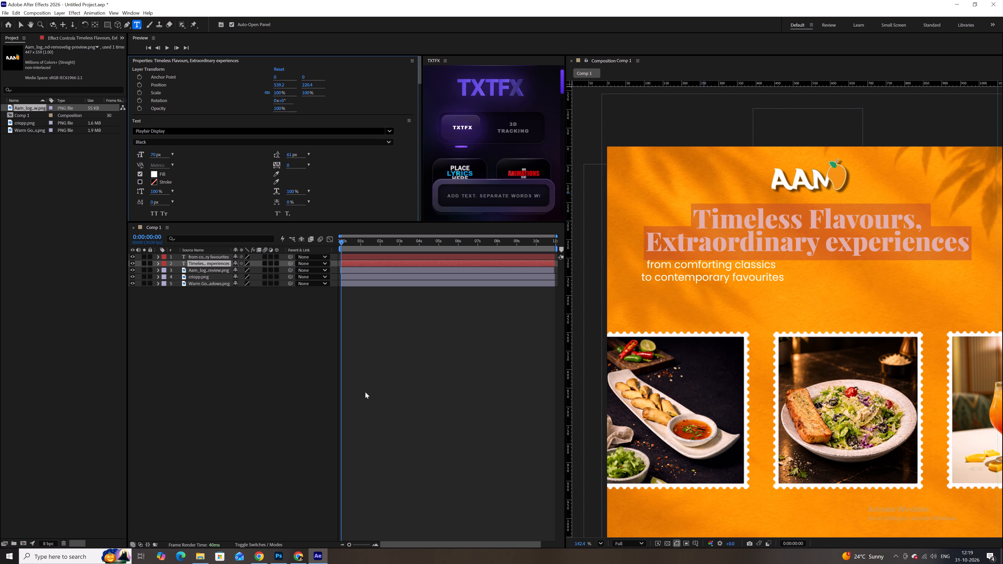
left_click(460, 379)
Nudge the subtitle closer beneath the left end of the headline, to a position of about 278, 316.
key("v")
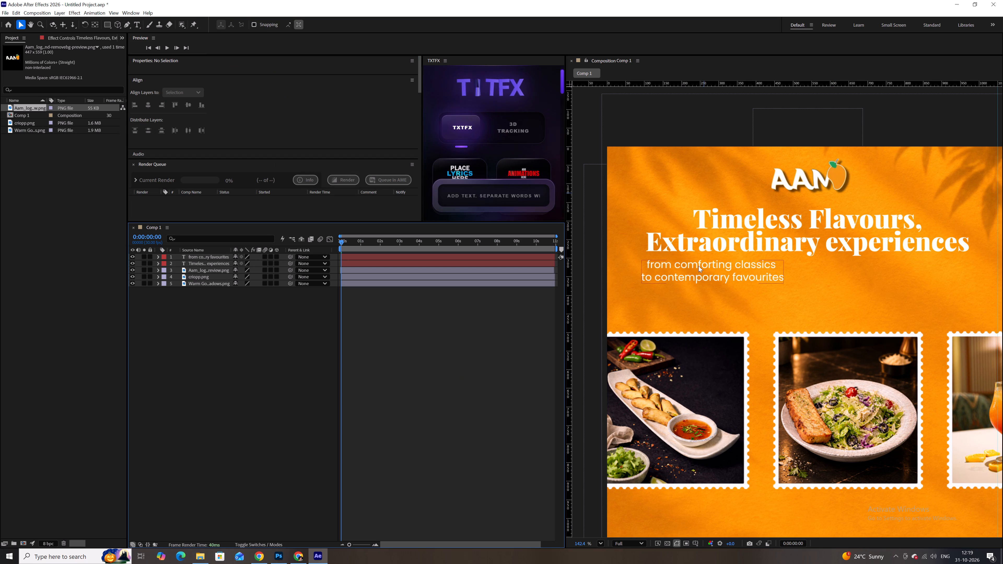
left_click_drag(698, 266, 716, 260)
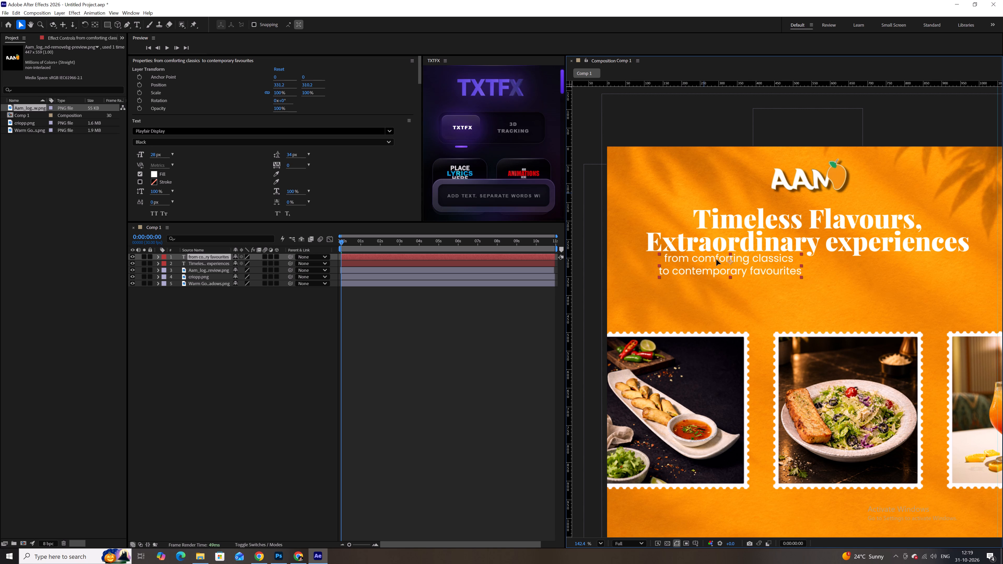
left_click_drag(716, 260, 718, 261)
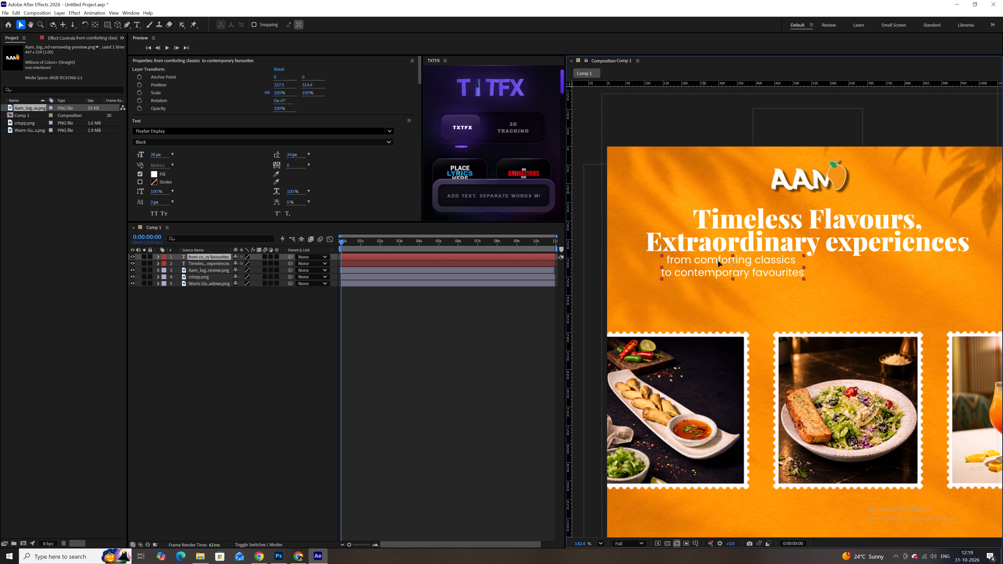
left_click_drag(718, 261, 696, 262)
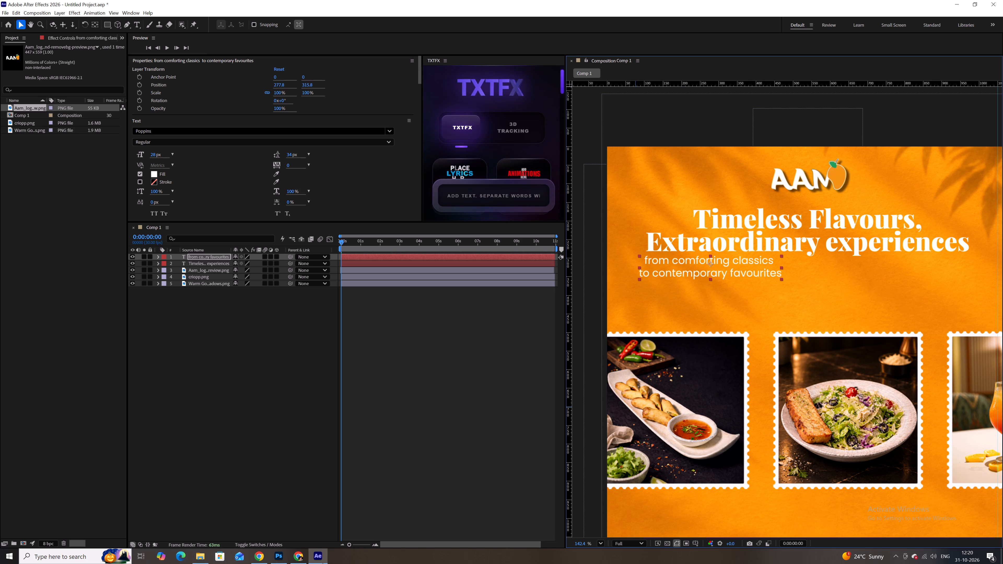
Switch to Chrome and examine the slides of the maroon "Font Pairings" pin by Branded by Erika on Pinterest.
left_click(300, 560)
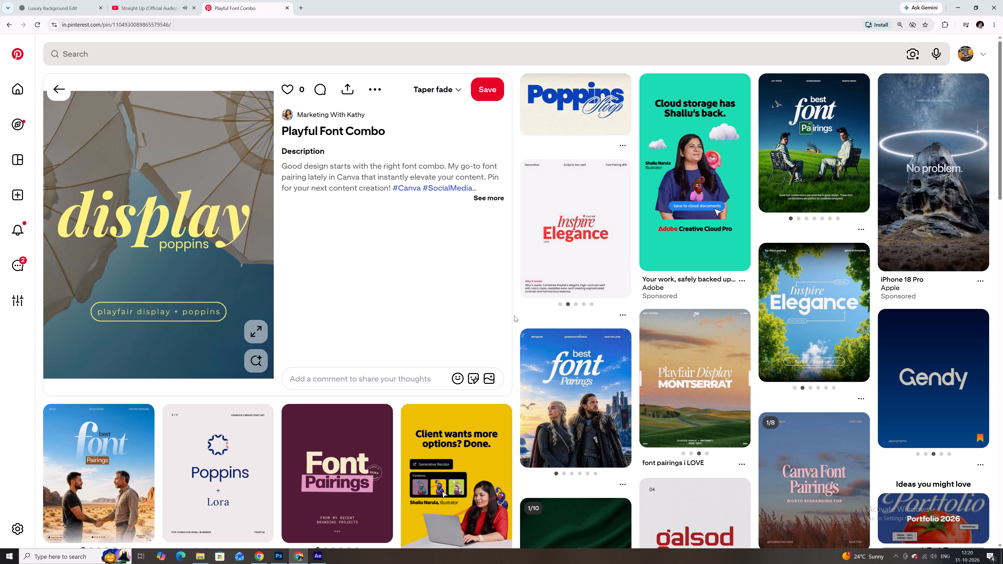
scroll(512, 317, "down", 2)
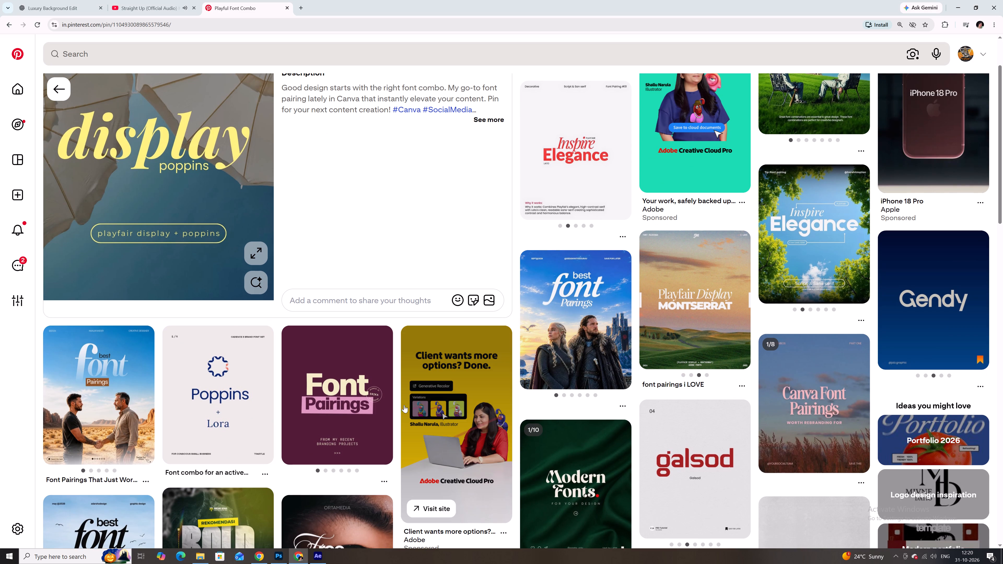
left_click(363, 402)
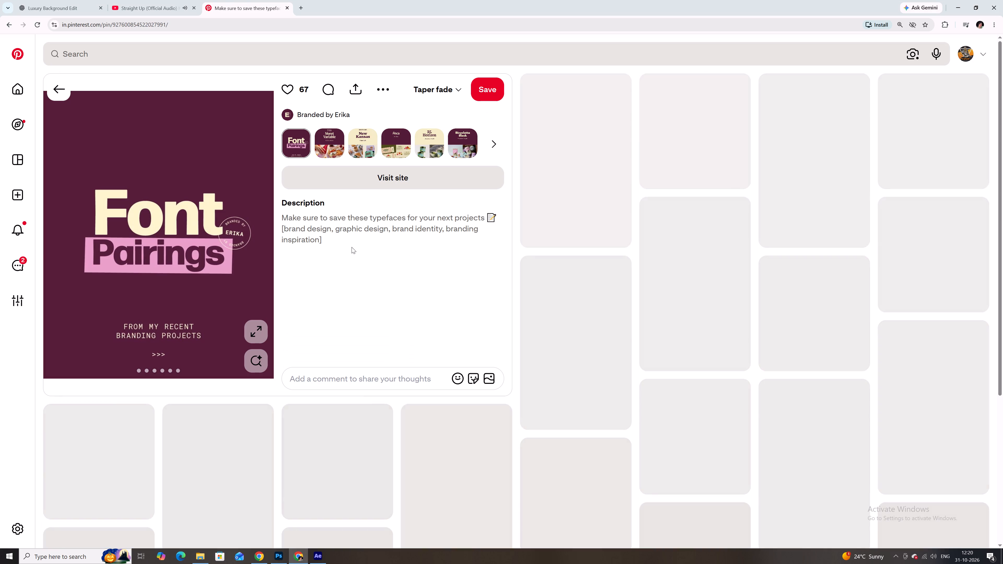
left_click(255, 235)
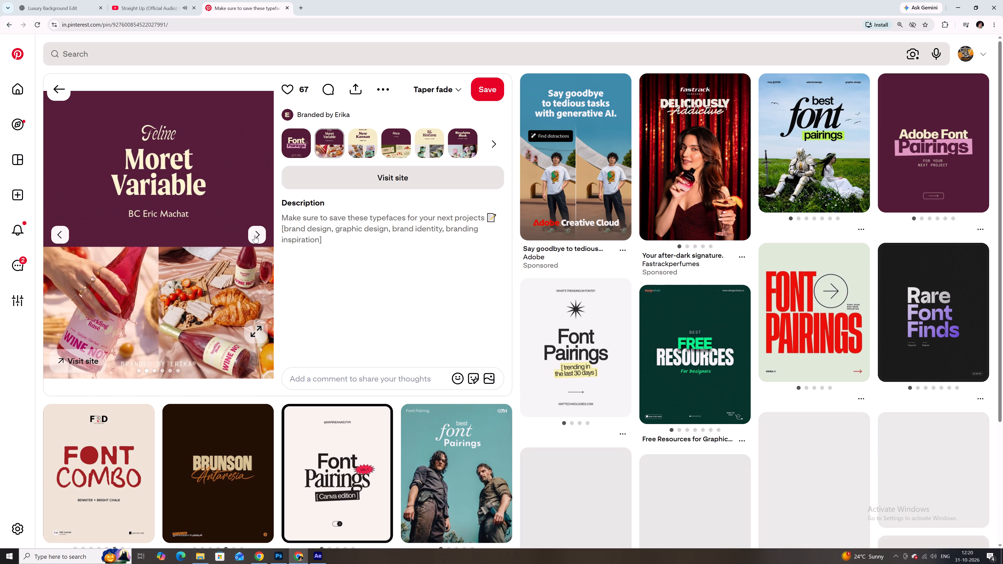
left_click(255, 235)
left_click(255, 235)
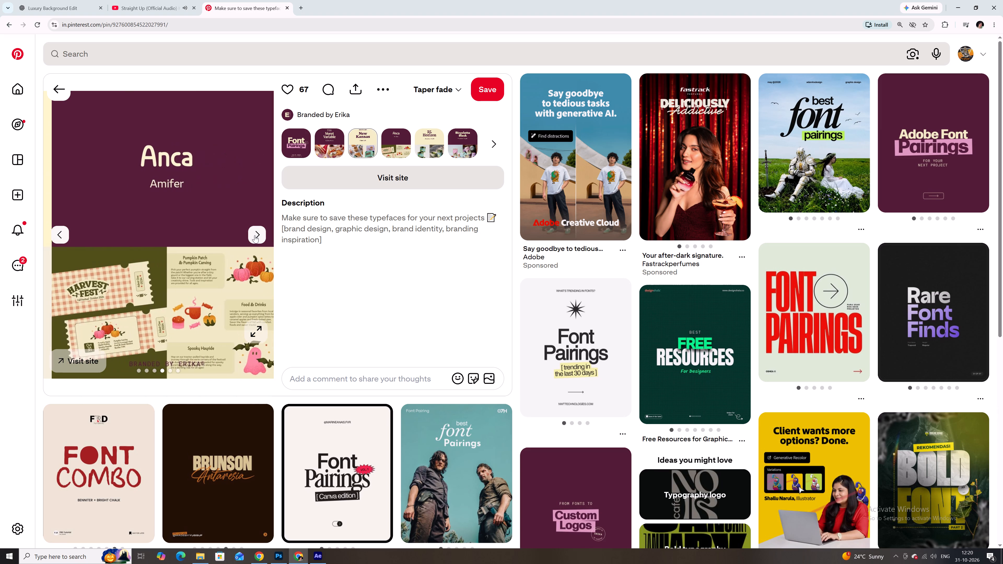
left_click(255, 235)
left_click(255, 235)
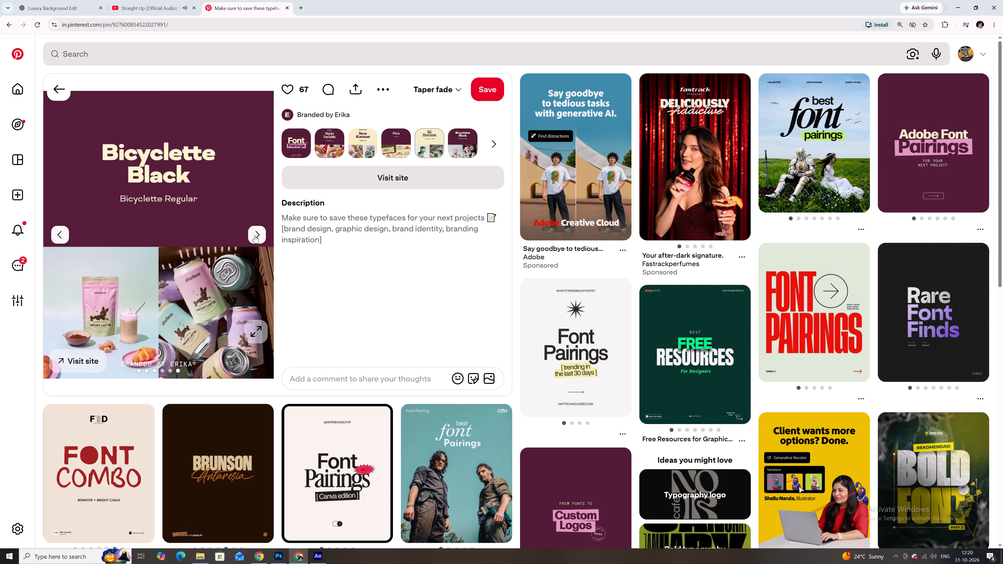
left_click(255, 235)
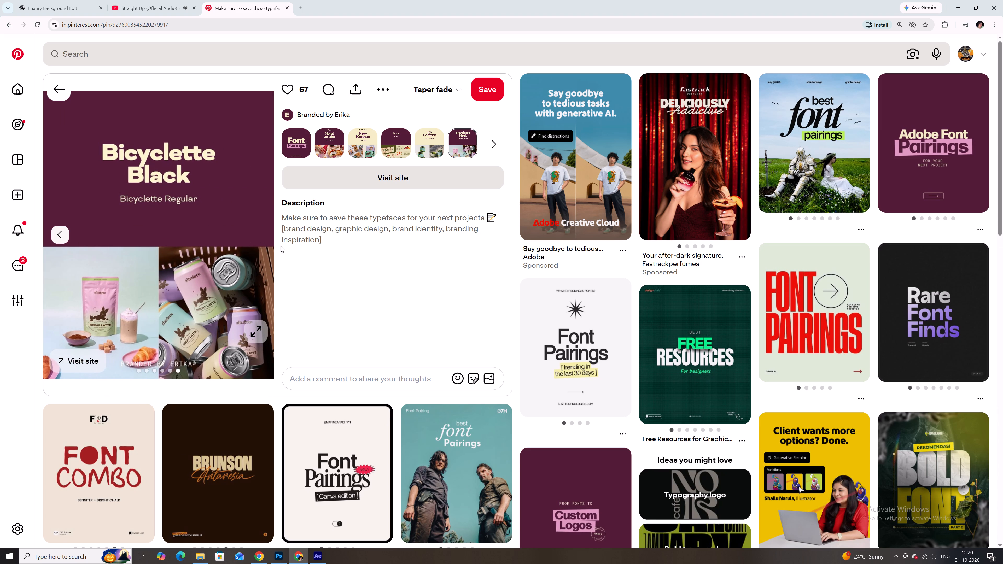
Look through the first slides of the "Free Resources for Graphic Designer" pin and return to the font pairings pin.
left_click(724, 355)
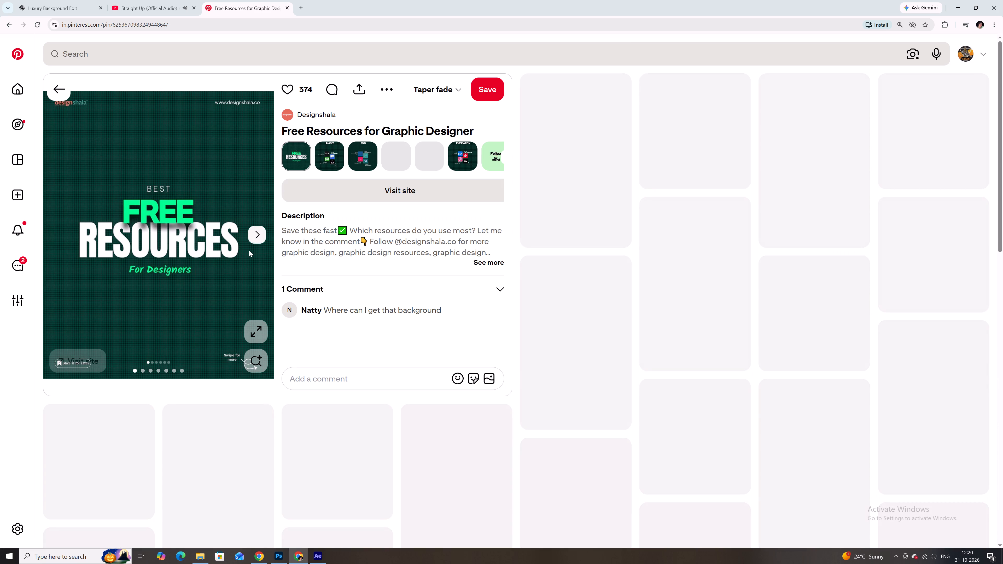
left_click(250, 236)
left_click(250, 236)
left_click(250, 236)
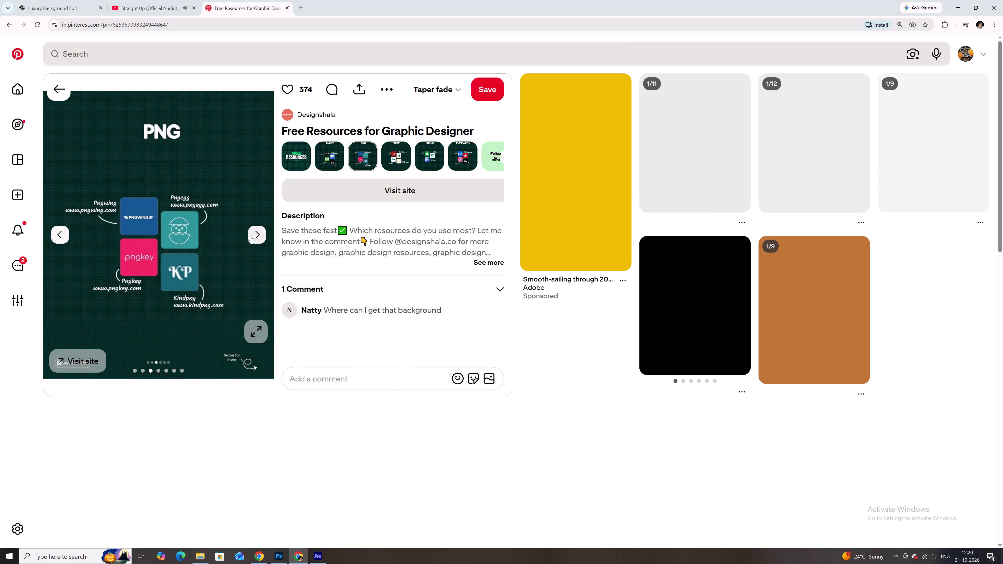
left_click(57, 92)
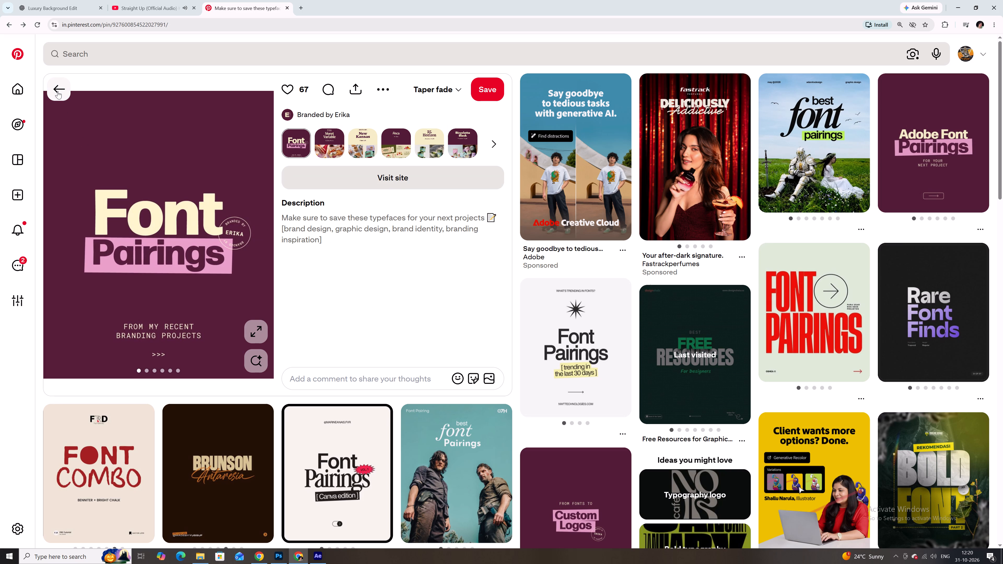
Browse further font pairing pins and examine the "Sweet fonts pairing for Posters" slides, stopping at the Blacksword and Poppins pairing.
left_click(333, 461)
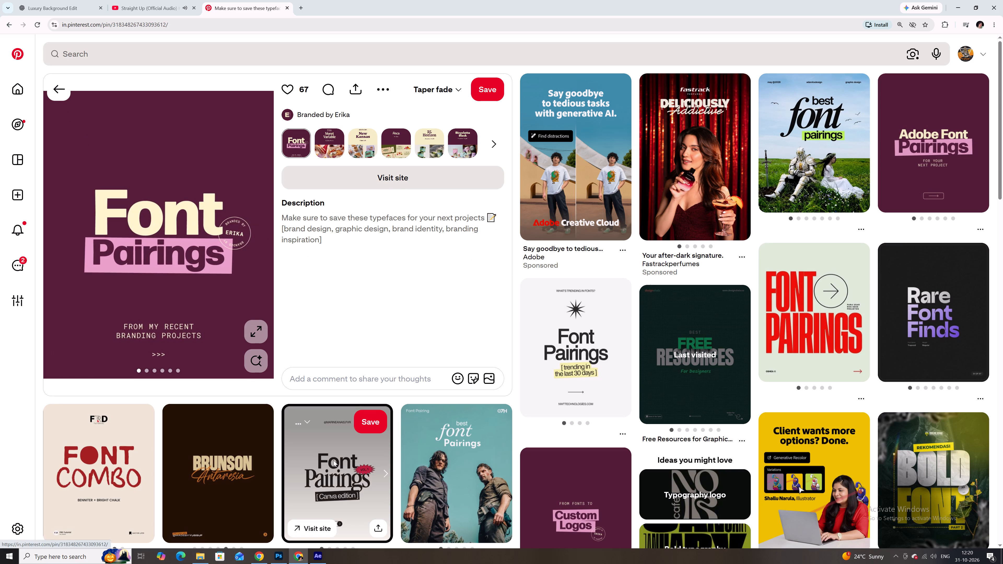
left_click(49, 89)
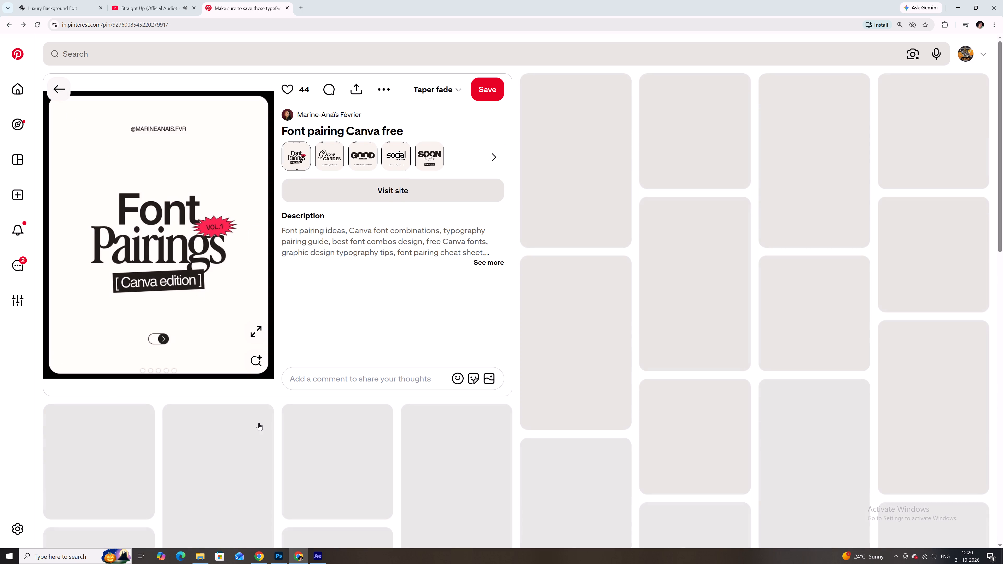
left_click(252, 450)
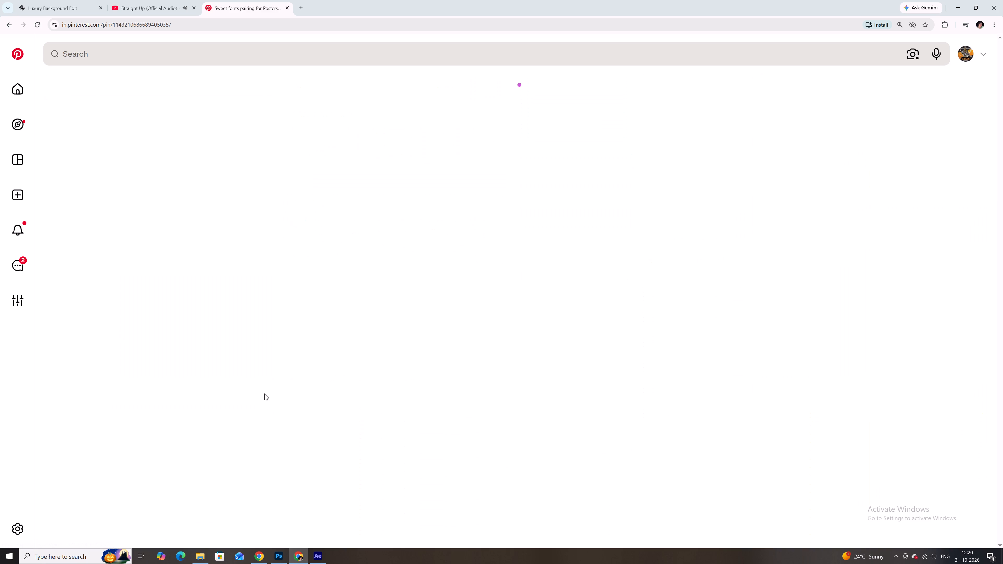
scroll(169, 256, "up", 2)
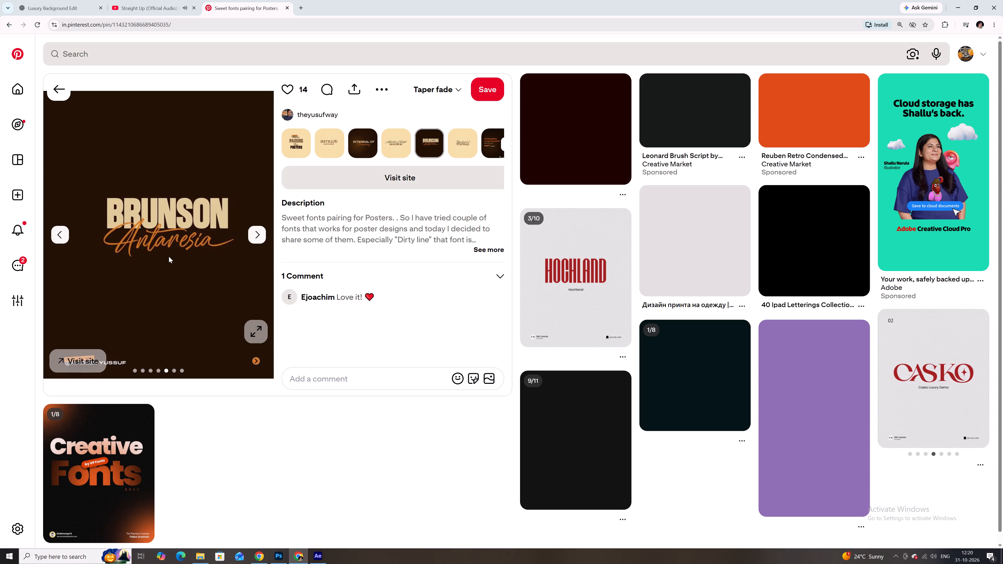
left_click(272, 231)
left_click(261, 233)
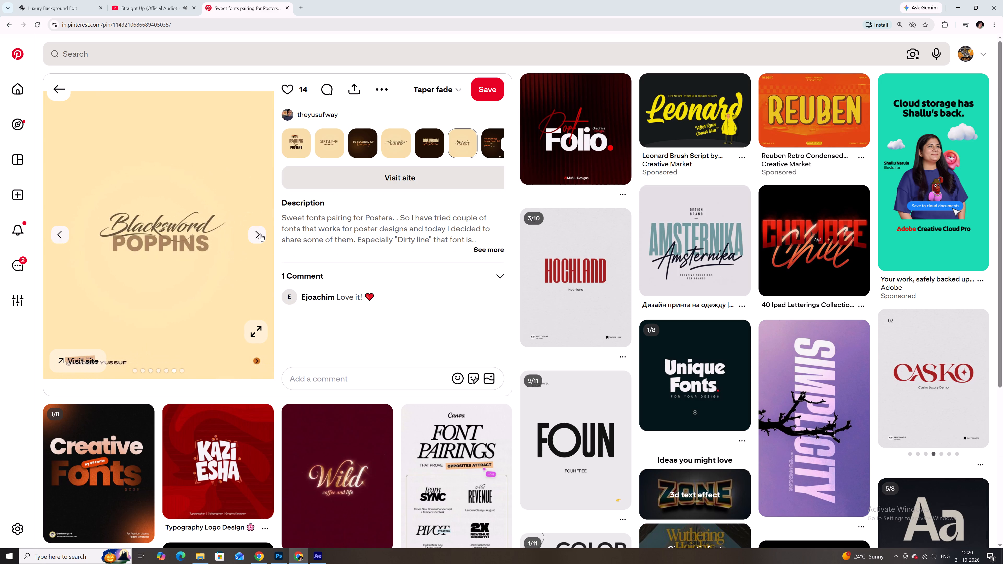
left_click(261, 233)
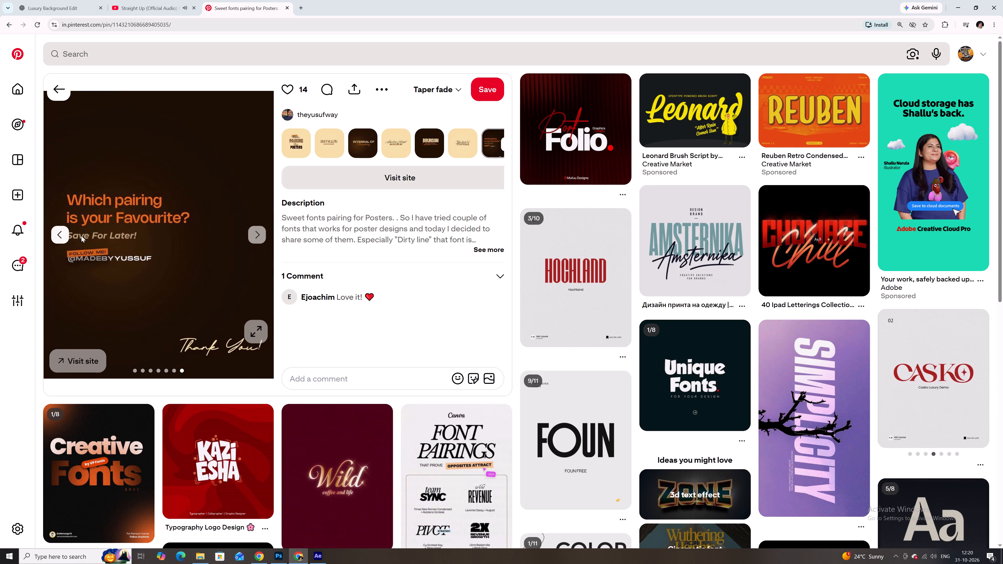
left_click(62, 233)
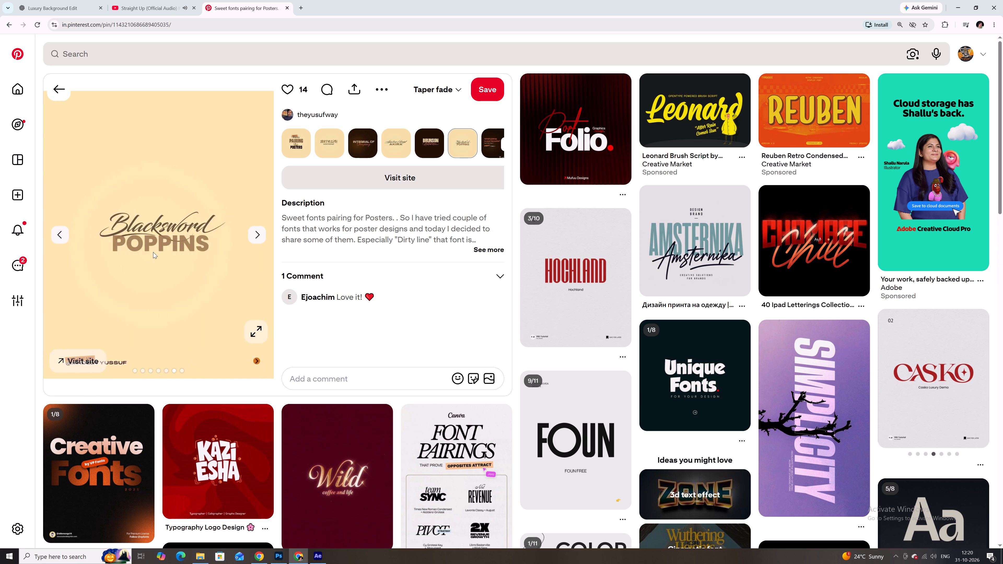
Search Google for "blacksword" in a new tab and download the Blacksword font from DaFont.
left_click(300, 7)
left_click(381, 166)
type("blacksword")
key("Return")
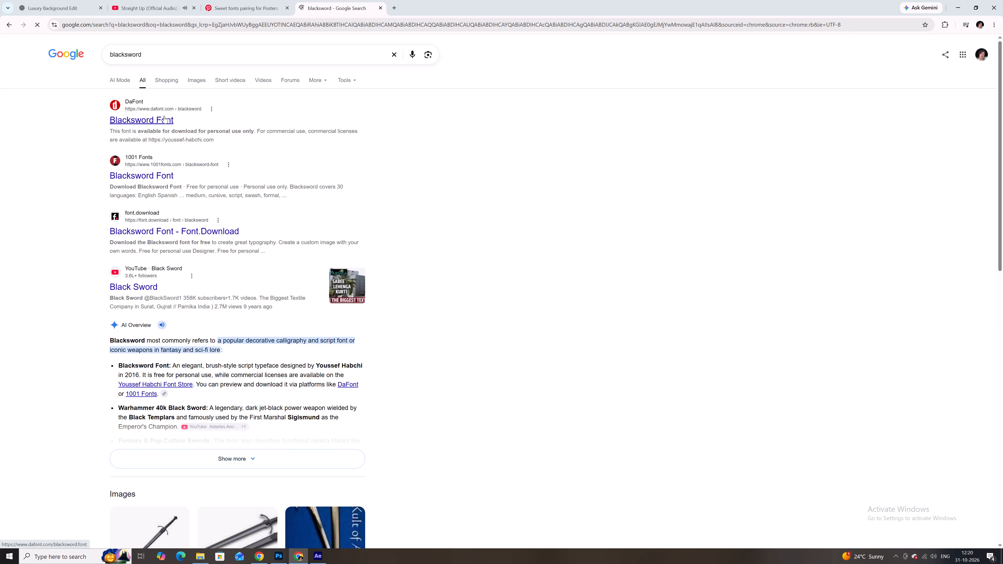
left_click(164, 116)
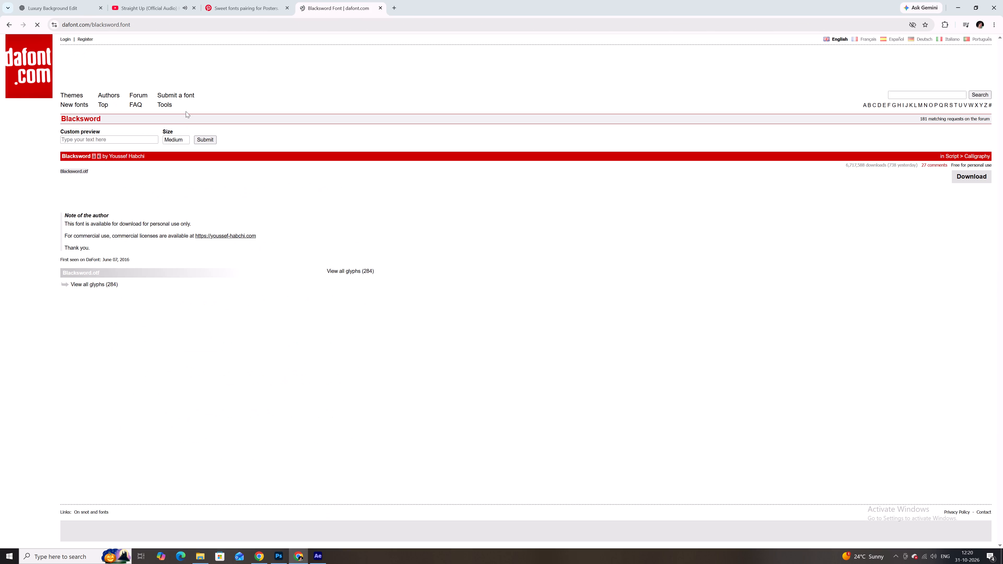
left_click(967, 178)
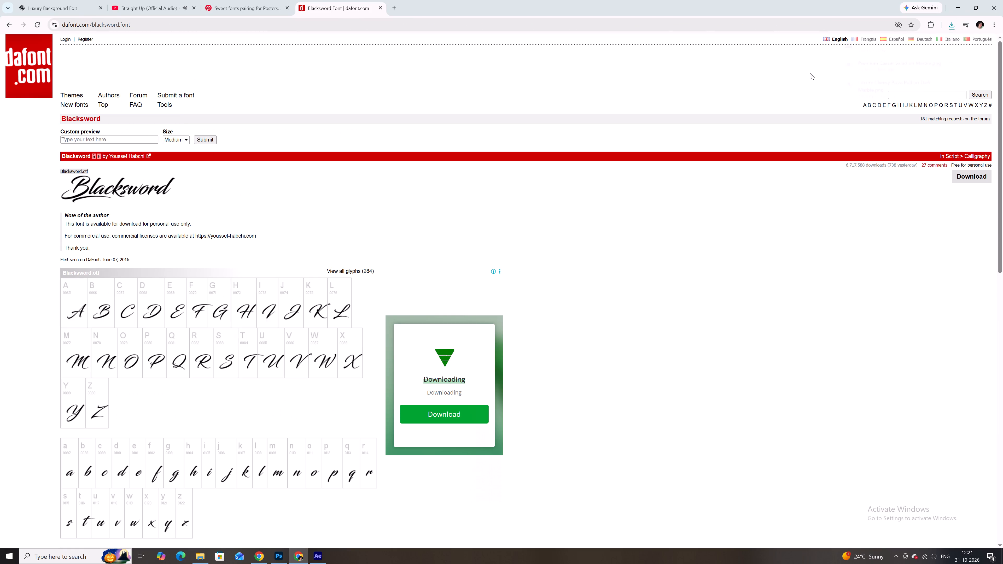
Install Blacksword.otf from the downloaded blacksword.zip archive, close the font and archive windows, and return to the search results.
left_click(862, 47)
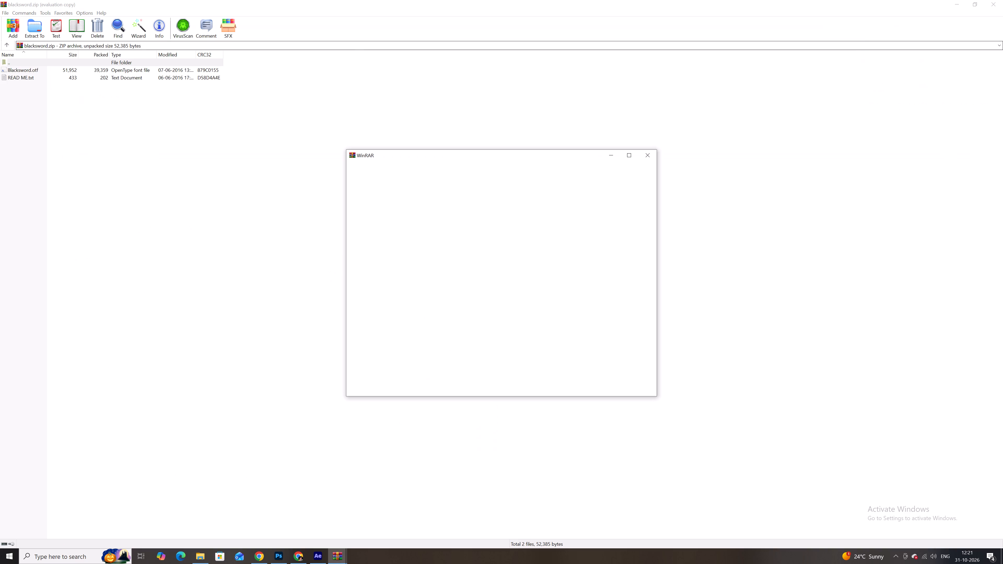
left_click(653, 152)
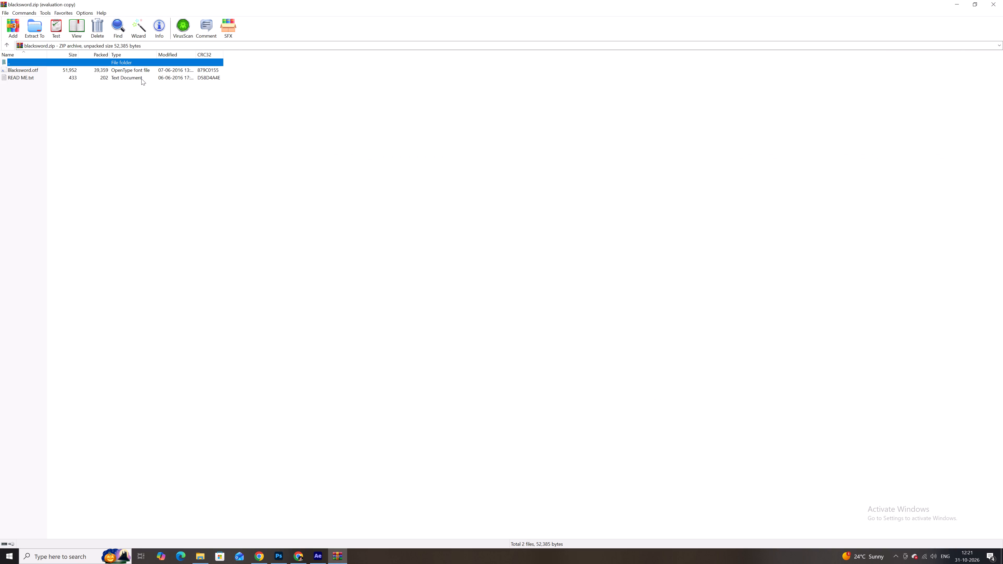
left_click(95, 75)
double_click(86, 70)
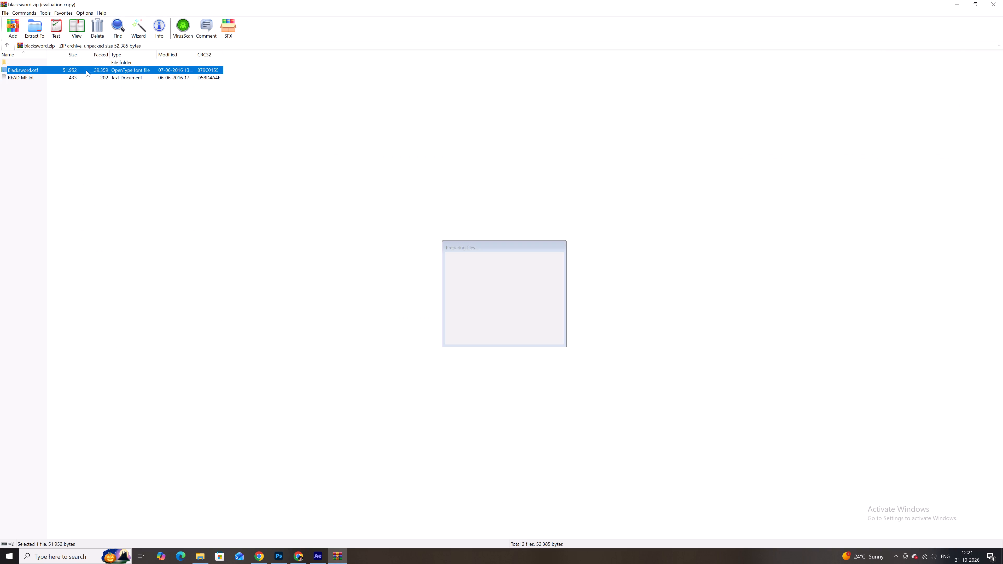
left_click(44, 26)
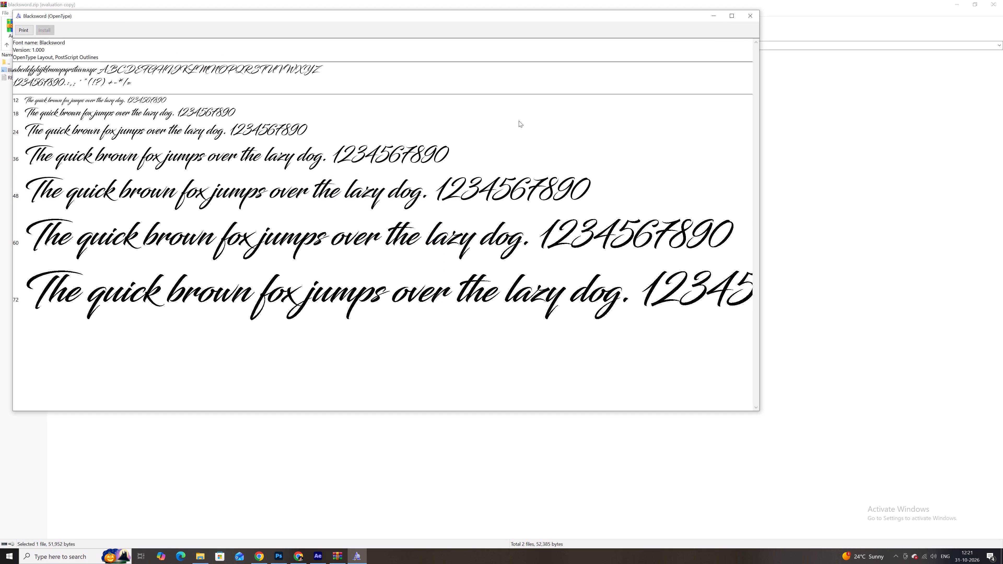
left_click(745, 15)
left_click(1002, 0)
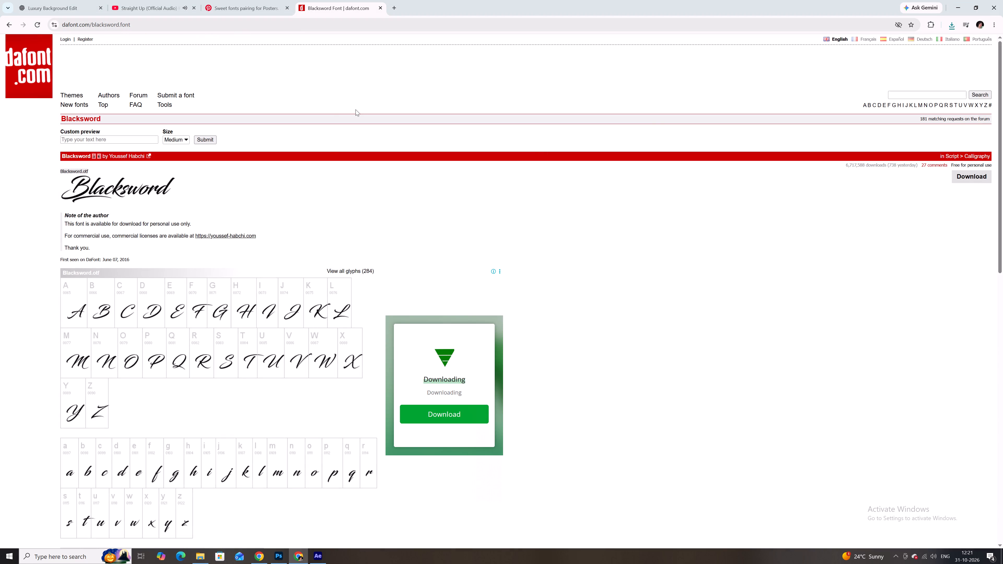
left_click(12, 24)
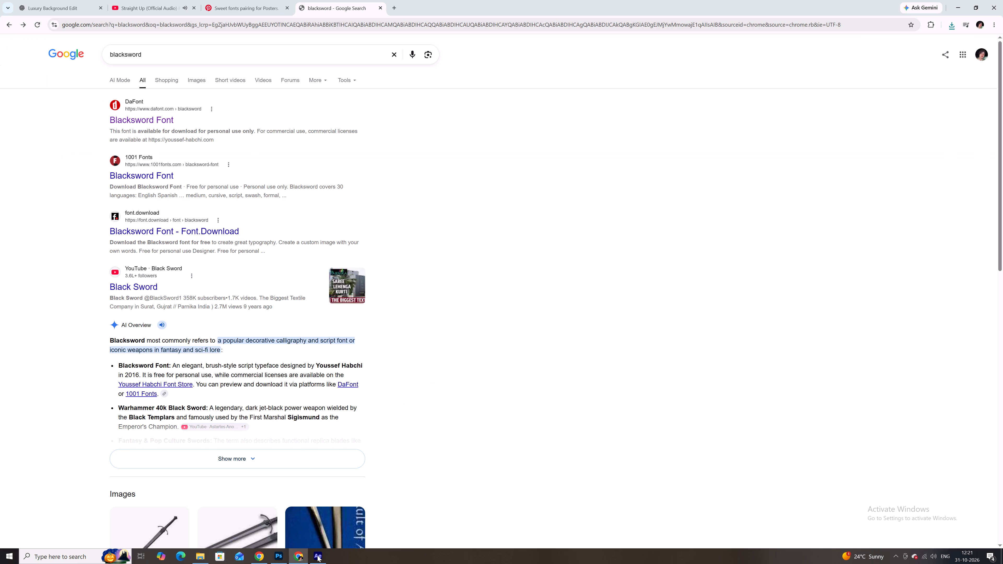
Switch to After Effects and save the project as "aam crsl" in the Downloads folder.
left_click(313, 561)
left_click(408, 332)
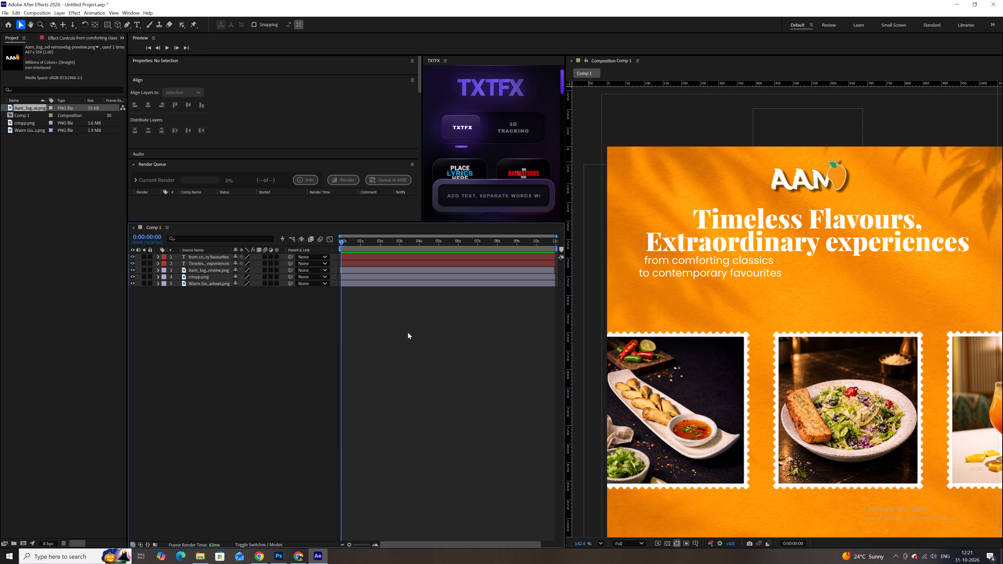
key("ctrl+s")
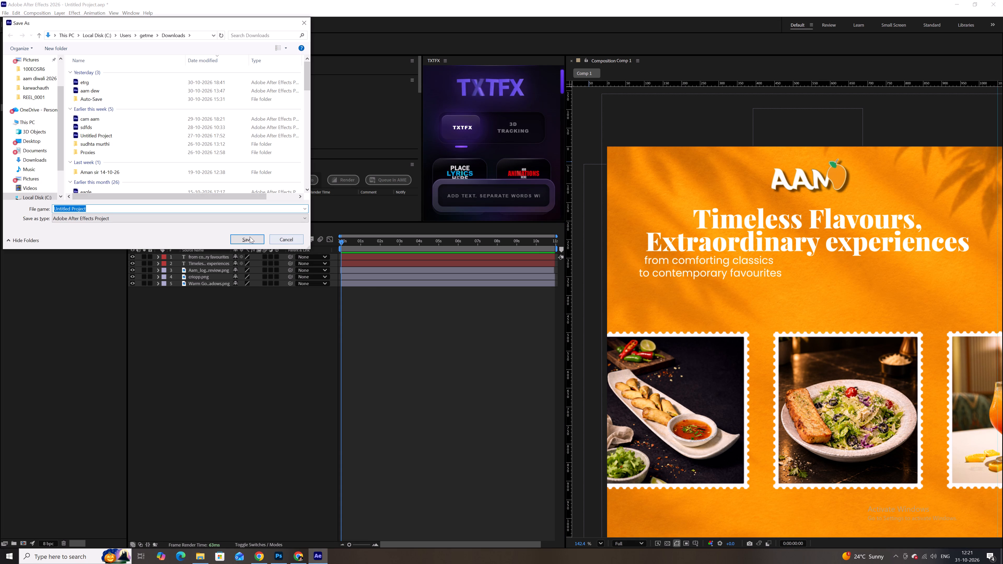
type("aa")
type("m crsl")
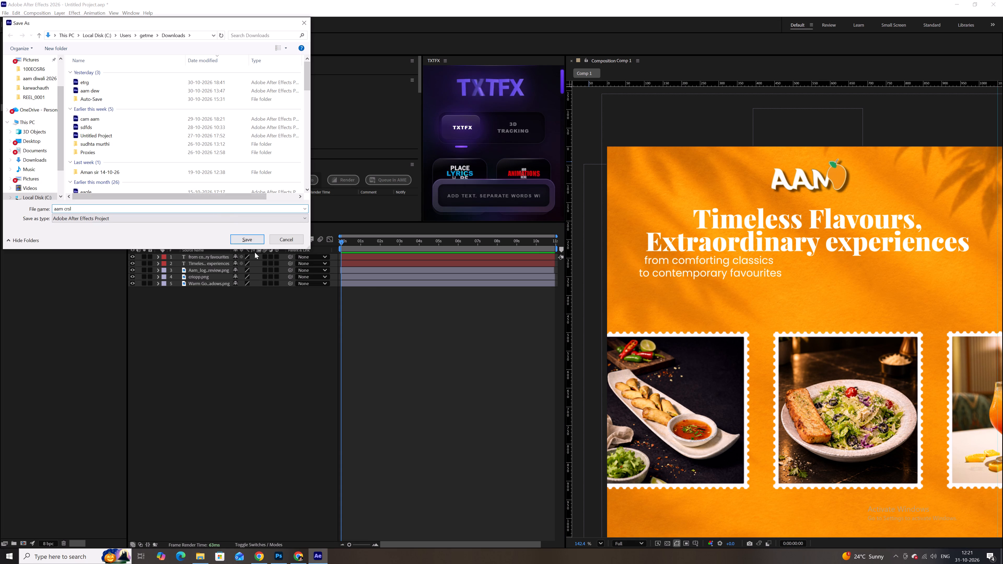
left_click(250, 244)
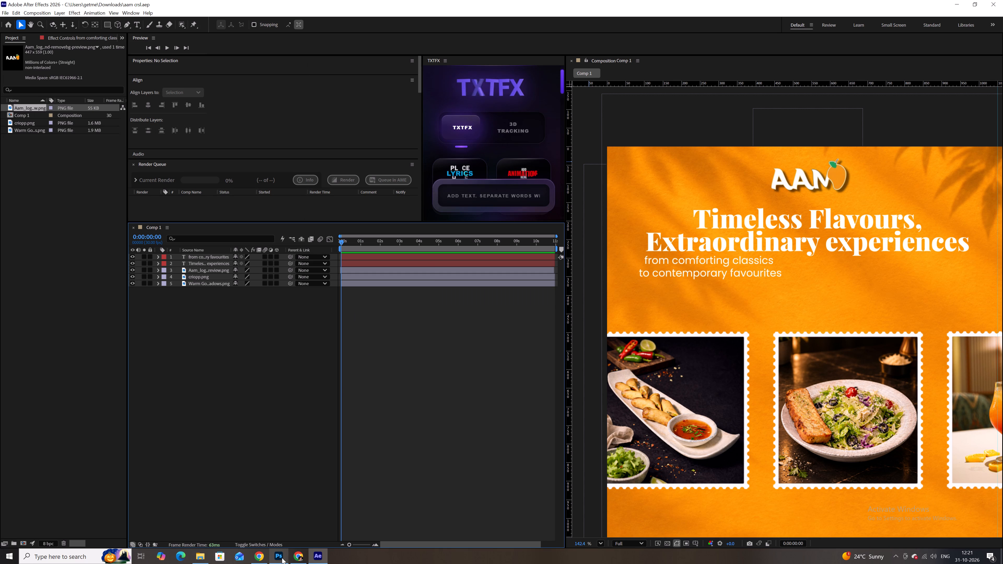
Switch to Chrome, search YouTube for "rapkilla", play the Karan Aujla RAP KILLA music video, and return to the blacksword search results.
left_click(295, 559)
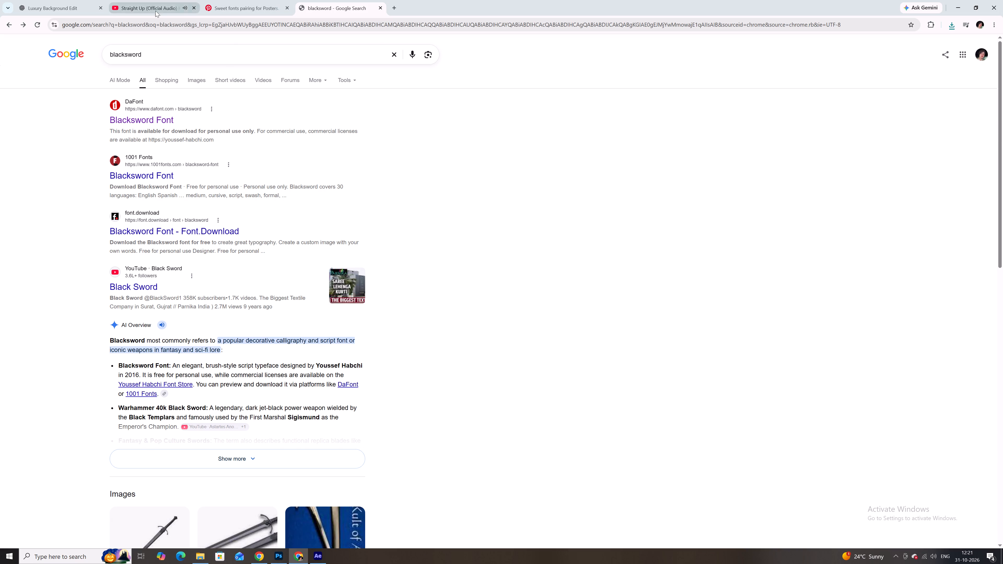
left_click(155, 11)
left_click_drag(418, 50, 358, 43)
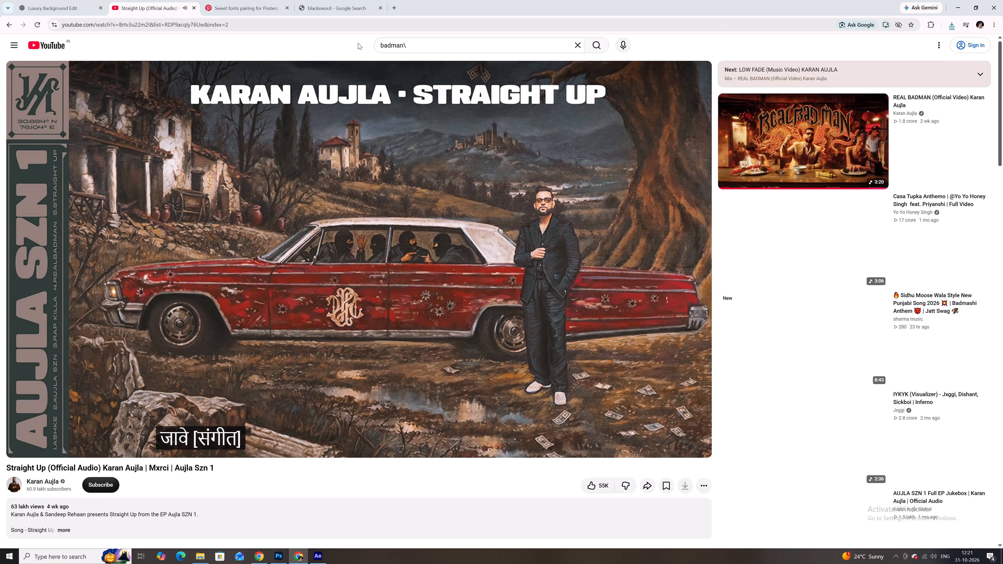
key("BackSpace")
type("rakiolla")
key("Return")
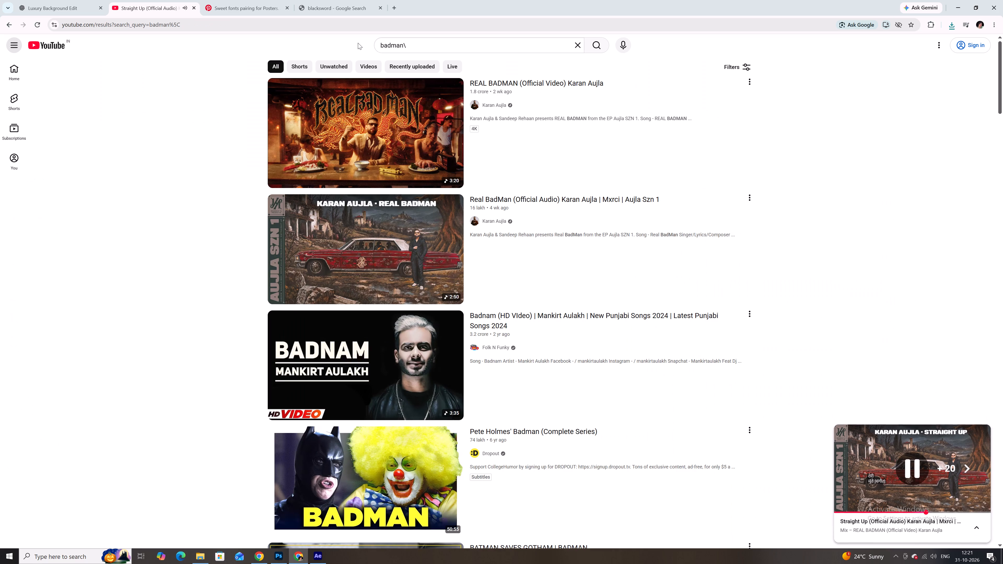
left_click_drag(440, 38, 336, 41)
left_click_drag(415, 47, 353, 50)
key("BackSpace")
type("rapkilla")
key("Return")
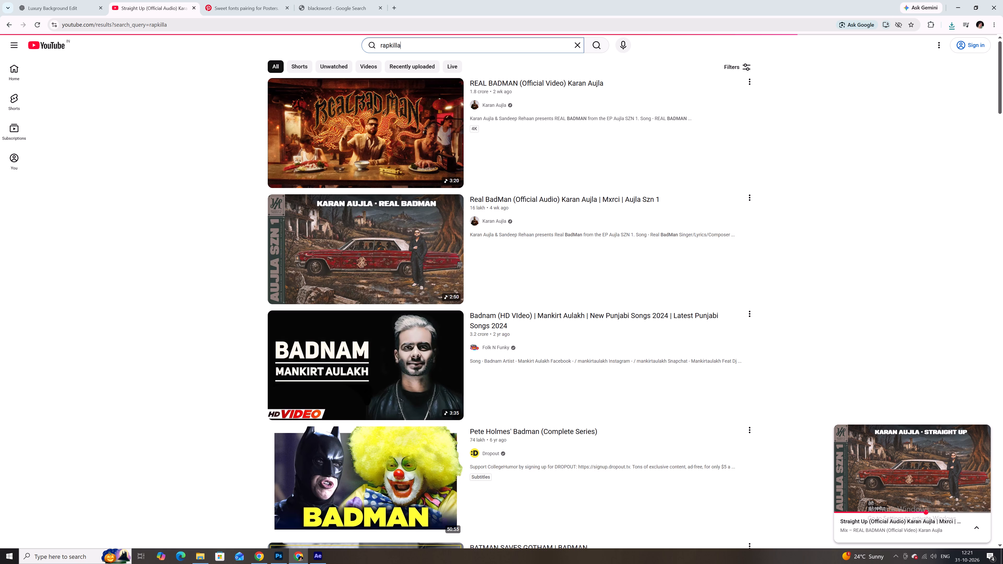
left_click(843, 434)
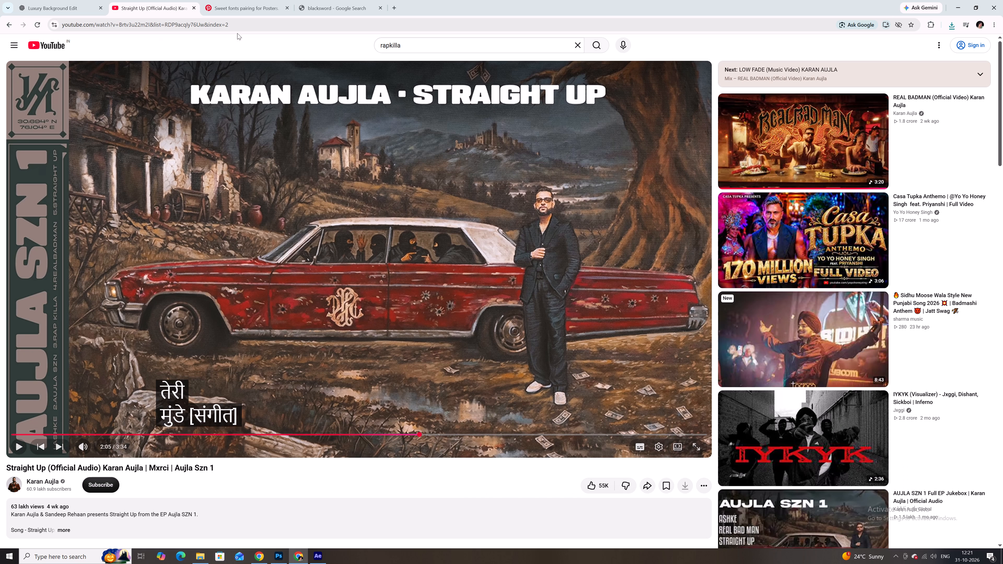
left_click(397, 50)
key("Return")
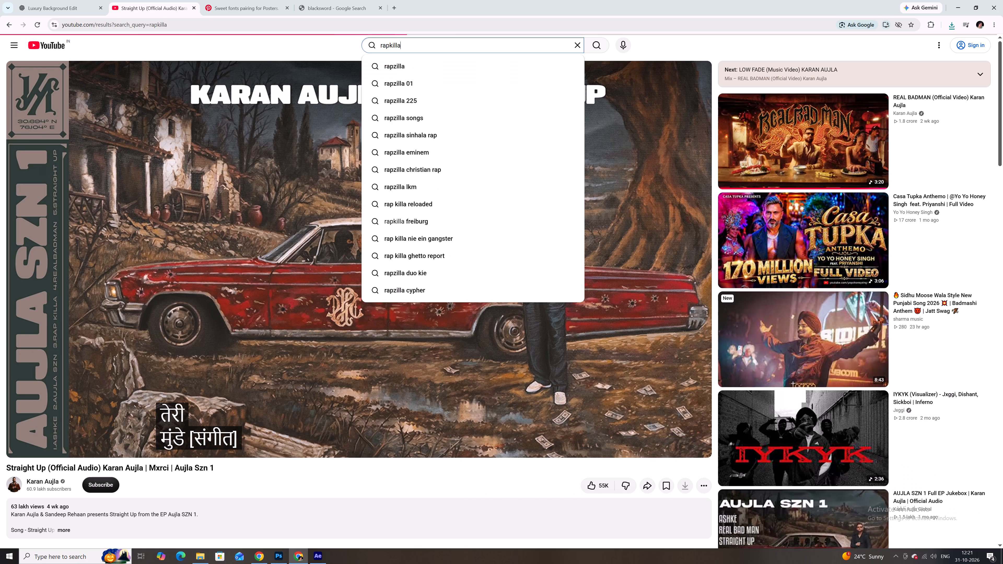
left_click(399, 157)
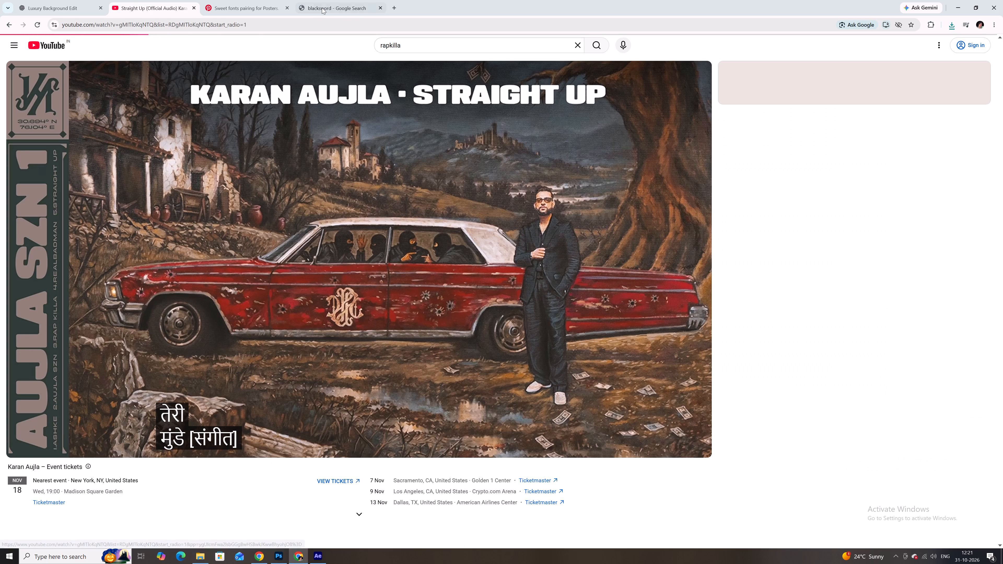
left_click(322, 5)
Switch to After Effects, close it, and relaunch it from a Windows search for "after".
left_click(316, 559)
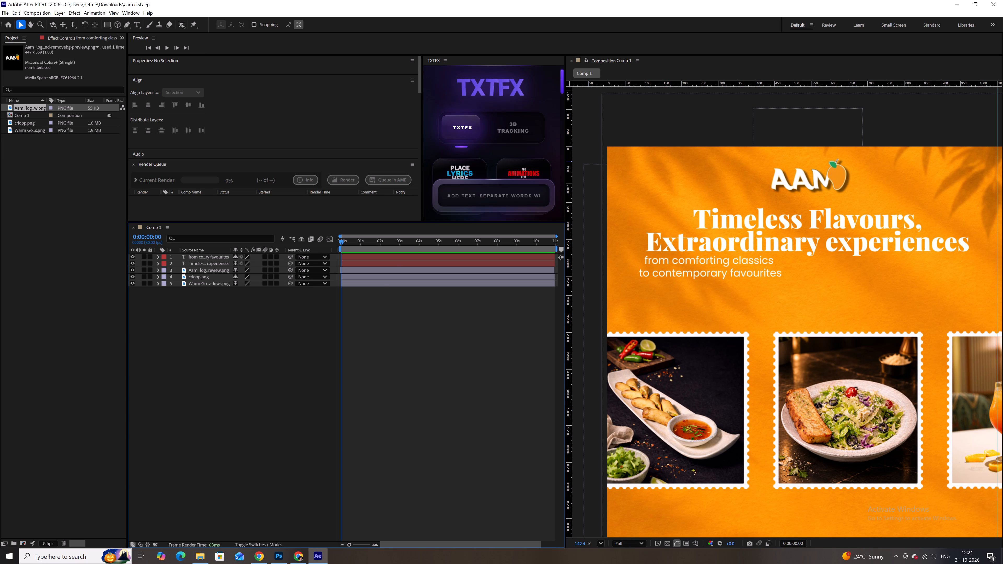
left_click_drag(403, 318, 445, 301)
left_click(1002, 0)
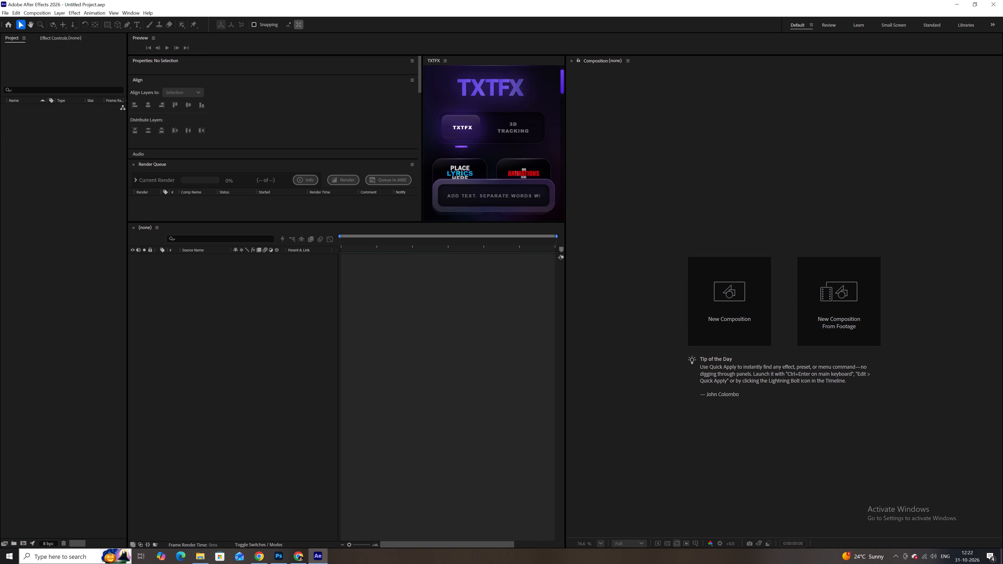
left_click(56, 563)
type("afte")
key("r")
left_click(127, 351)
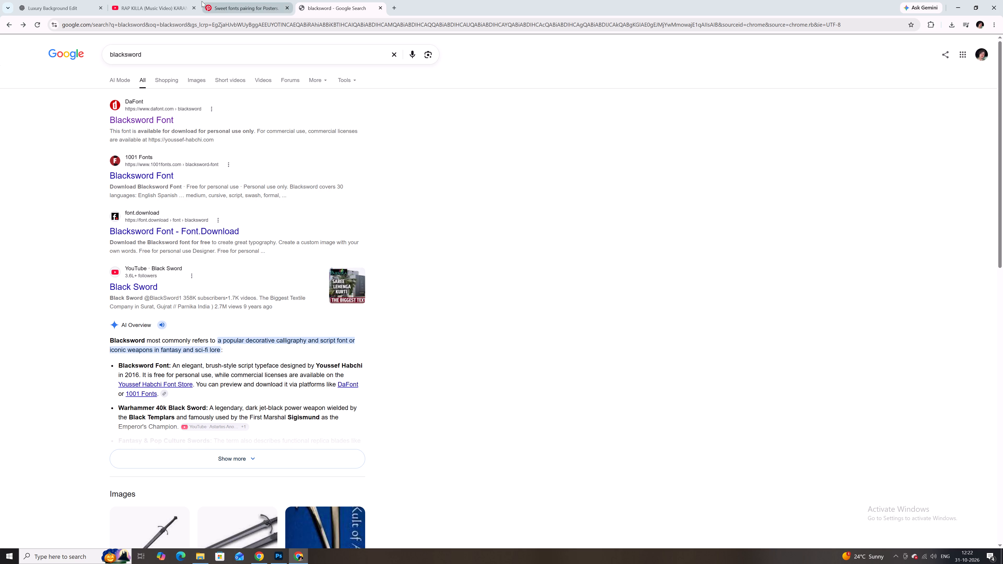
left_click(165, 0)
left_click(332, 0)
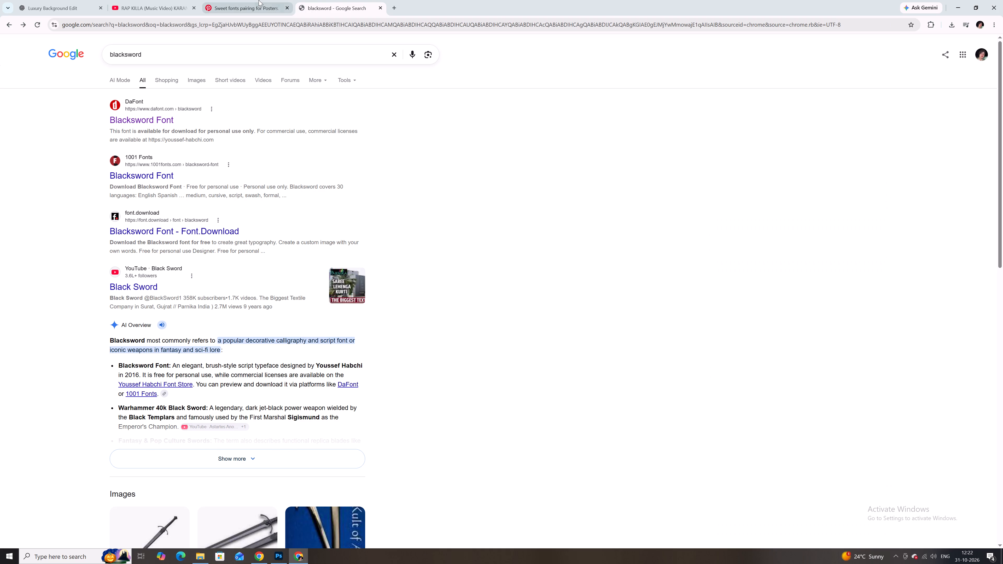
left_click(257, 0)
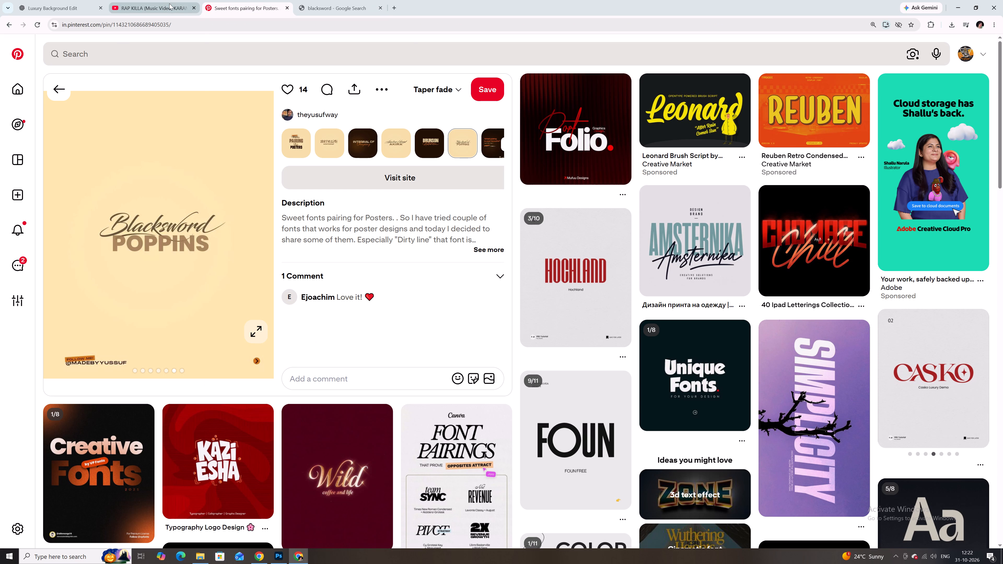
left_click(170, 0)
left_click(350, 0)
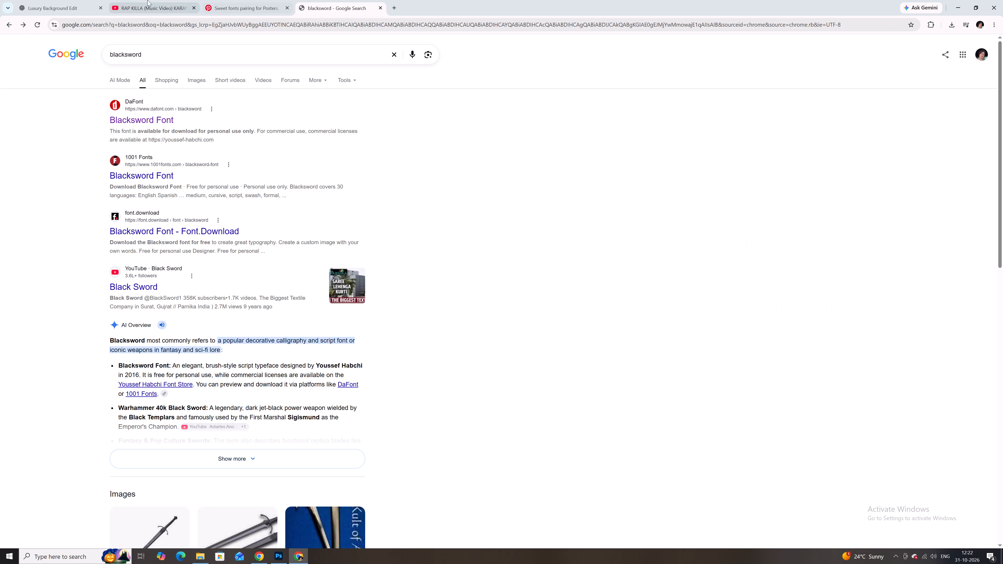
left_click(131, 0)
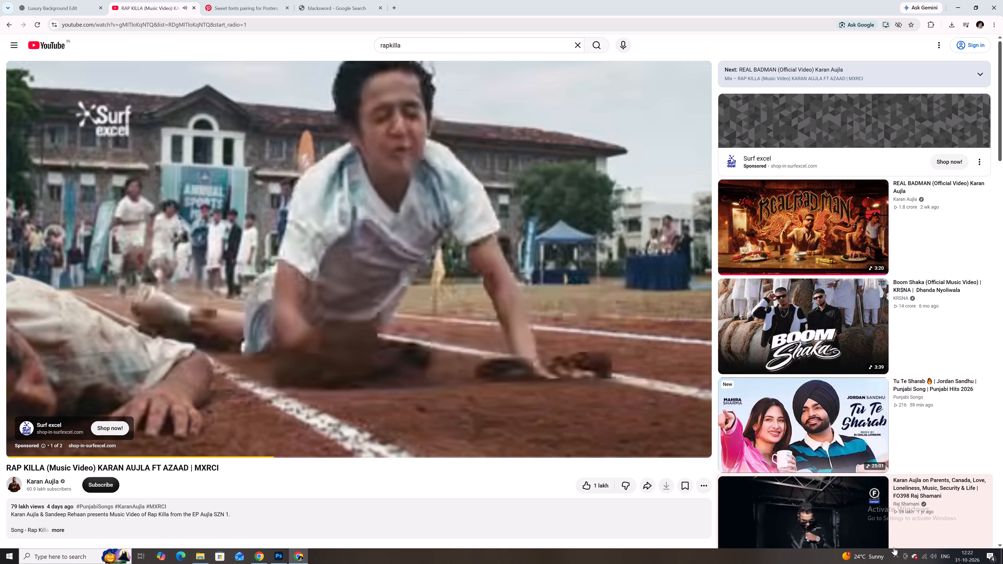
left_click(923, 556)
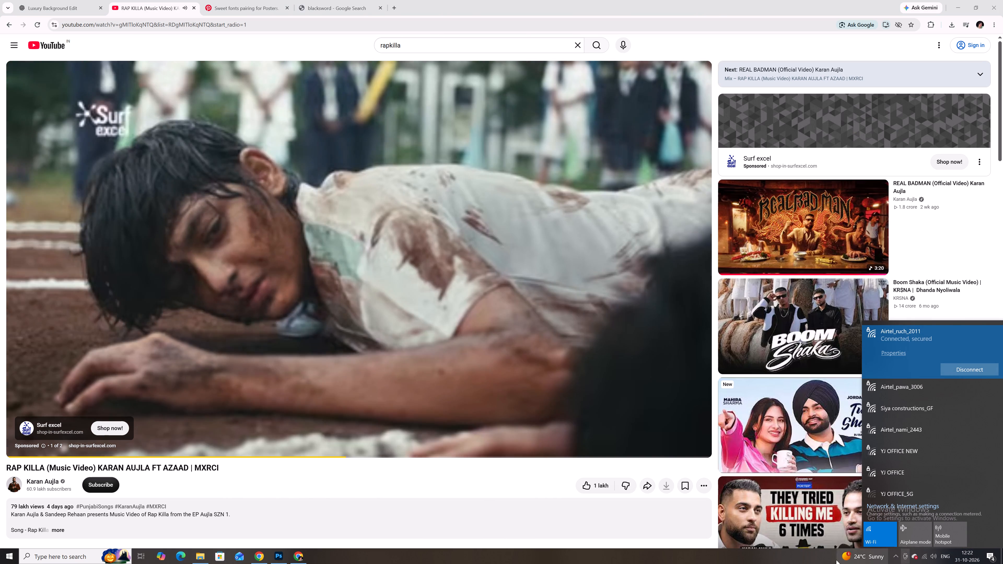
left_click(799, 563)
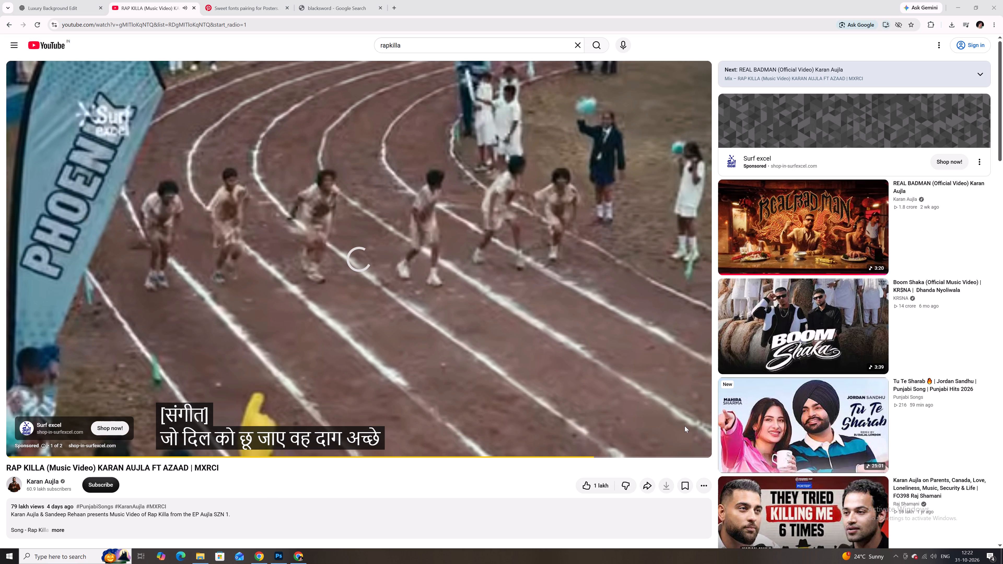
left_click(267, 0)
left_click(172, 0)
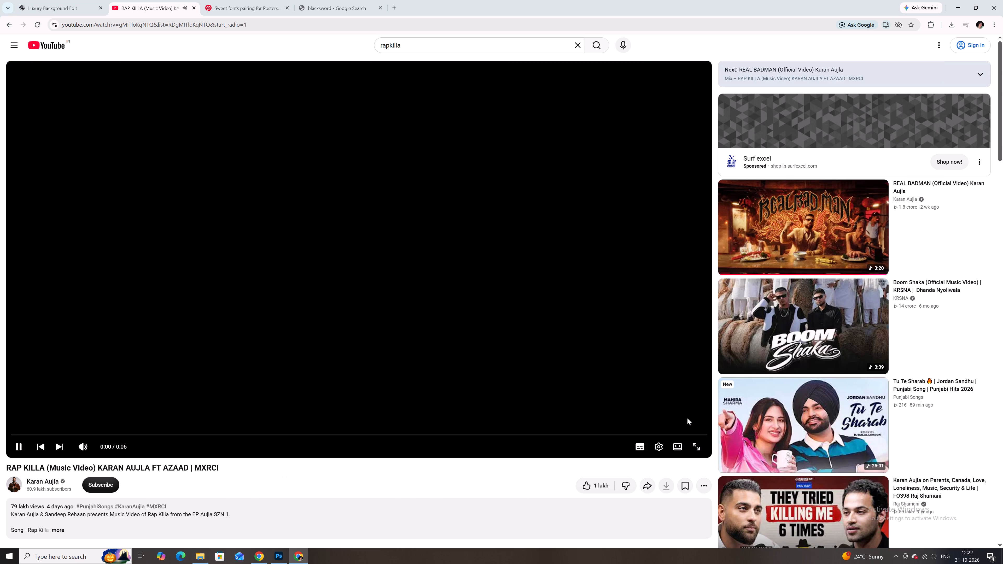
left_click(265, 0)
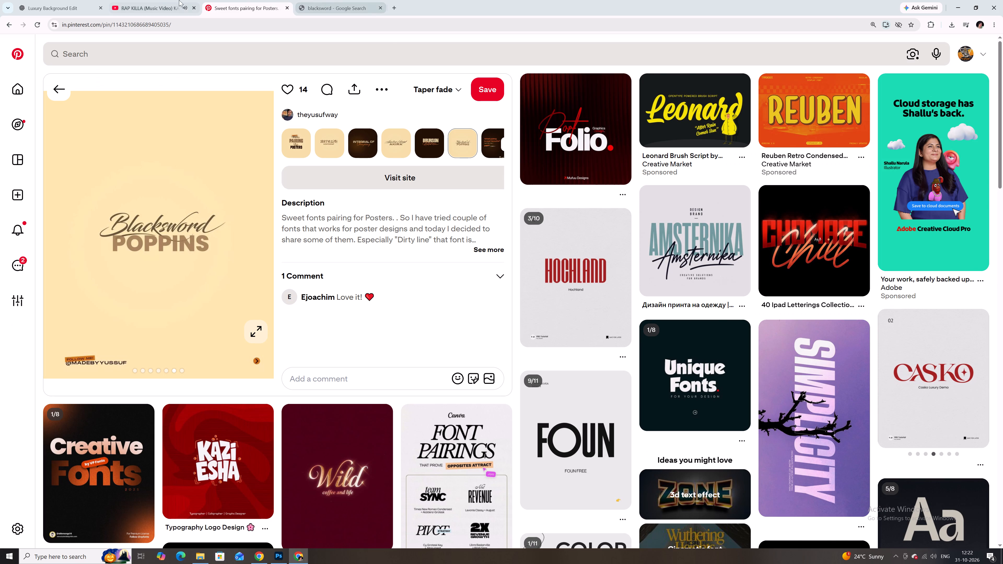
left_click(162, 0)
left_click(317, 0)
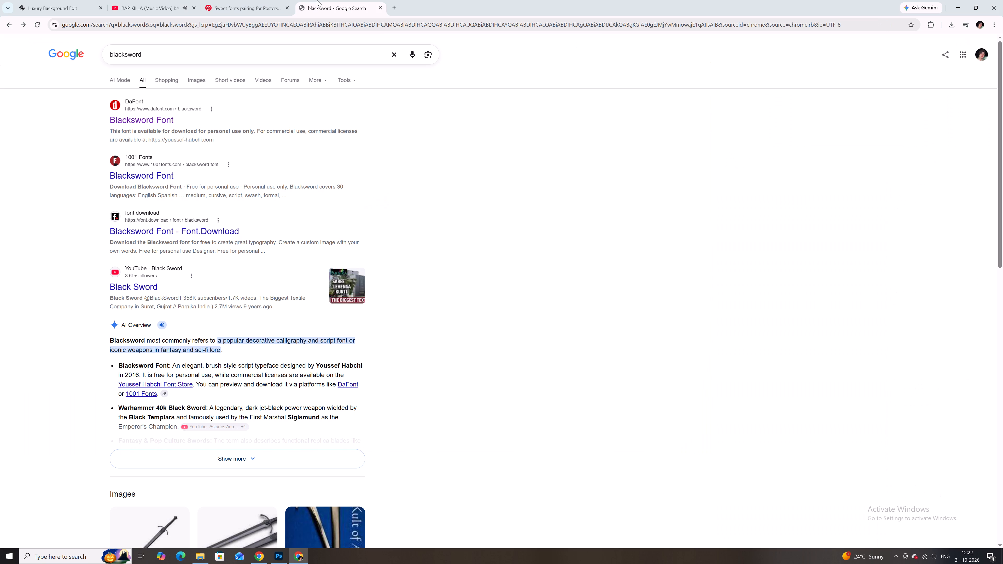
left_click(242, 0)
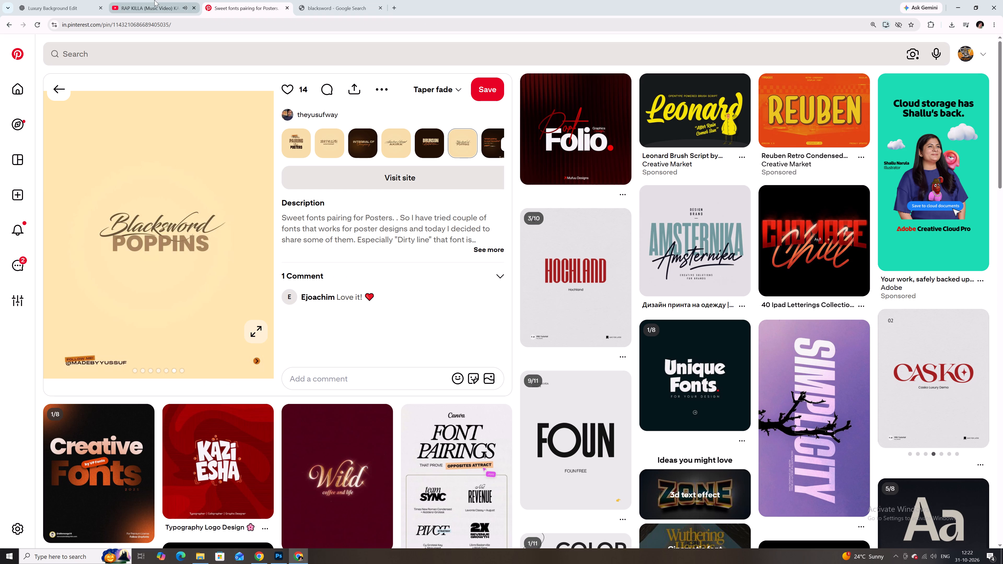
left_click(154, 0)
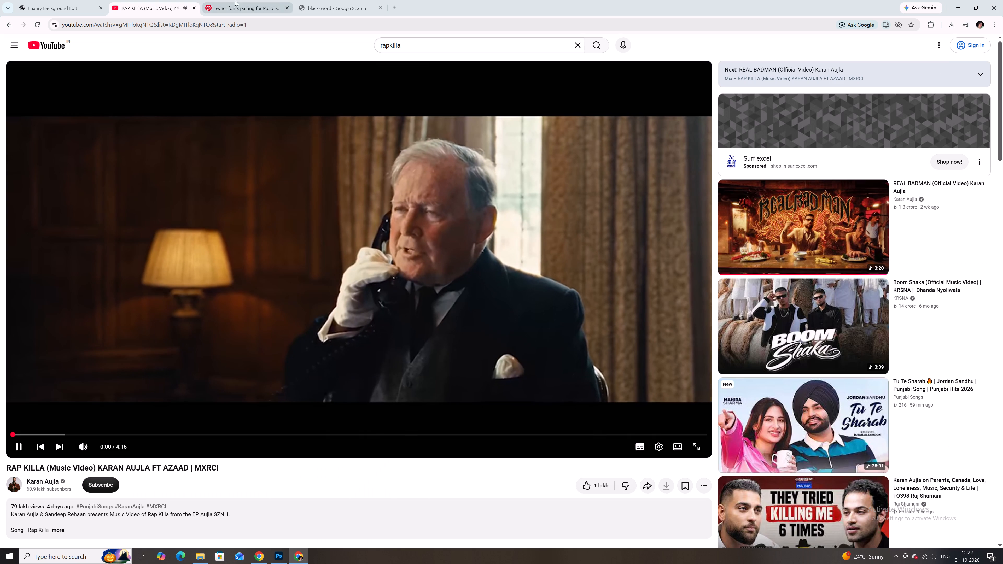
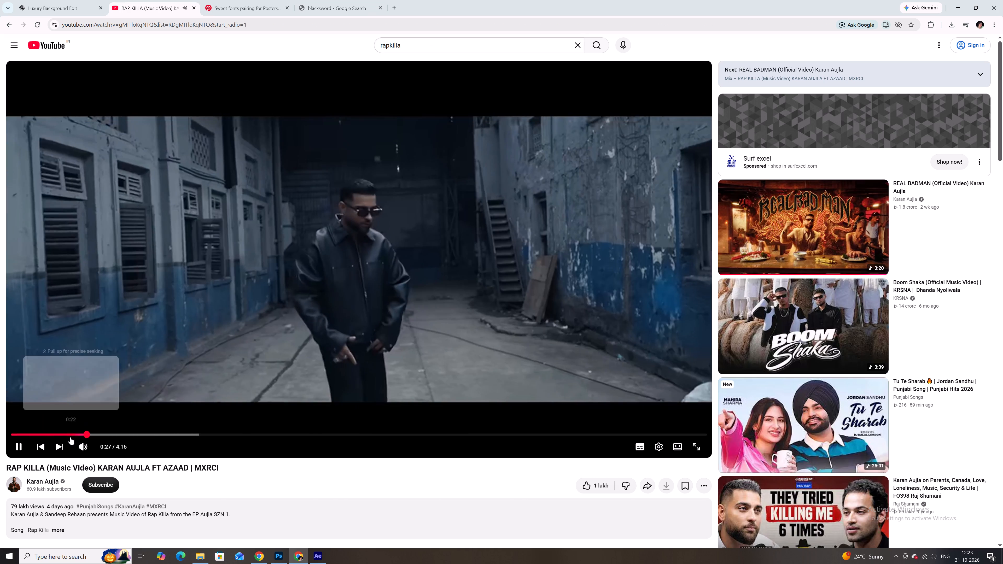
Rewind the RAP KILLA video to about 0:18 and view the Blacksword and Poppins font pairing on Pinterest.
left_click(71, 437)
left_click(59, 436)
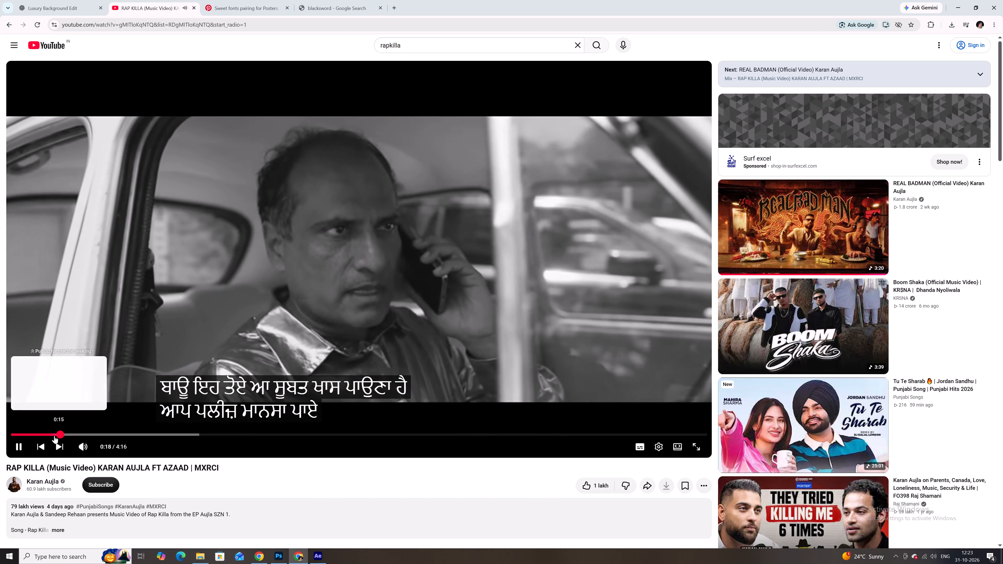
left_click(247, 0)
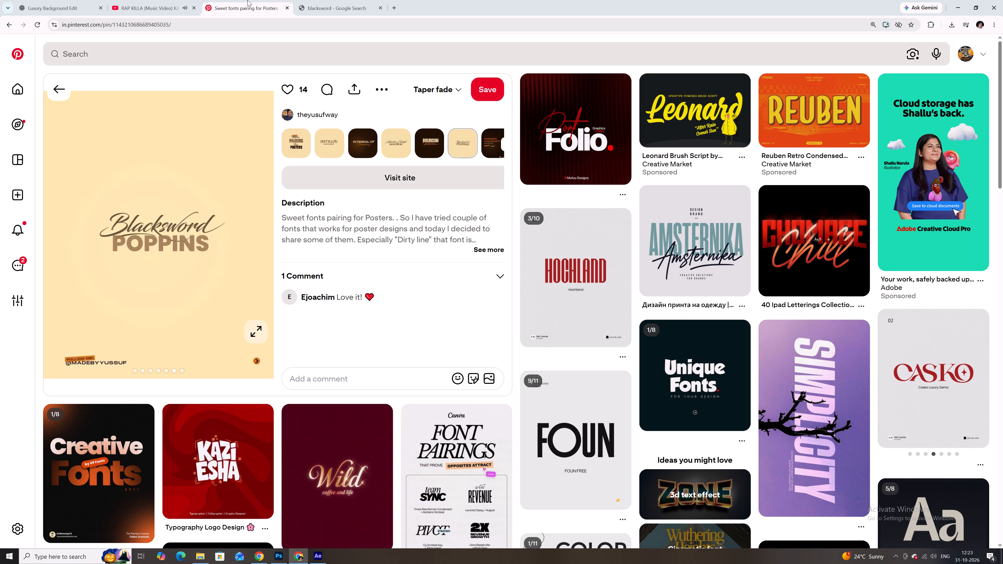
left_click(316, 0)
left_click(260, 0)
Switch to After Effects, continue past the compatibility report and disk cache warning, and reopen the "aam crsl" project.
left_click(313, 554)
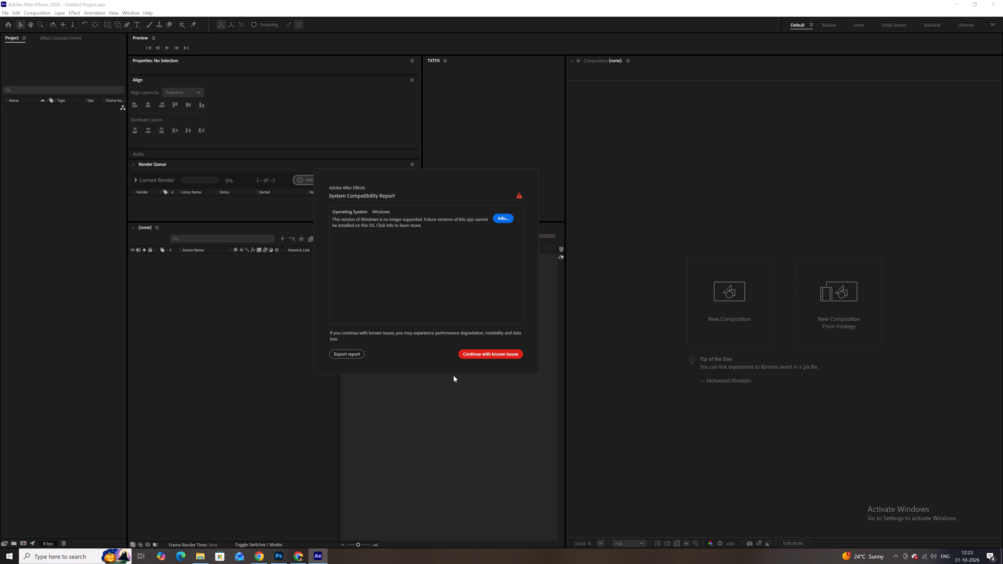
left_click(484, 355)
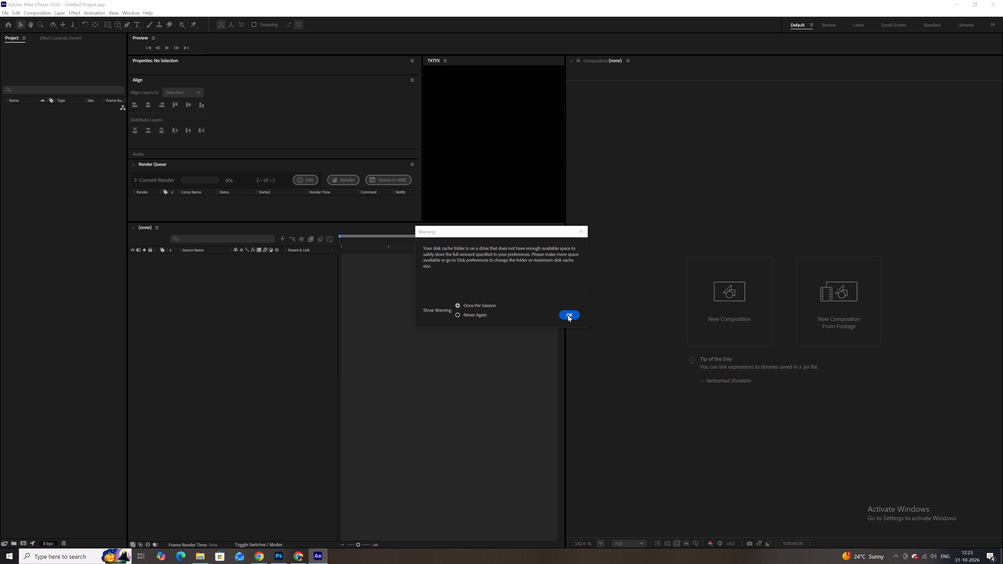
left_click(568, 315)
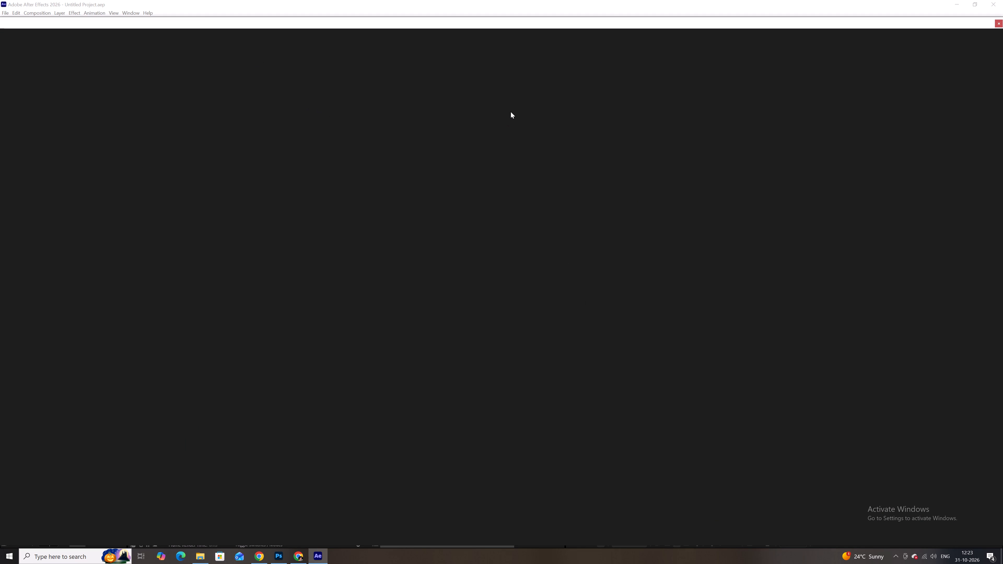
left_click(369, 158)
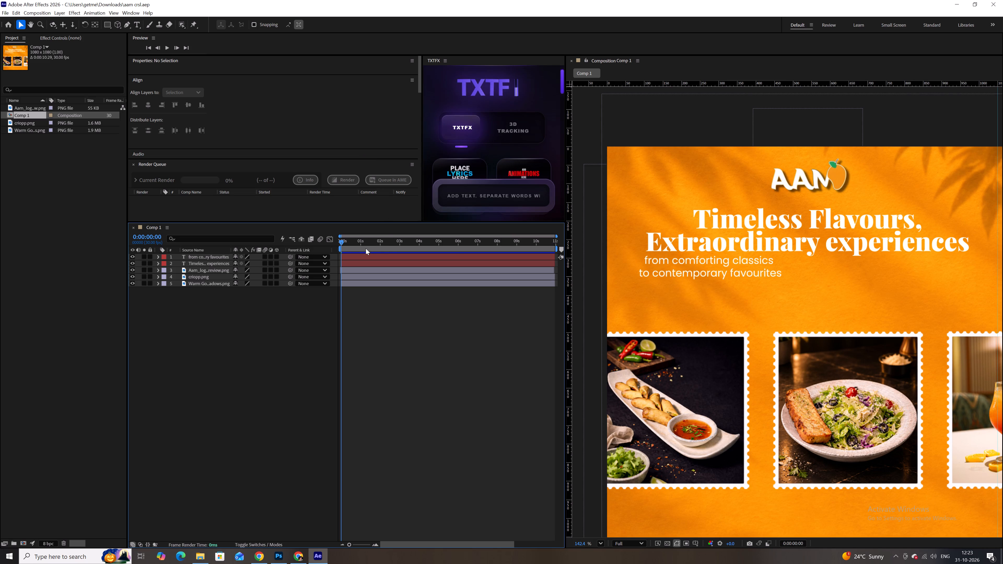
Change the font of the "Timeless Flavours, Extraordinary experiences" headline to Blacksword.
double_click(752, 219)
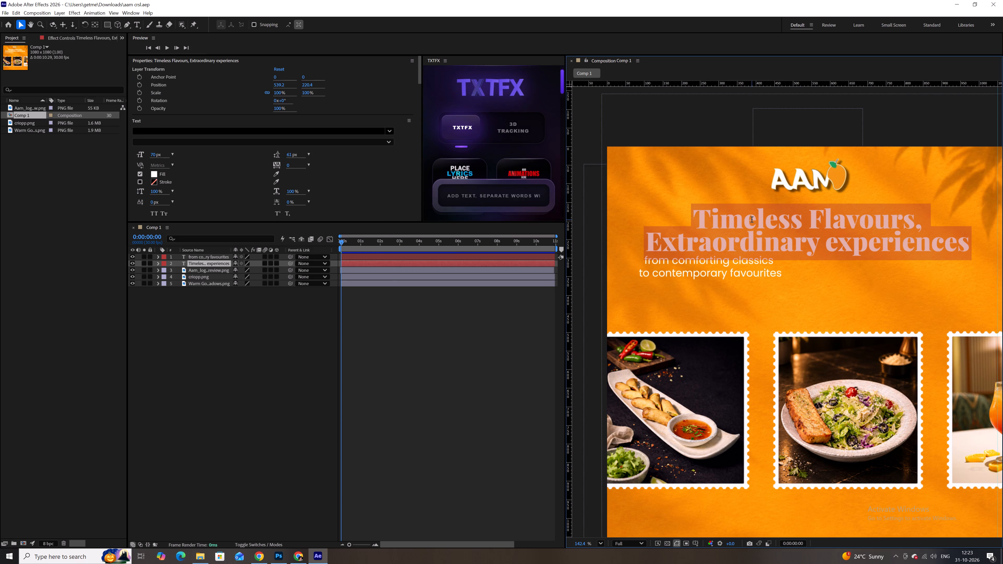
left_click(344, 130)
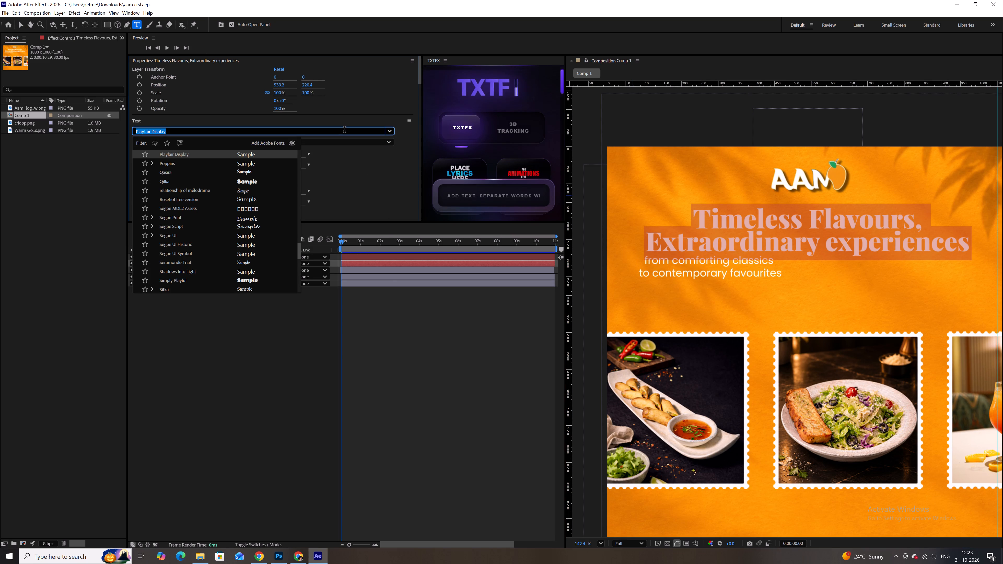
type("black")
key("Down")
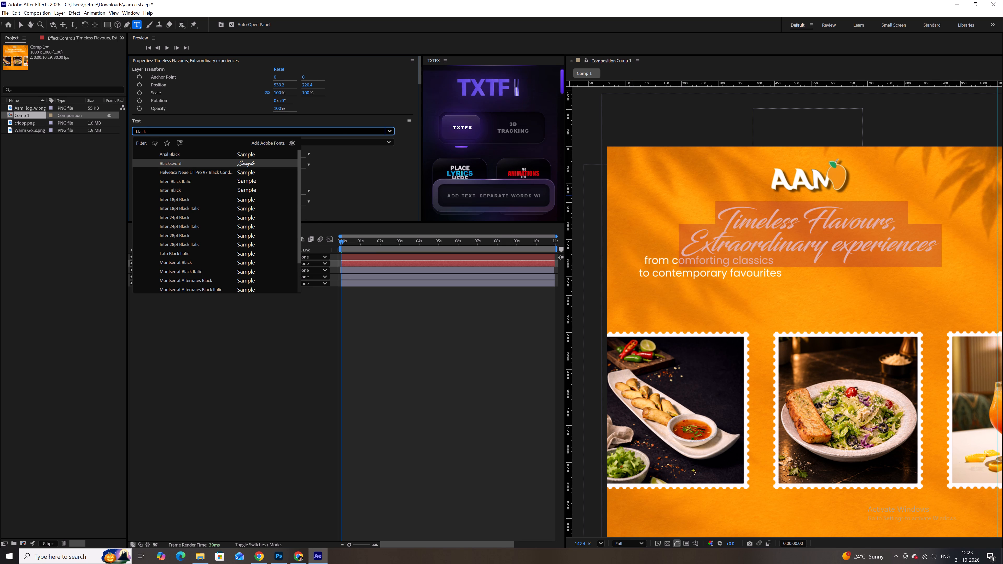
key("Return")
left_click(409, 301)
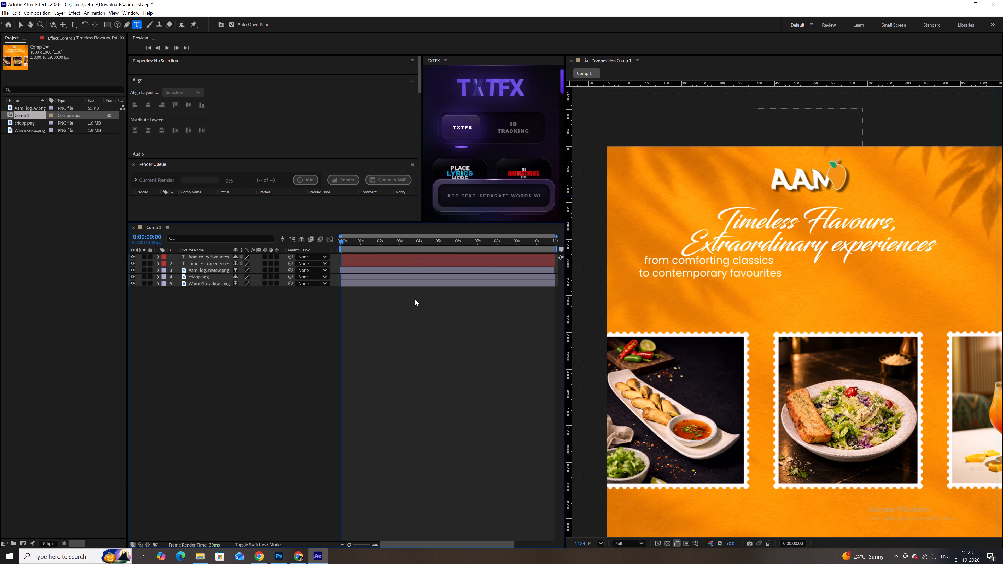
Set the "from comforting classics to contemporary favourites" subtitle to the Bold style of Poppins.
double_click(664, 266)
key("ctrl+a")
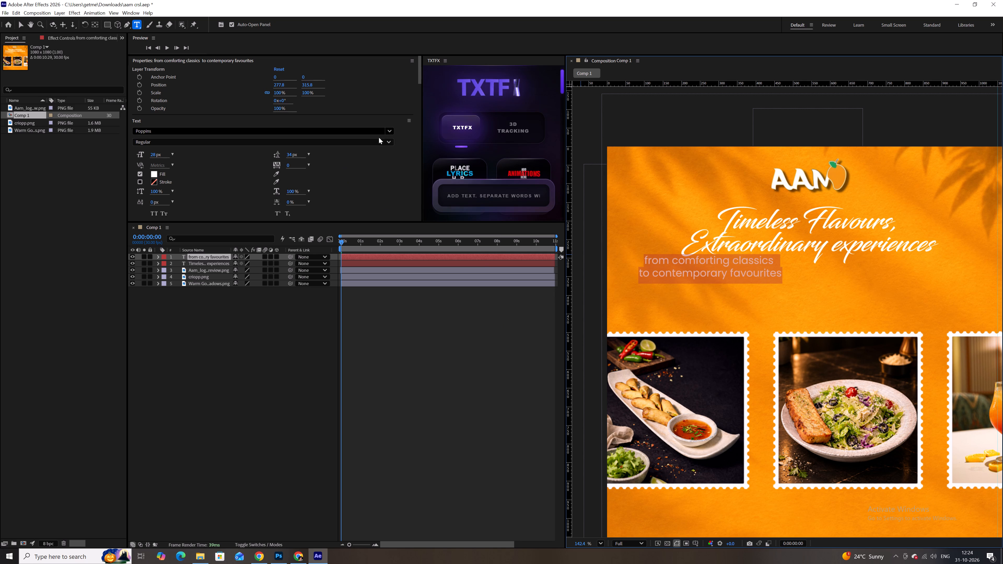
left_click(387, 141)
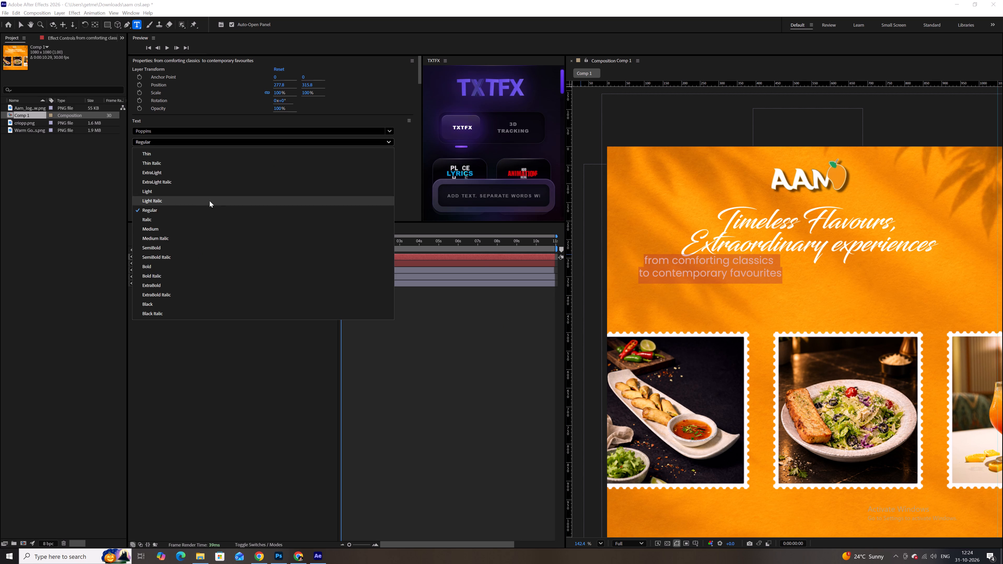
left_click(167, 269)
left_click(225, 338)
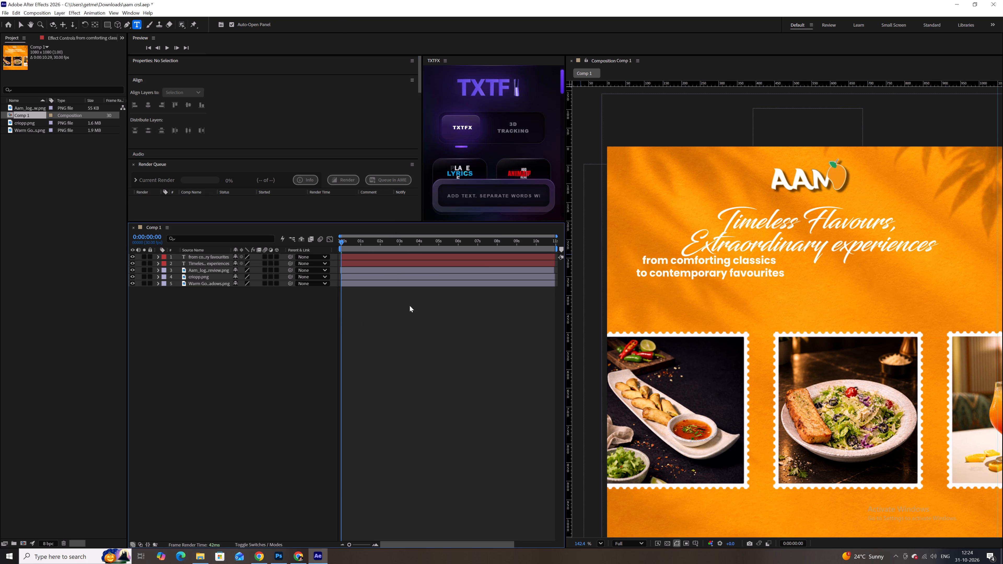
Move the subtitle so it sits roughly centred just beneath the headline.
key("v")
left_click(422, 257)
left_click_drag(714, 261, 811, 258)
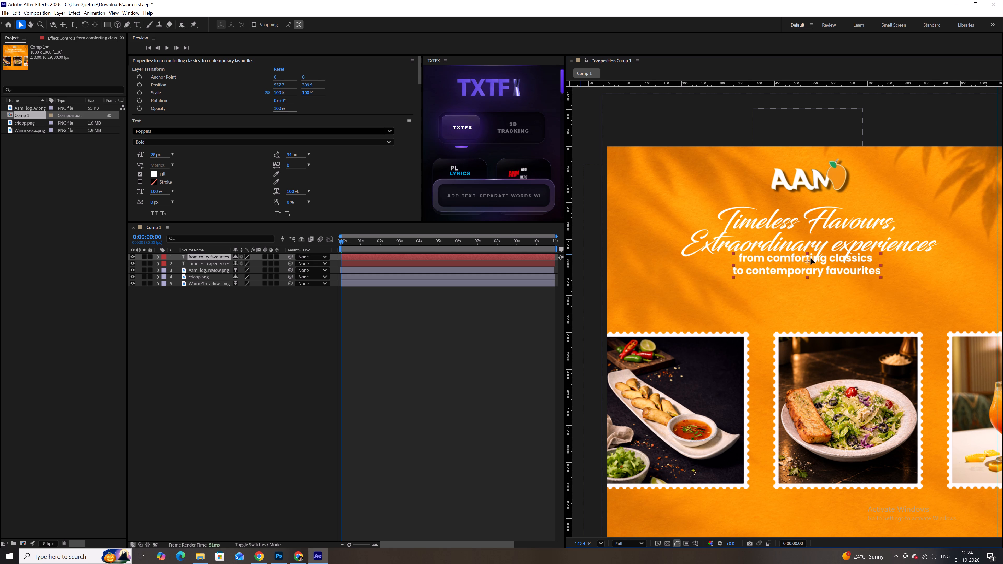
left_click_drag(811, 258, 812, 265)
Centre the headline and the subtitle layers horizontally in the composition, and deselect them.
left_click(798, 219)
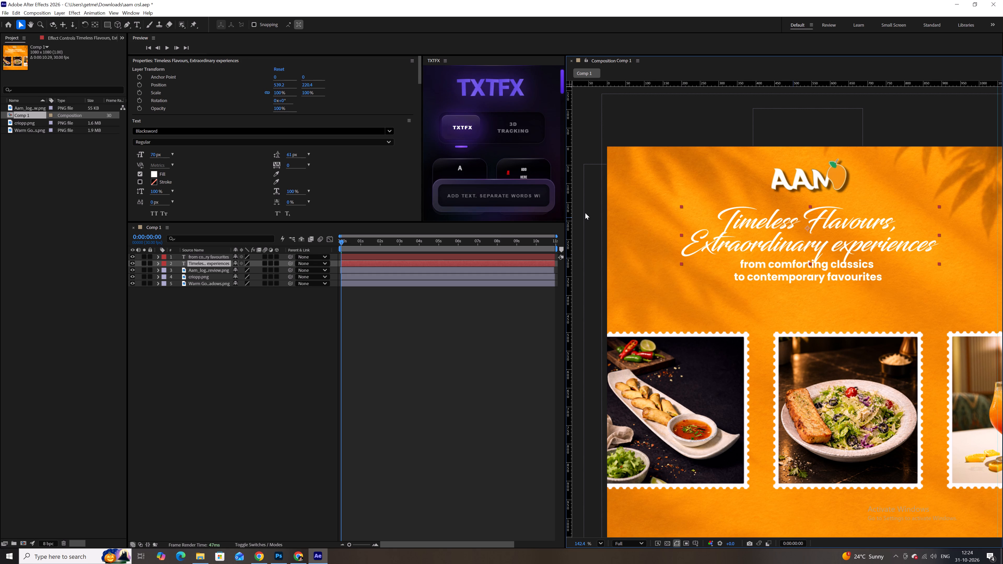
scroll(334, 182, "down", 10)
scroll(354, 183, "up", 3)
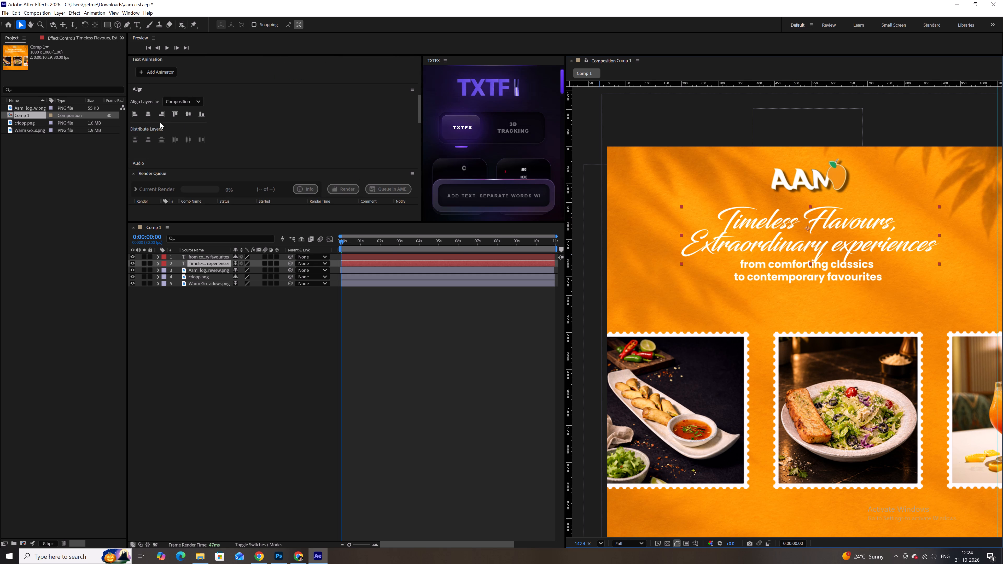
left_click(147, 116)
left_click(416, 258)
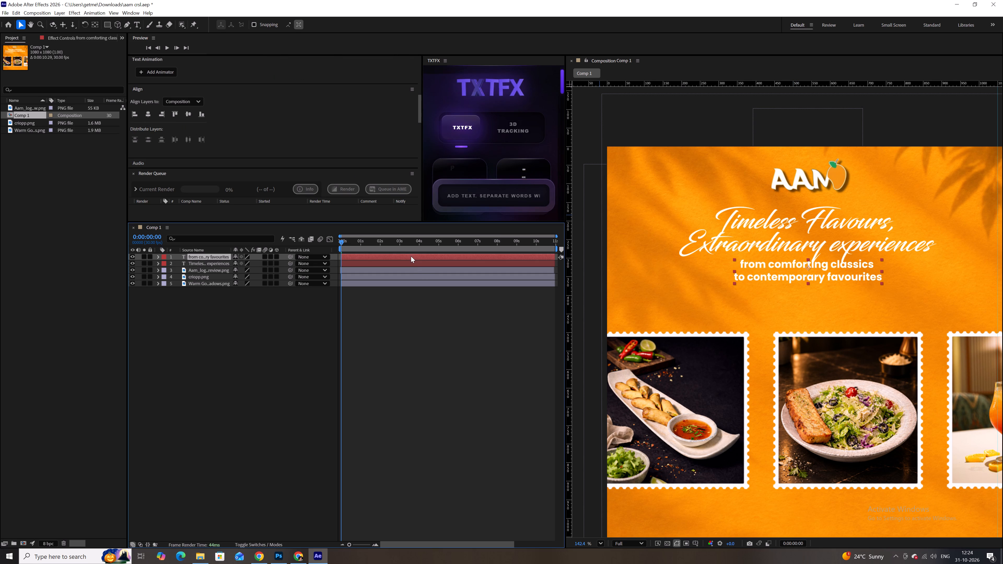
left_click(150, 115)
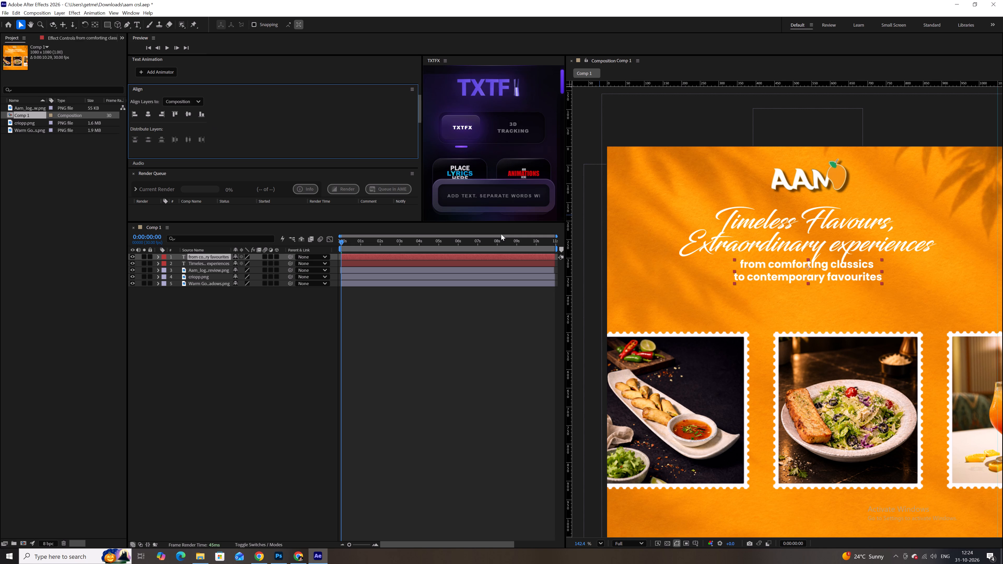
scroll(777, 240, "down", 3)
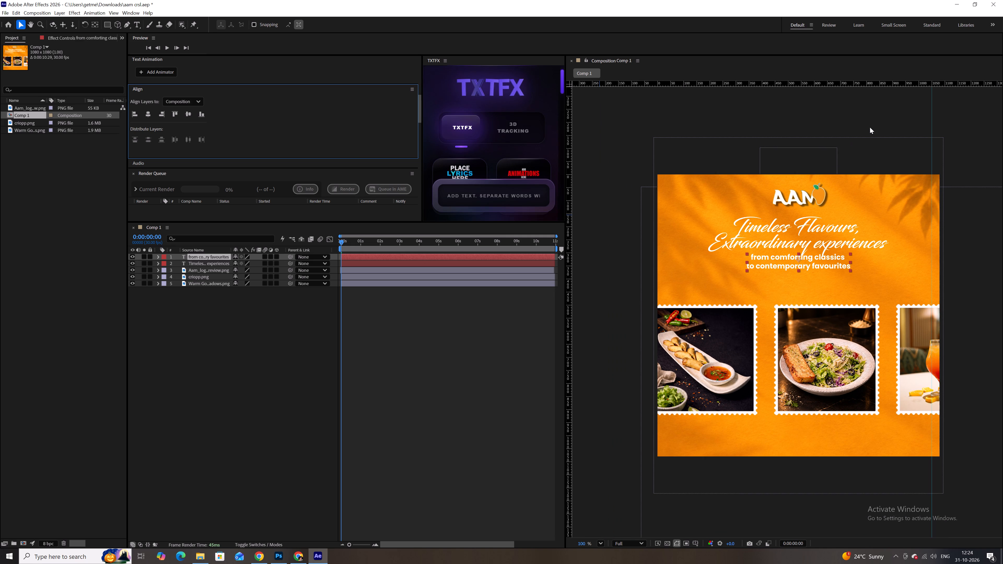
left_click(870, 127)
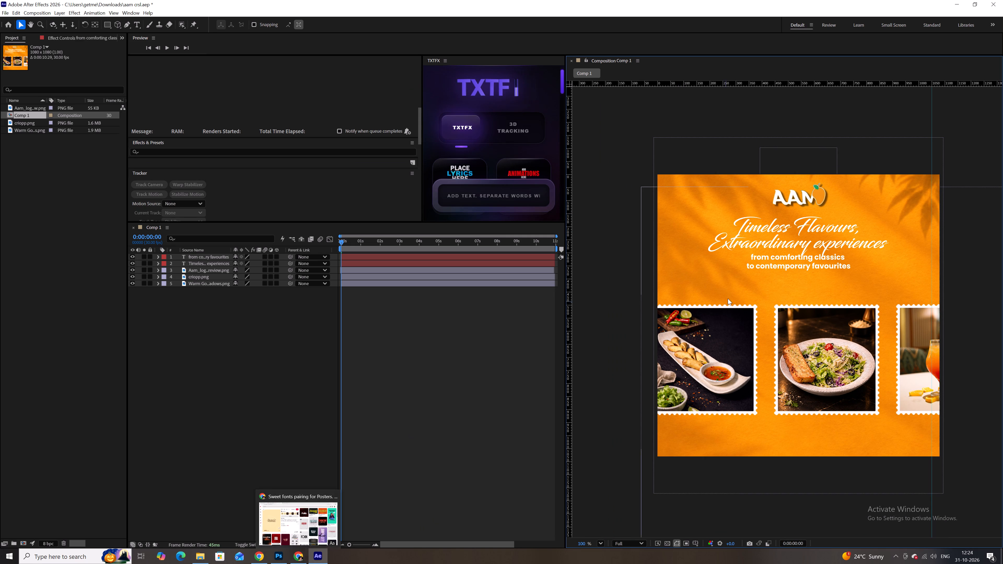
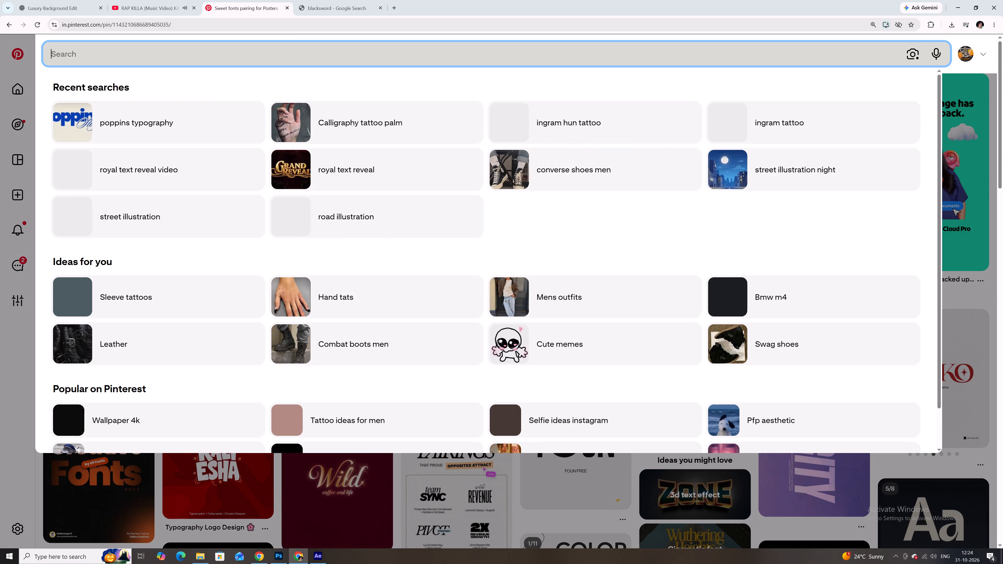
Search Pinterest for "color combos yellow" and open the Barley White and Mikado Yellow palette pin.
type("color combos yellow")
key("Return")
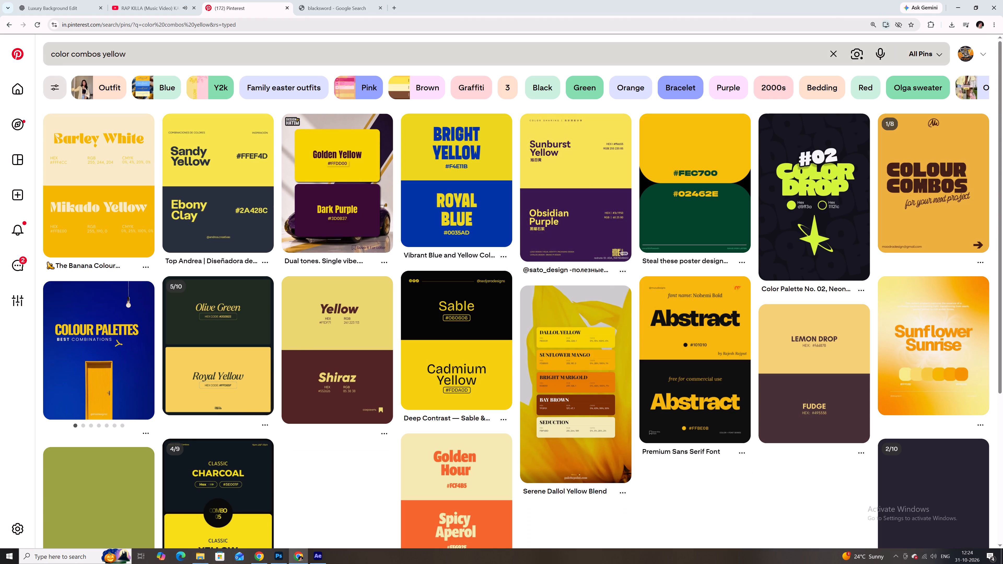
left_click(121, 154)
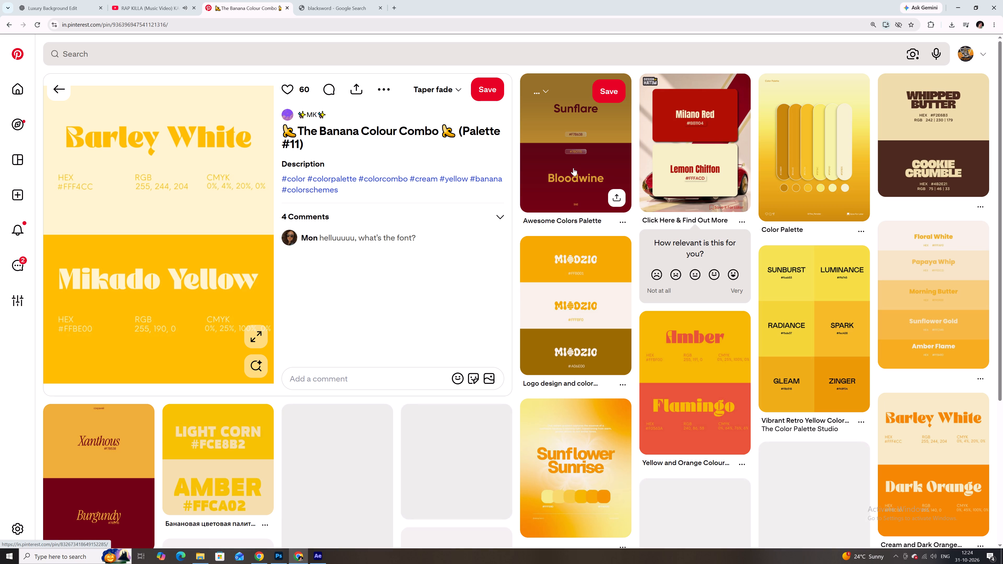
View the related Sunflare and Bloodwine palette, and return to the Banana Colour Combo pin.
left_click(573, 155)
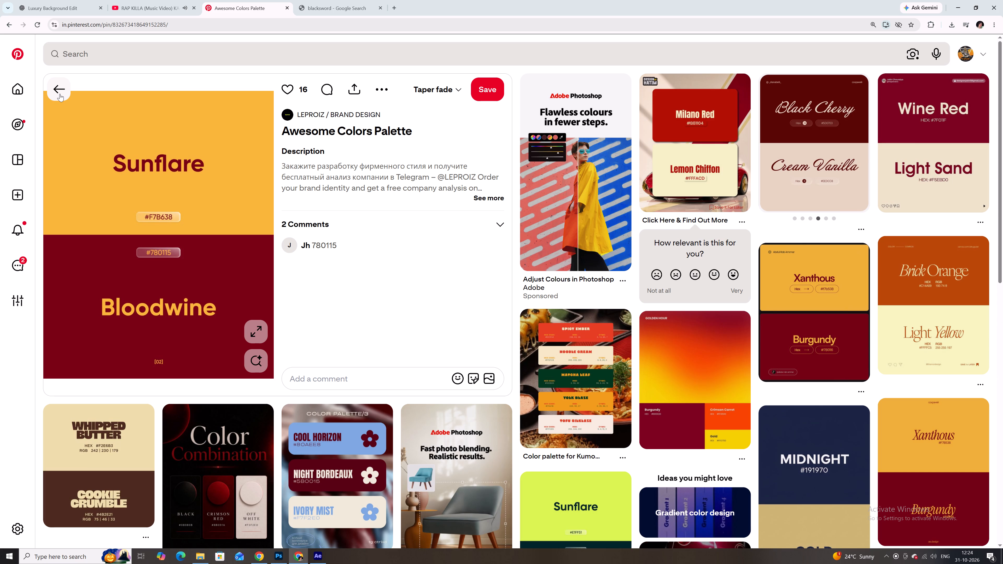
left_click(60, 94)
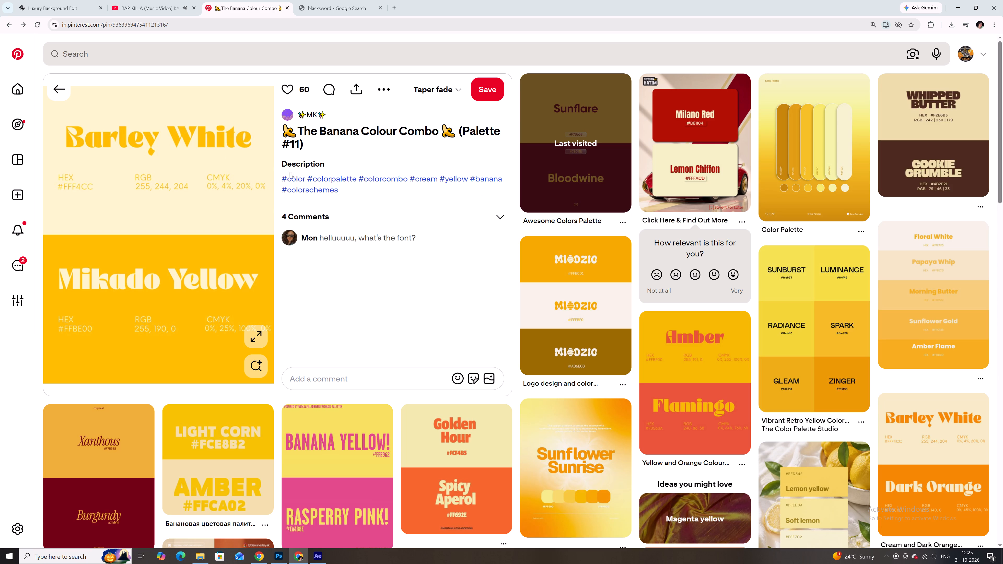
Download the Banana Colour Combo palette image with Barley White and Mikado Yellow.
left_click(378, 95)
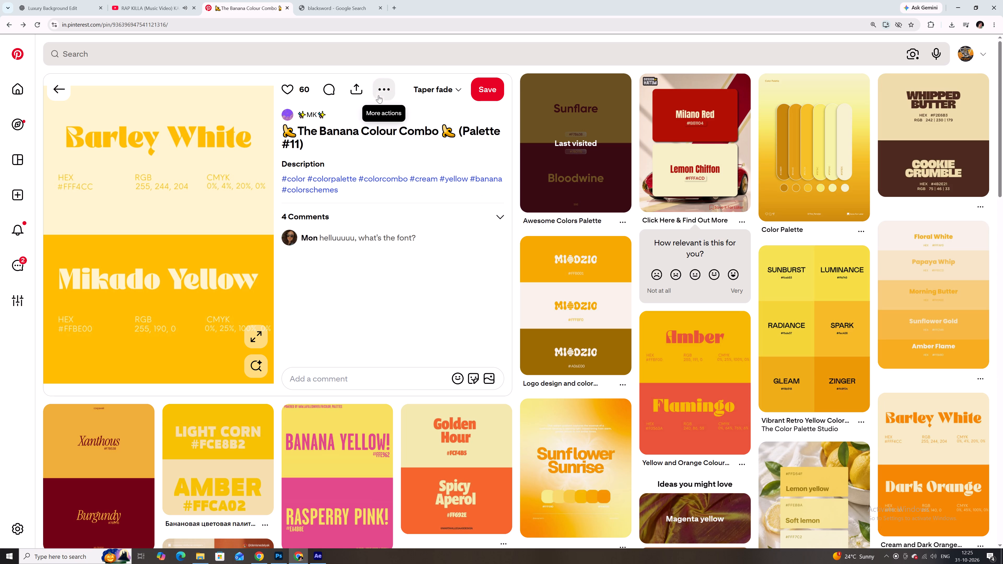
left_click(389, 123)
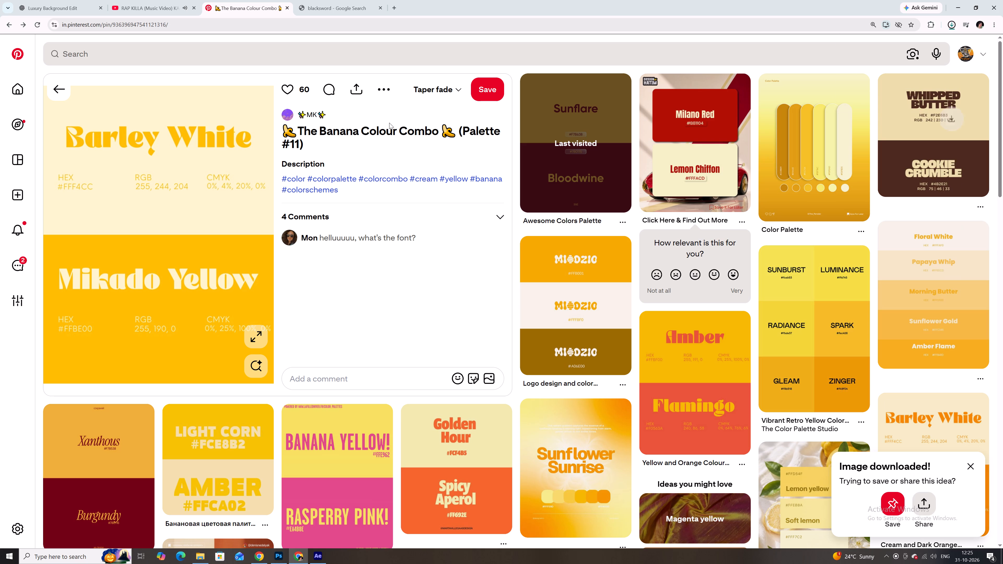
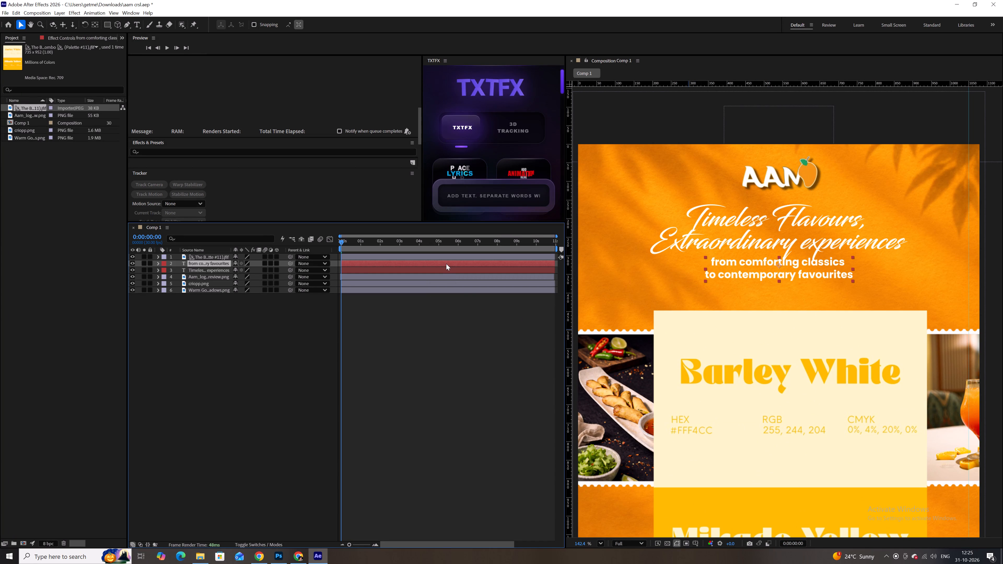
Recolour the "Timeless Flavours, Extraordinary experiences" headline with the yellow sampled from the palette's "Barley White" lettering (RGB 254, 191, 0).
left_click(445, 271)
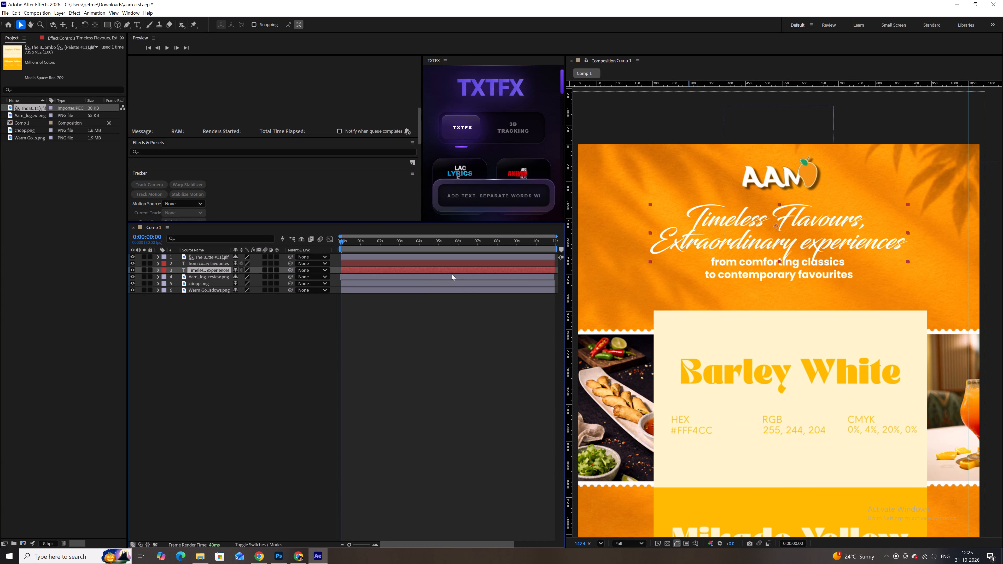
double_click(455, 271)
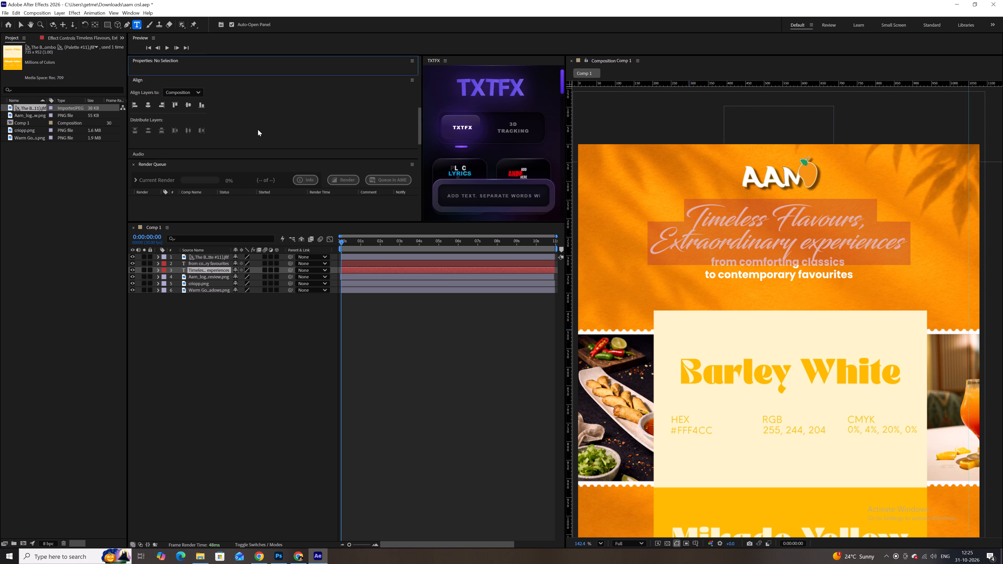
scroll(258, 130, "up", 3)
scroll(378, 113, "up", 7)
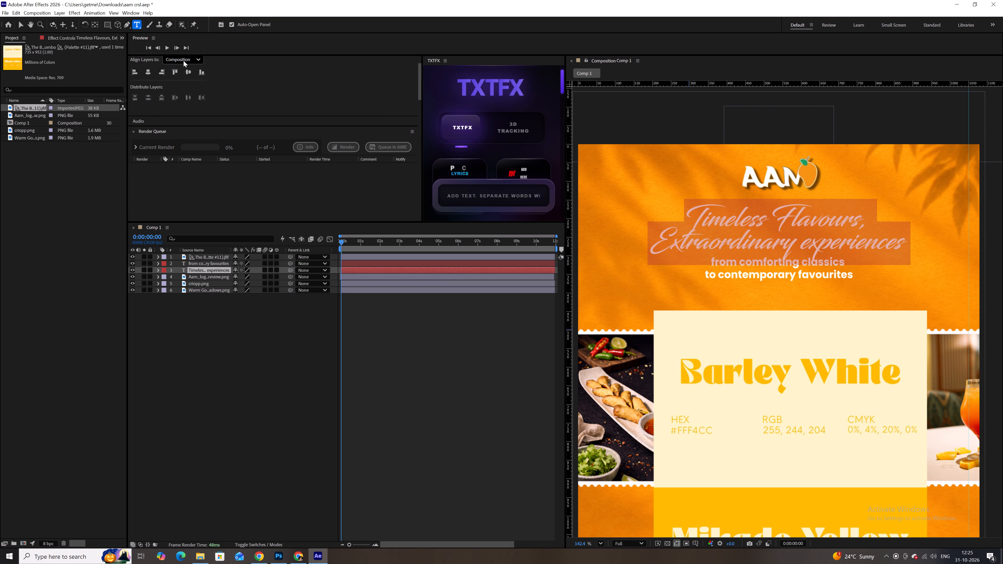
scroll(276, 86, "up", 9)
left_click(232, 65)
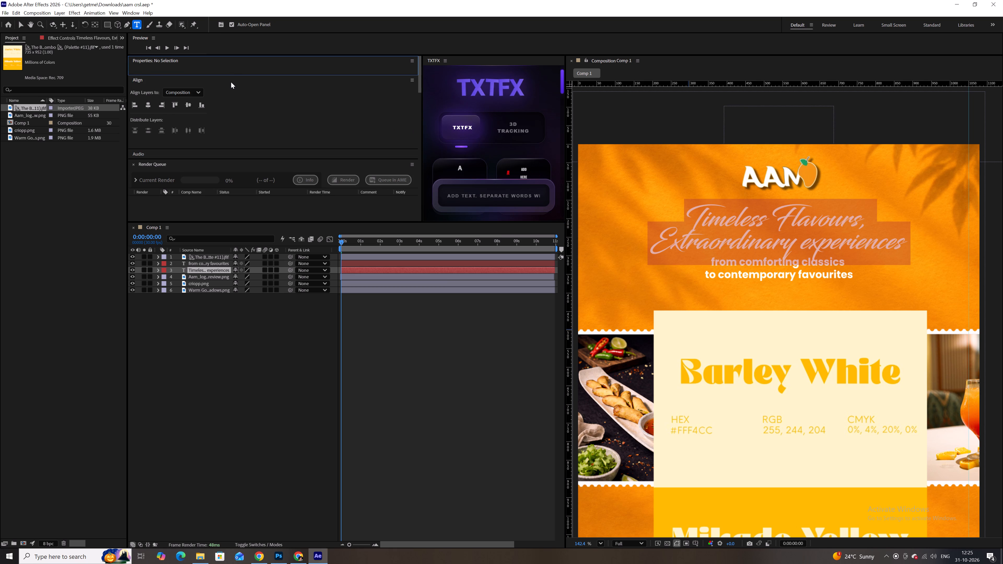
left_click(231, 84)
left_click(225, 62)
left_click(225, 62)
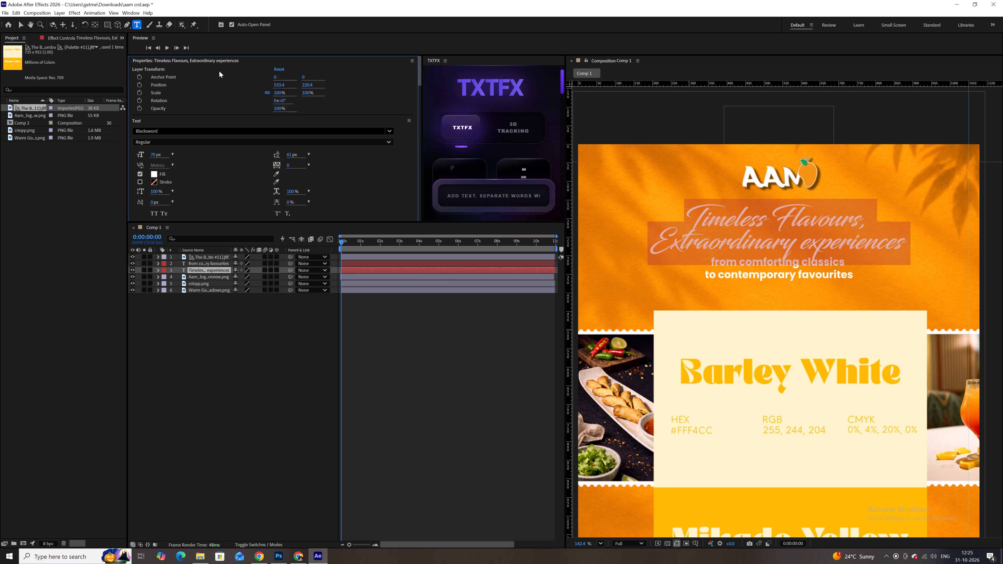
left_click(154, 175)
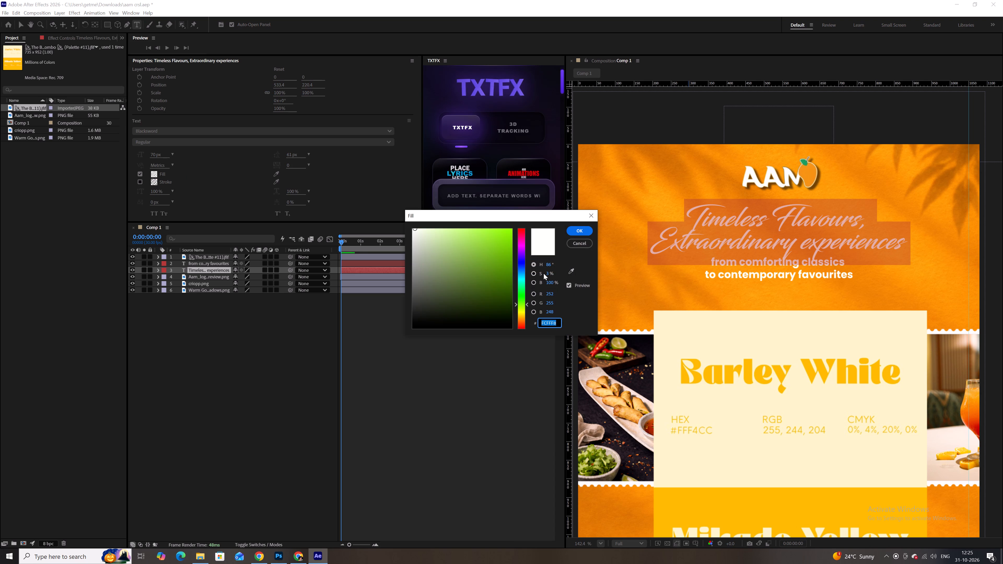
left_click(569, 271)
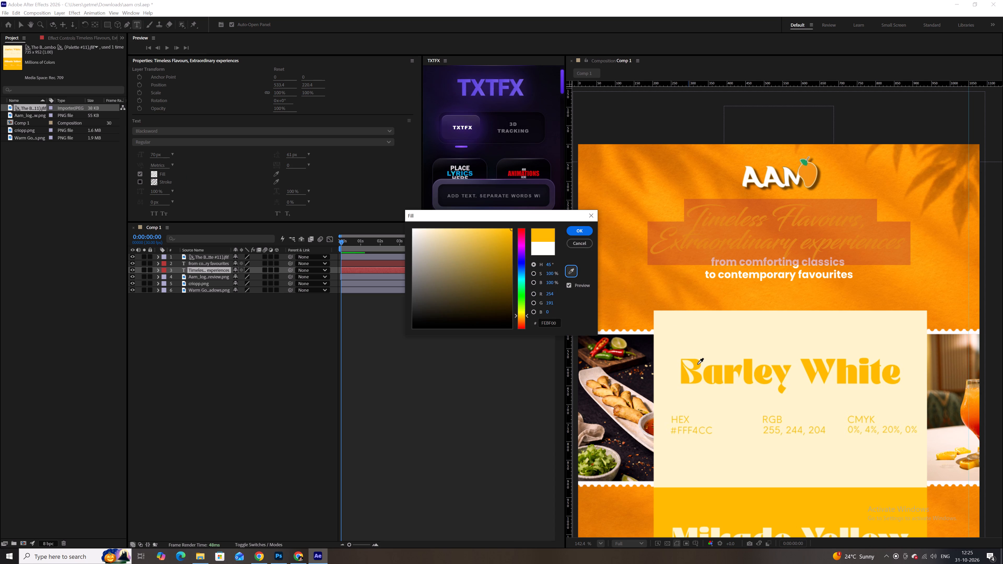
left_click(697, 364)
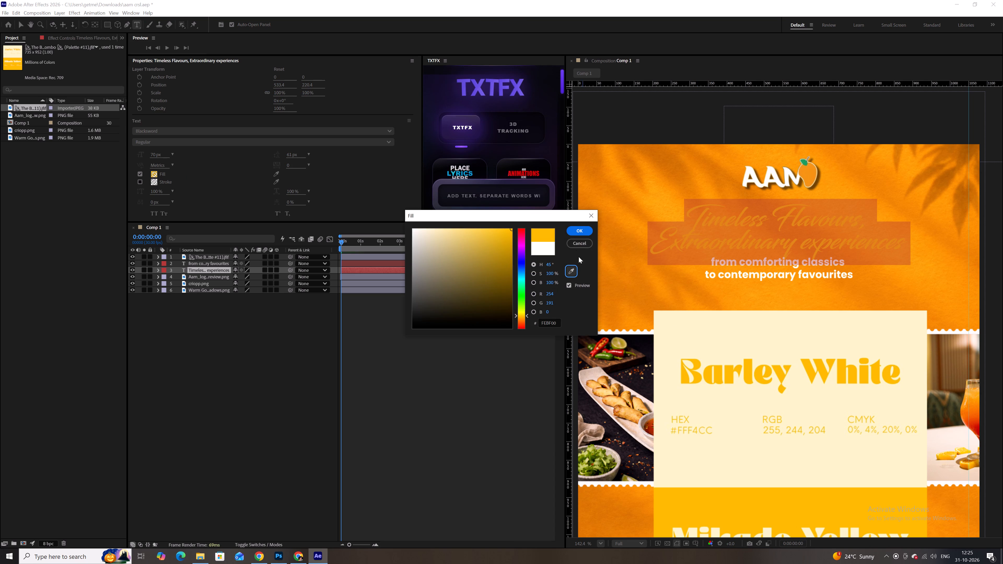
left_click(576, 231)
left_click(530, 332)
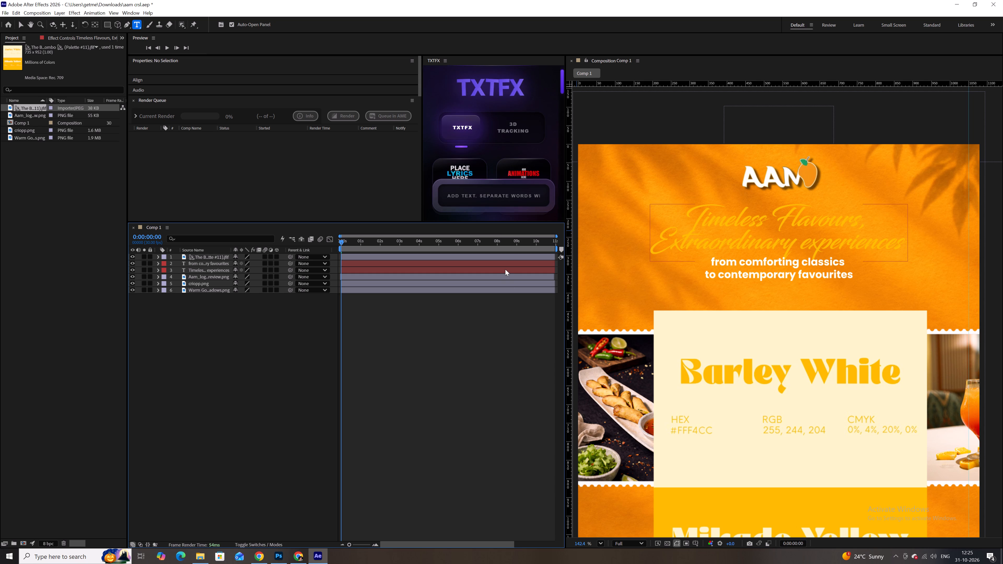
Recolour the whole "from comforting classics to contemporary favourites" subtitle with the cream FFF4CC sampled from the palette image.
double_click(758, 266)
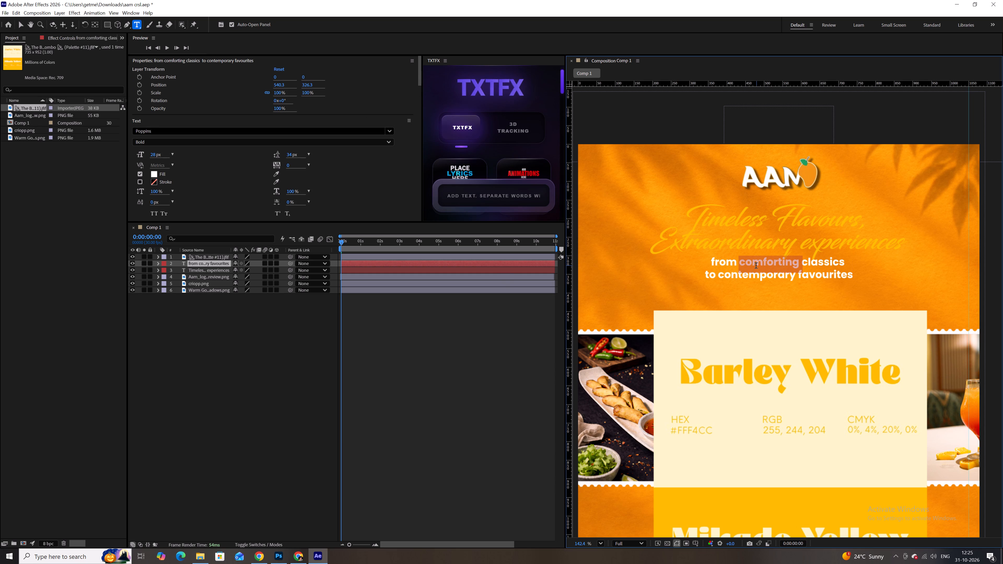
key("ctrl+a")
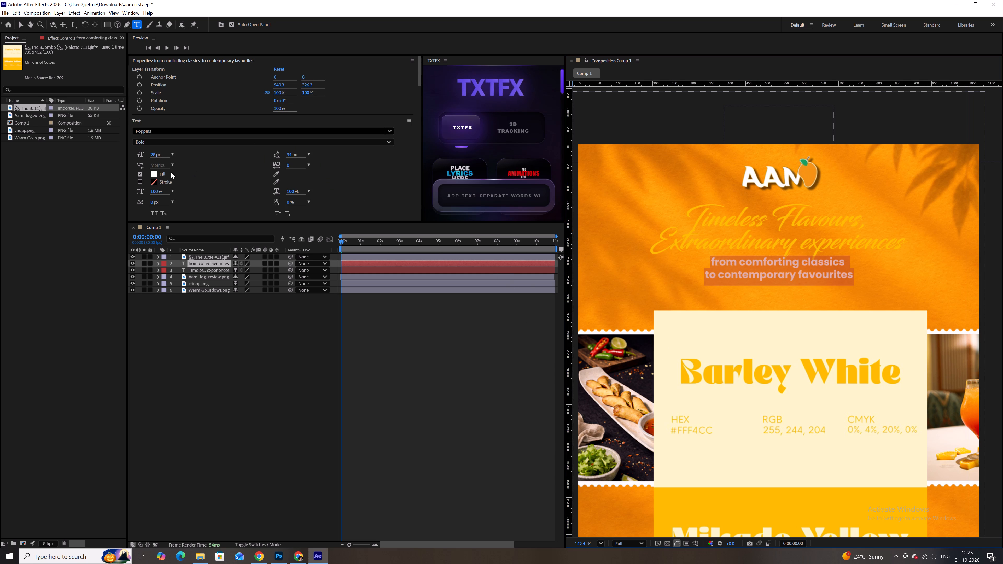
left_click(156, 174)
left_click(573, 271)
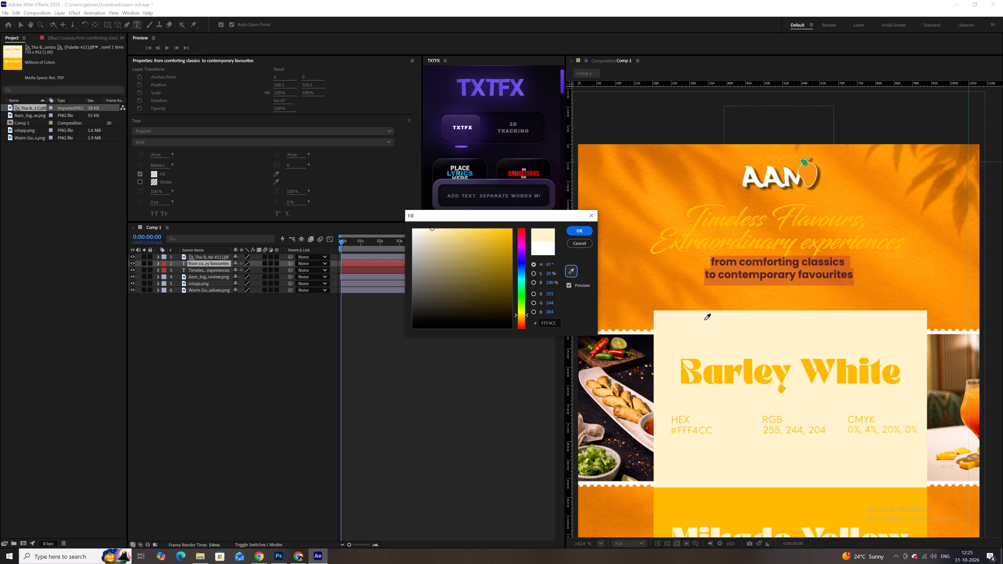
left_click(708, 320)
left_click(582, 231)
left_click(508, 361)
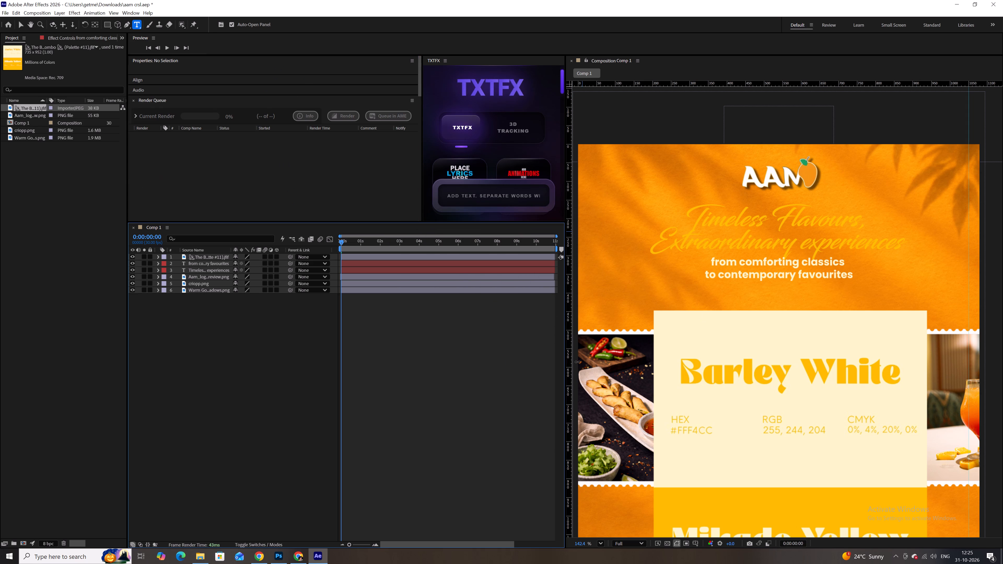
Delete the Banana Colour Combo palette image layer from the composition.
key("v")
left_click(766, 324)
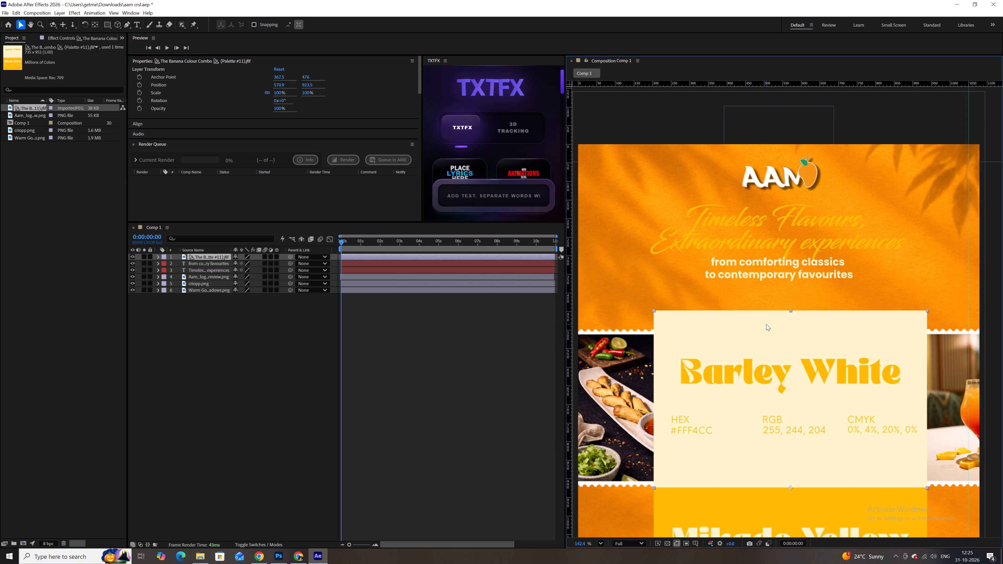
key("BackSpace")
Add a Drop Shadow layer style to the headline, with opacity 42% and size 6.
left_click(759, 217)
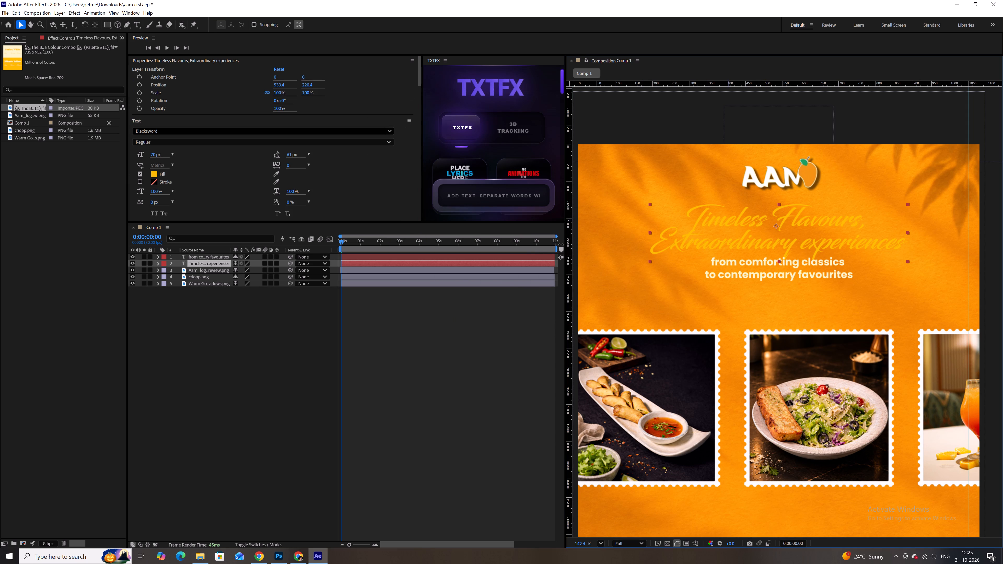
right_click(510, 265)
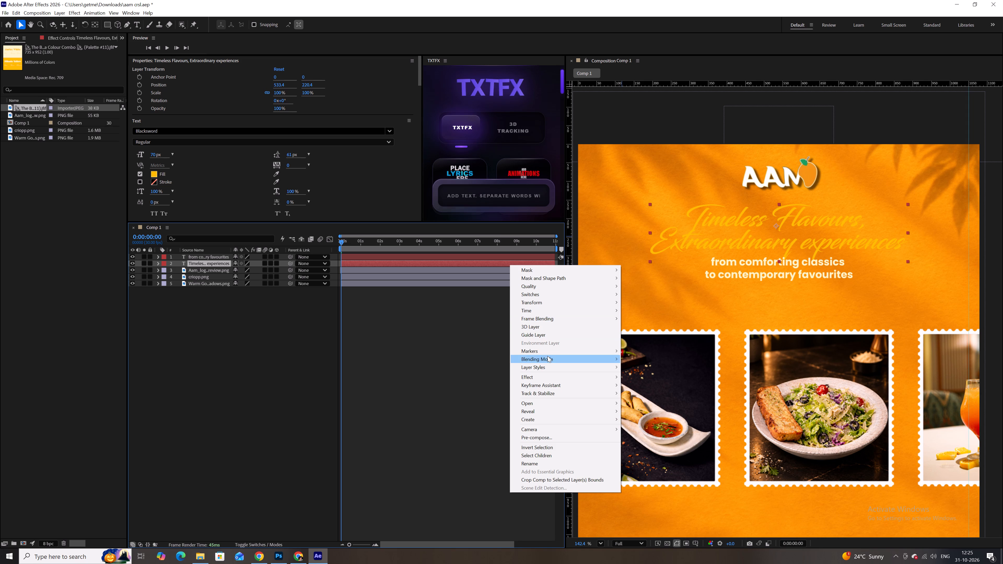
left_click(549, 366)
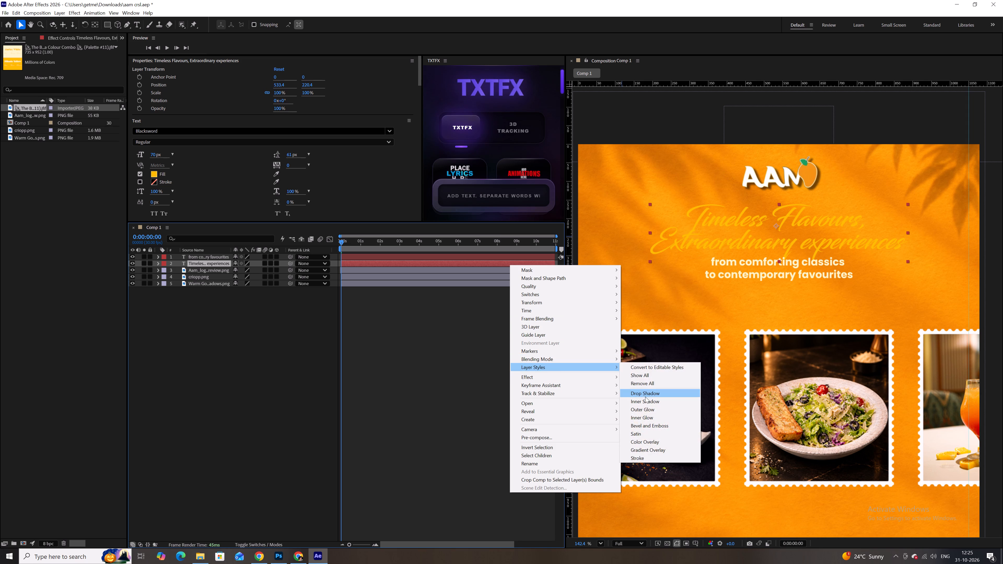
left_click(648, 395)
scroll(759, 213, "up", 1)
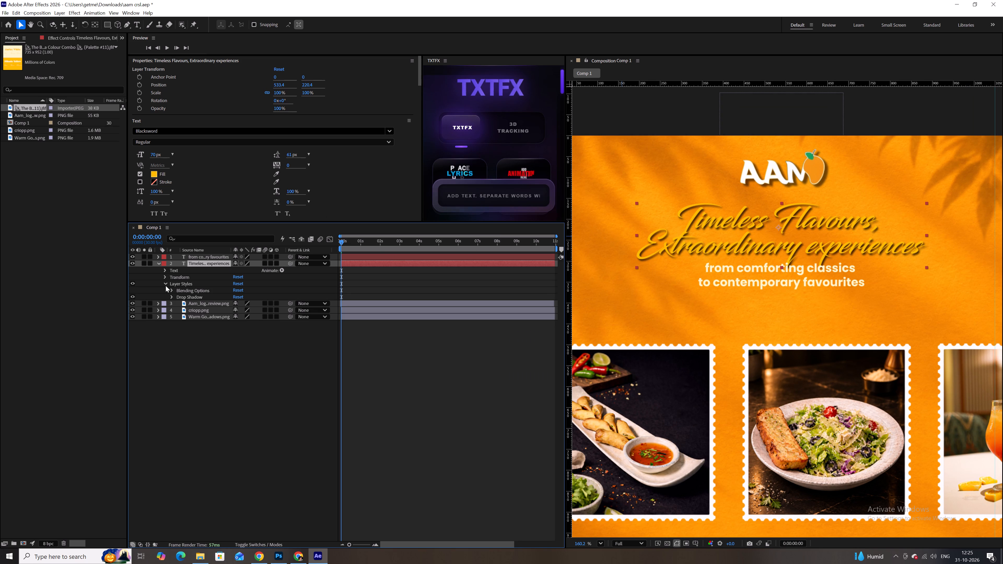
left_click(171, 296)
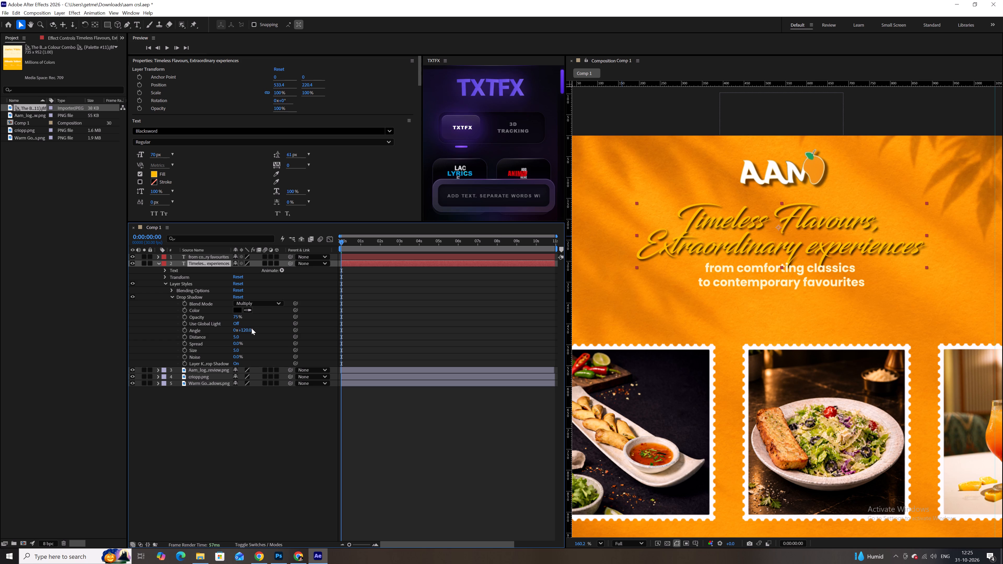
left_click_drag(237, 316, 212, 311)
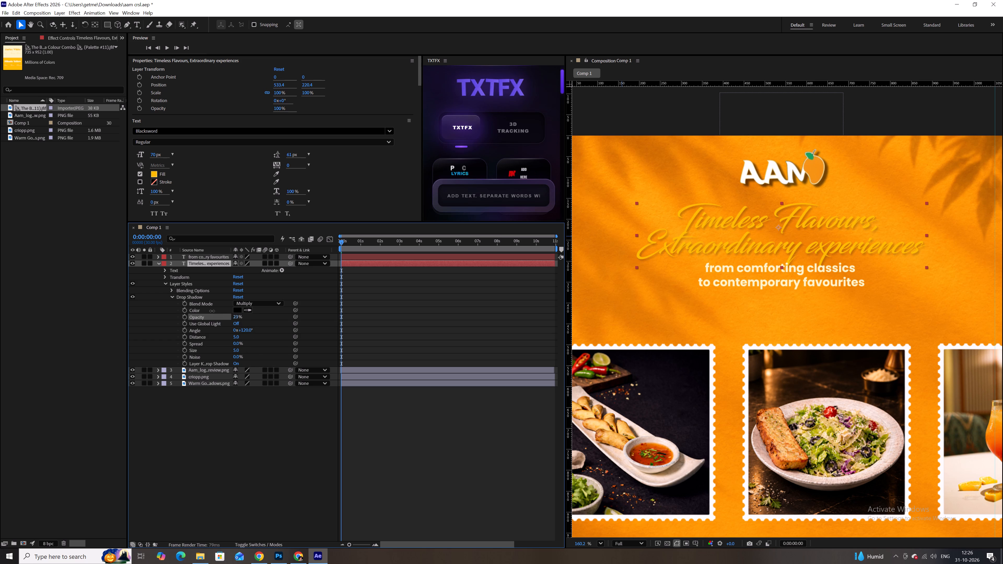
left_click_drag(212, 311, 221, 313)
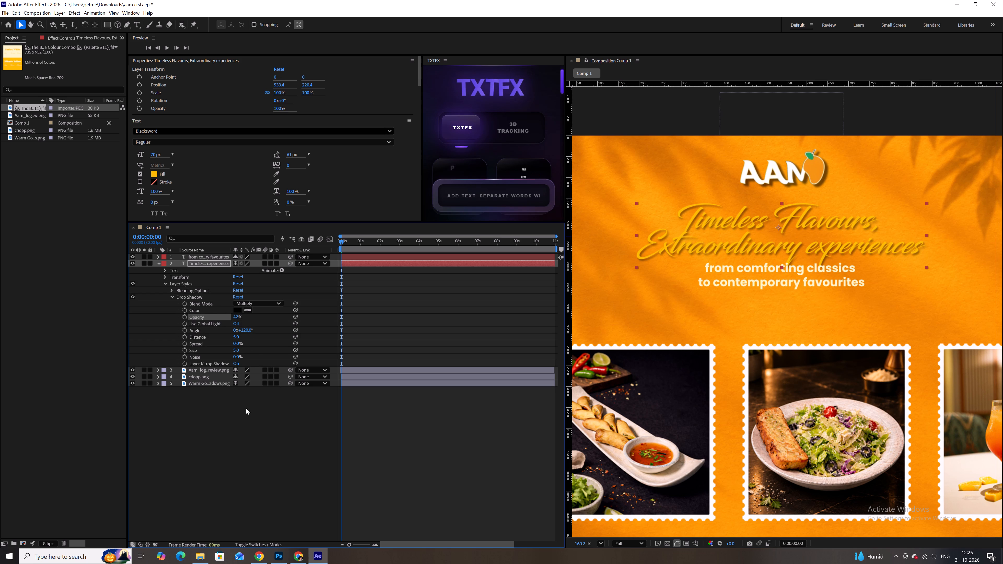
left_click(238, 349)
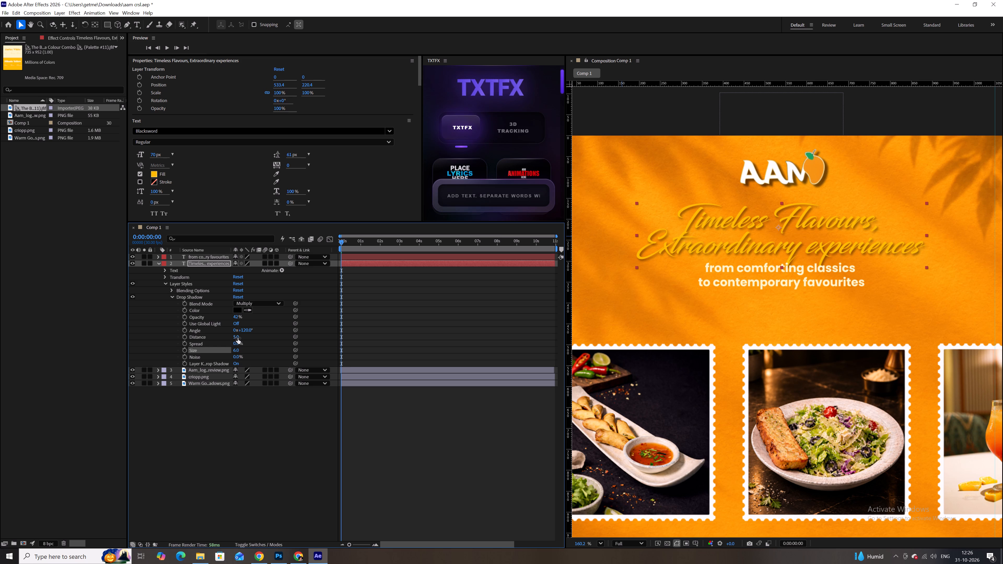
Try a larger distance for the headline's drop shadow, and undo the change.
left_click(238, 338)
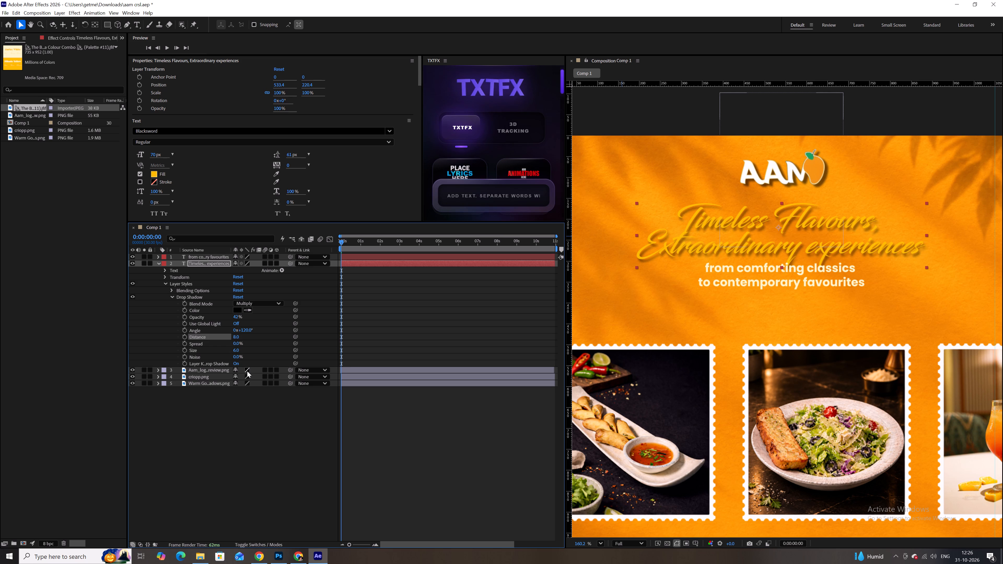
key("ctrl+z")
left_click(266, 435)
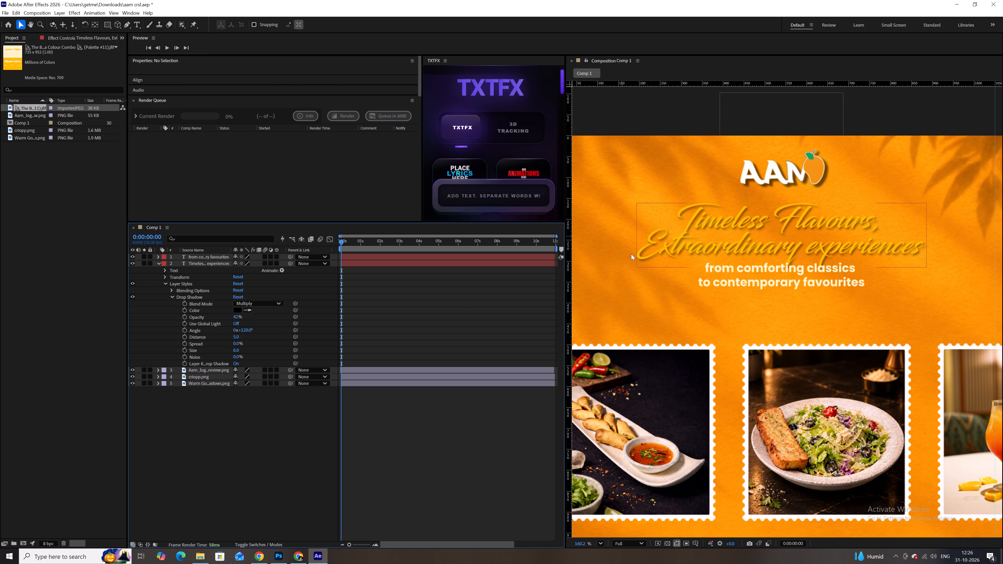
Refine the headline's drop shadow to distance 7, size 4 and opacity 57%.
scroll(772, 219, "up", 5)
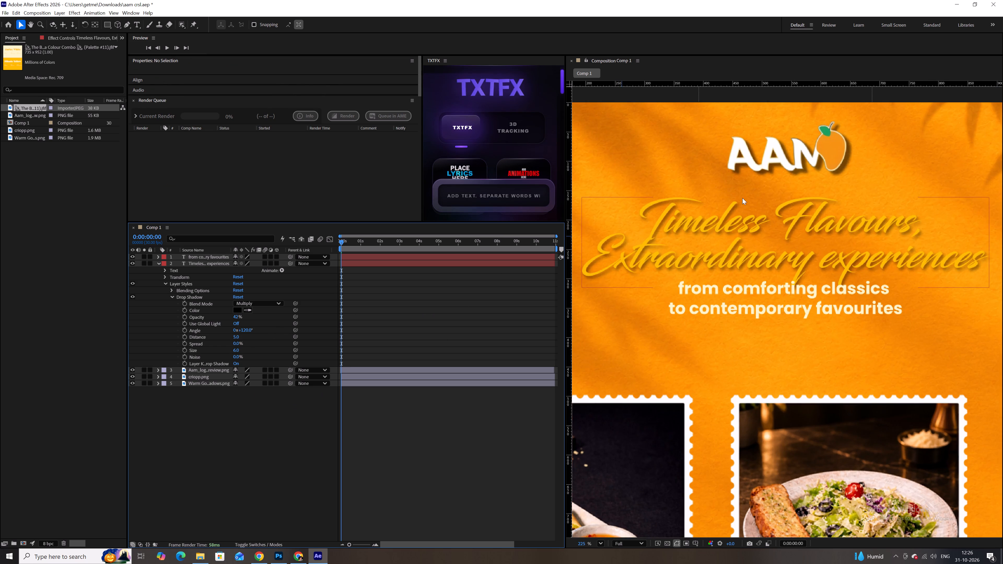
scroll(742, 198, "up", 5)
left_click(236, 337)
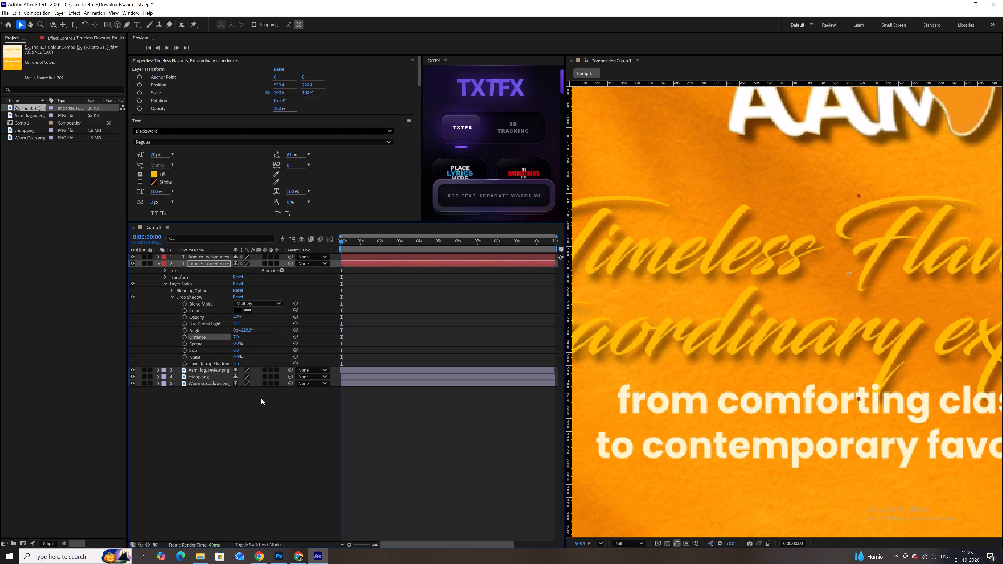
left_click_drag(234, 351, 238, 351)
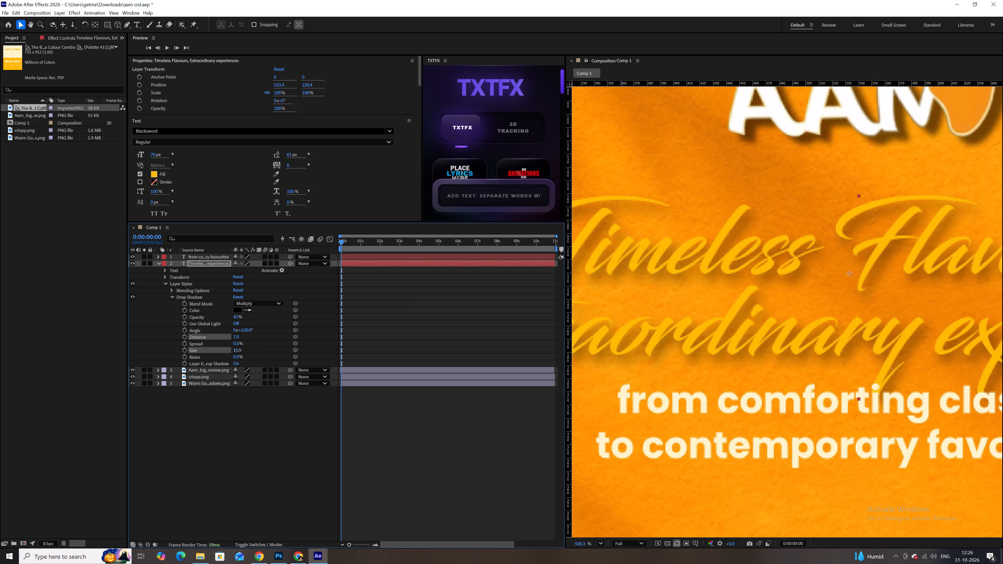
left_click_drag(238, 351, 232, 351)
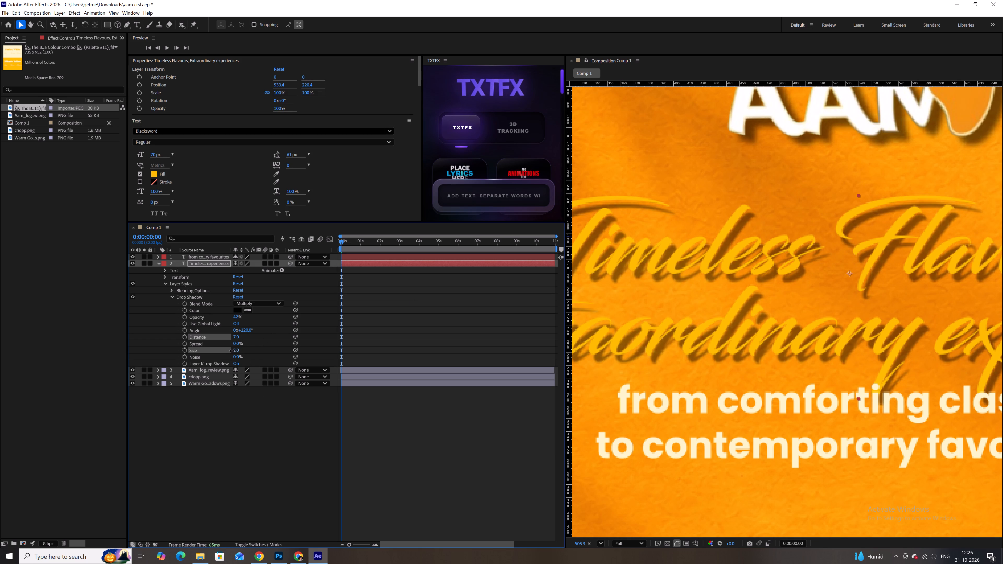
left_click_drag(232, 351, 228, 349)
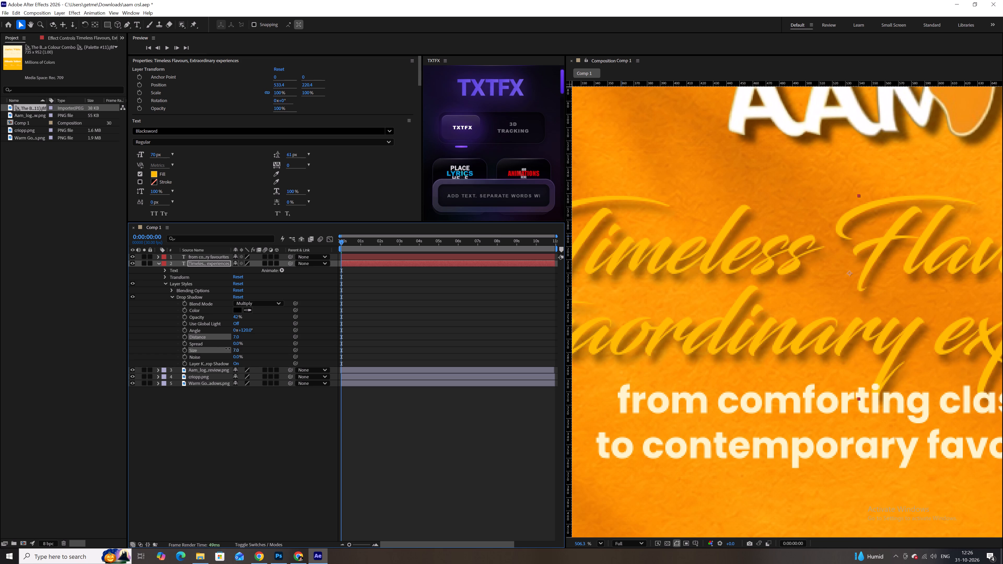
left_click_drag(228, 349, 227, 349)
left_click_drag(227, 349, 227, 349)
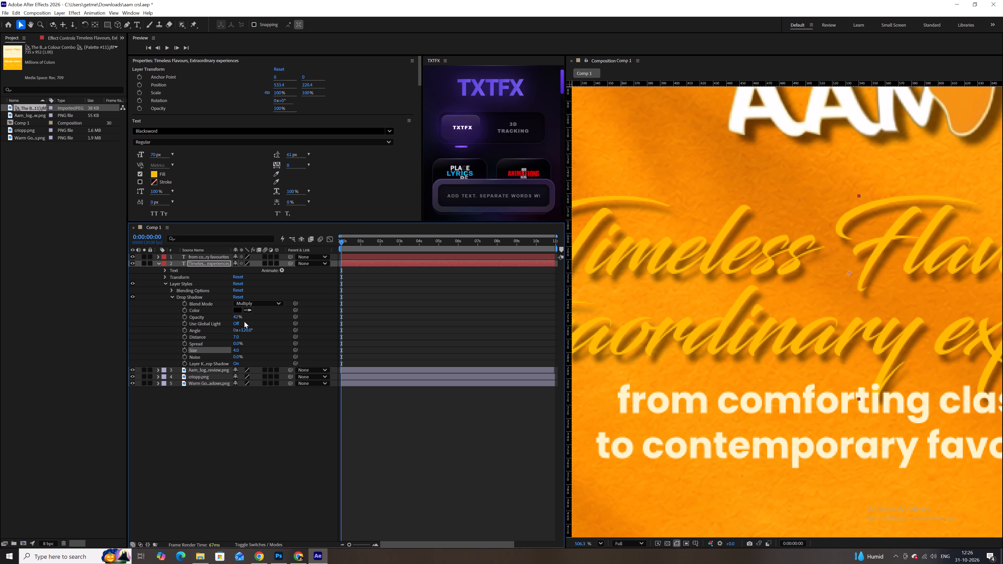
left_click_drag(237, 318, 242, 317)
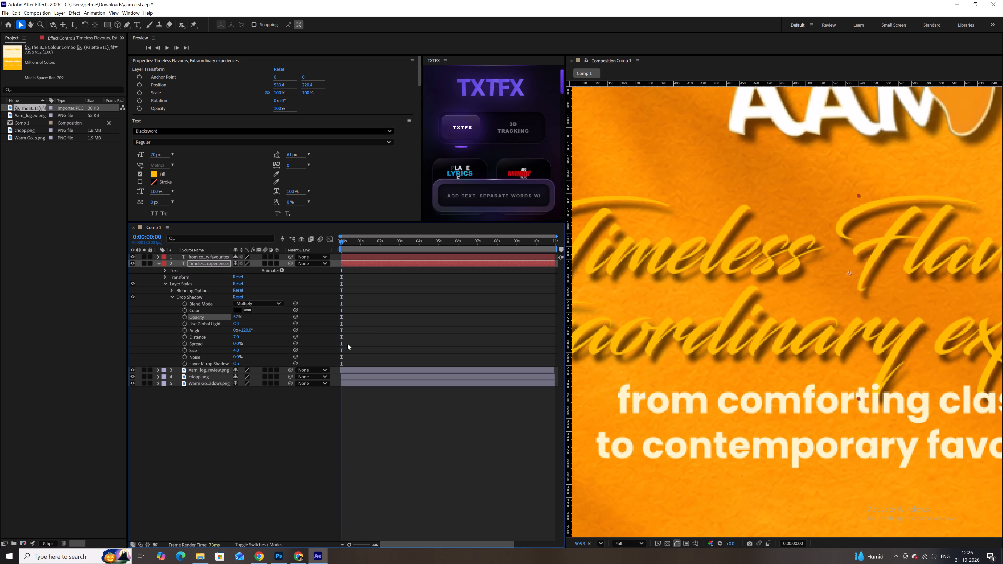
scroll(704, 268, "down", 9)
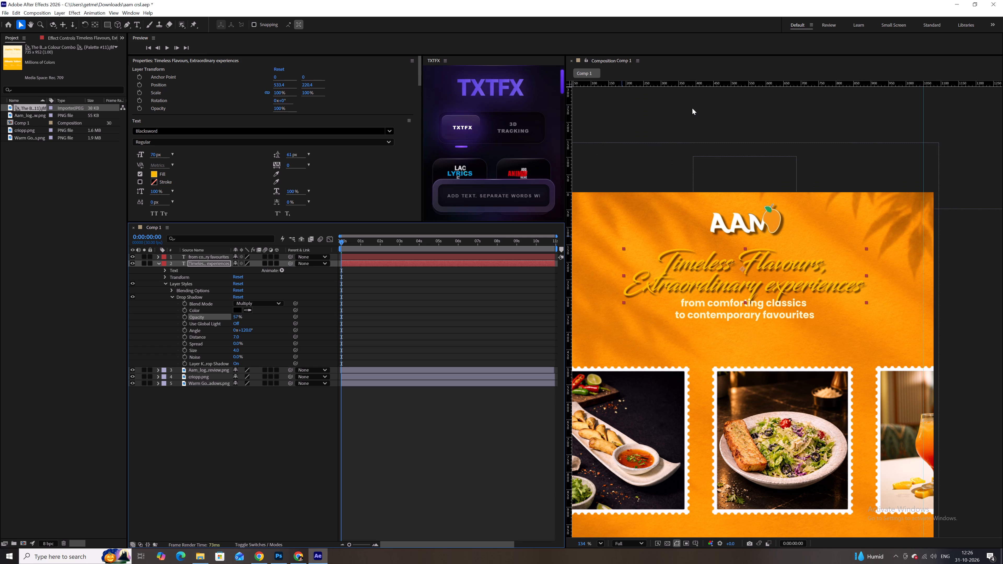
left_click(692, 108)
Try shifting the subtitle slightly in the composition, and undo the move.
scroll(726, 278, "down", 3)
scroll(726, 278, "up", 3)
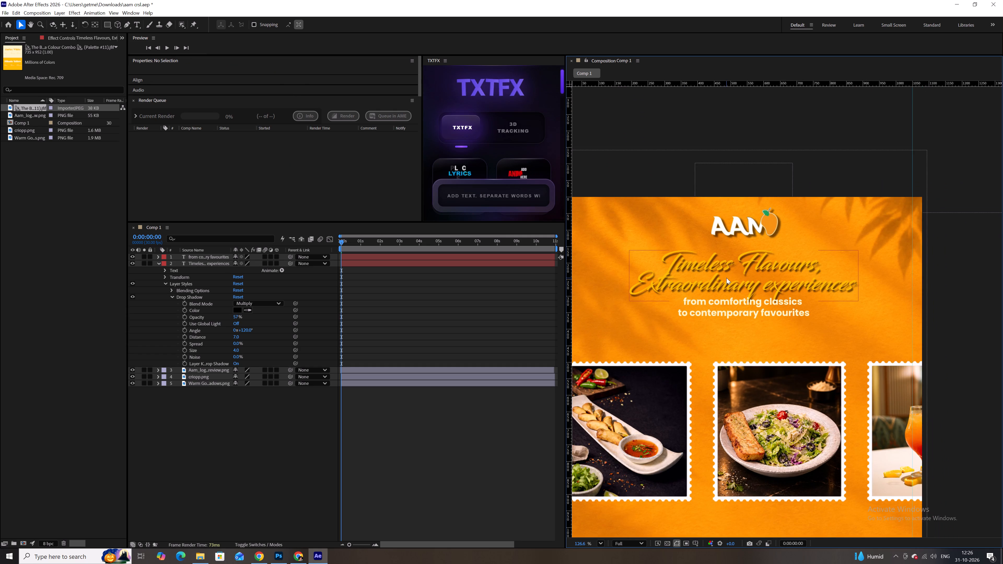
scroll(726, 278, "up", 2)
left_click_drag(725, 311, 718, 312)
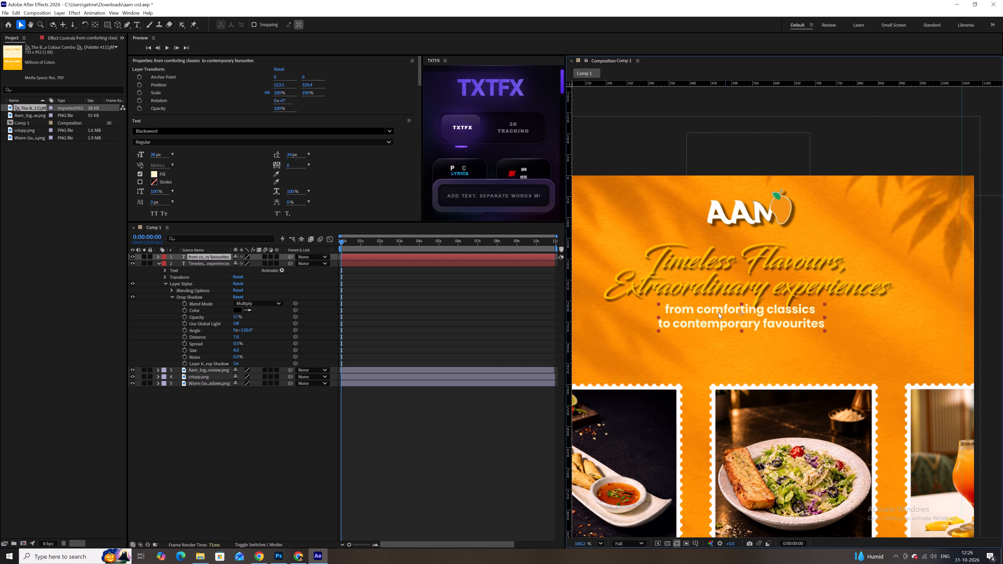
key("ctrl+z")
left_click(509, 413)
Copy the word "experiences" from the second line of the headline.
scroll(739, 274, "up", 1)
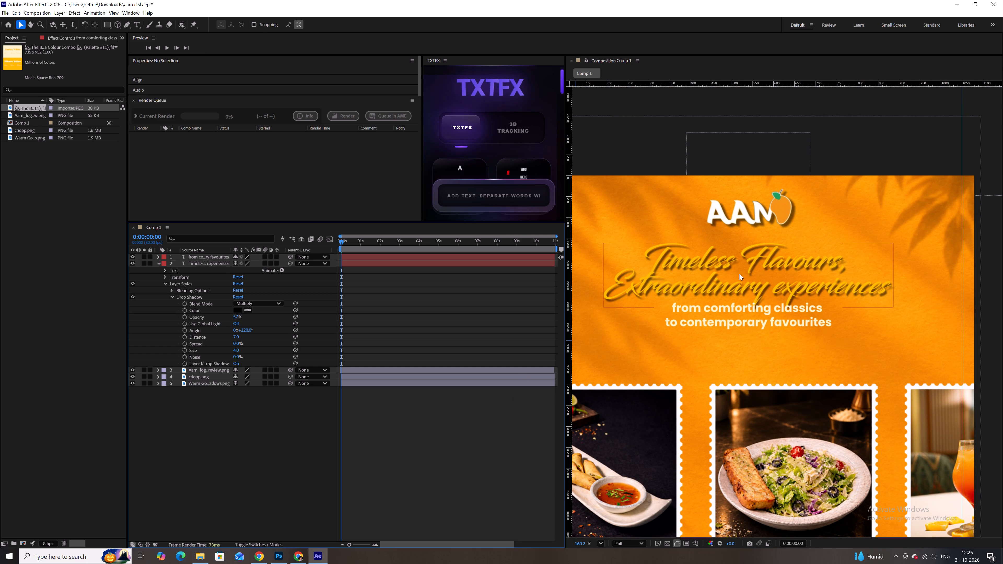
scroll(739, 274, "up", 4)
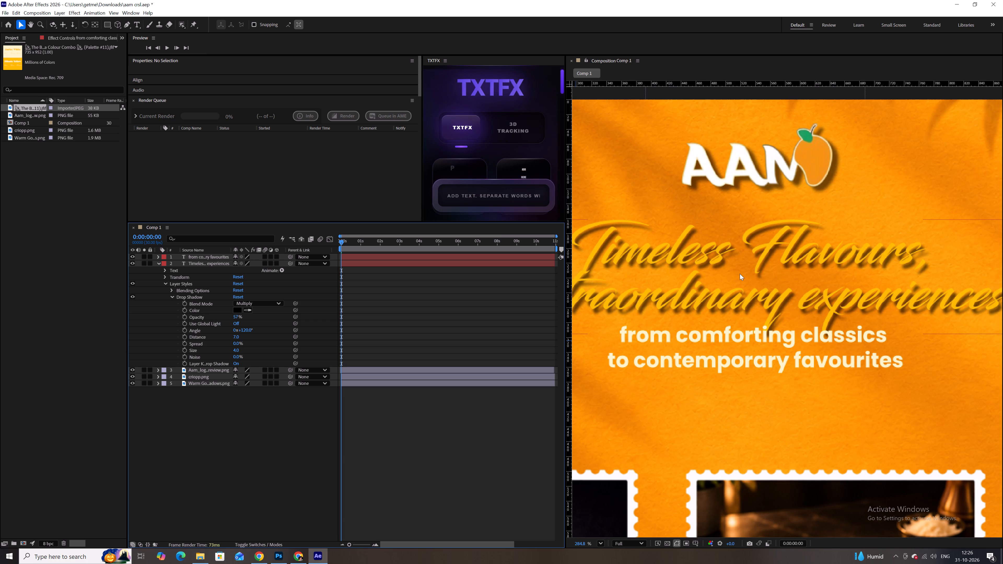
scroll(780, 279, "down", 2)
scroll(807, 289, "up", 3)
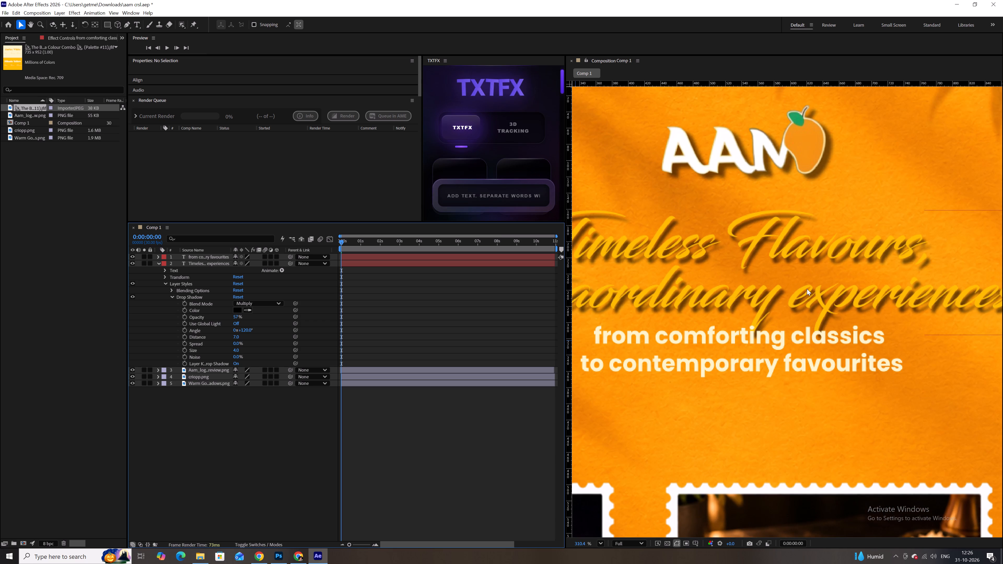
double_click(836, 301)
scroll(836, 301, "down", 4)
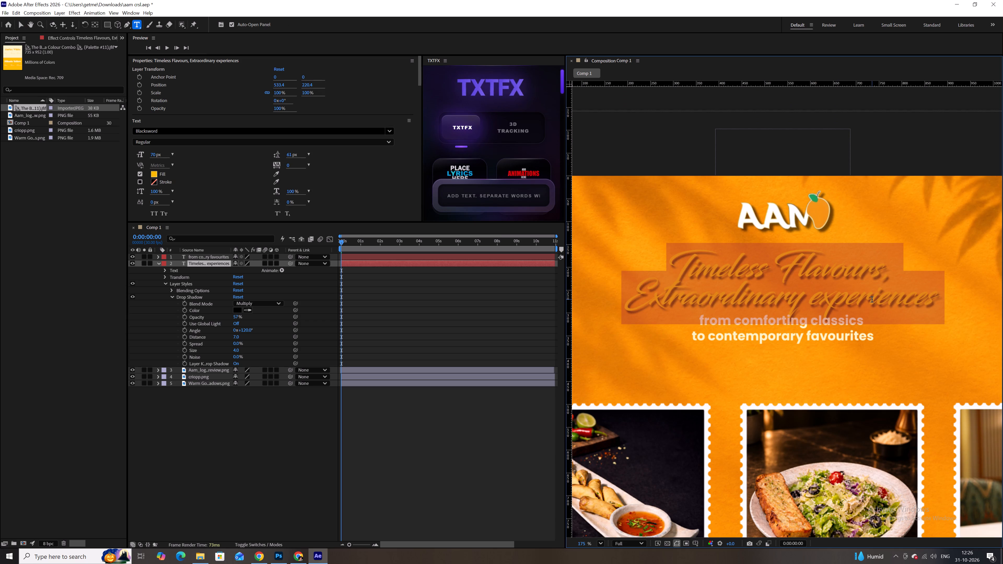
double_click(872, 299)
key("ctrl+c")
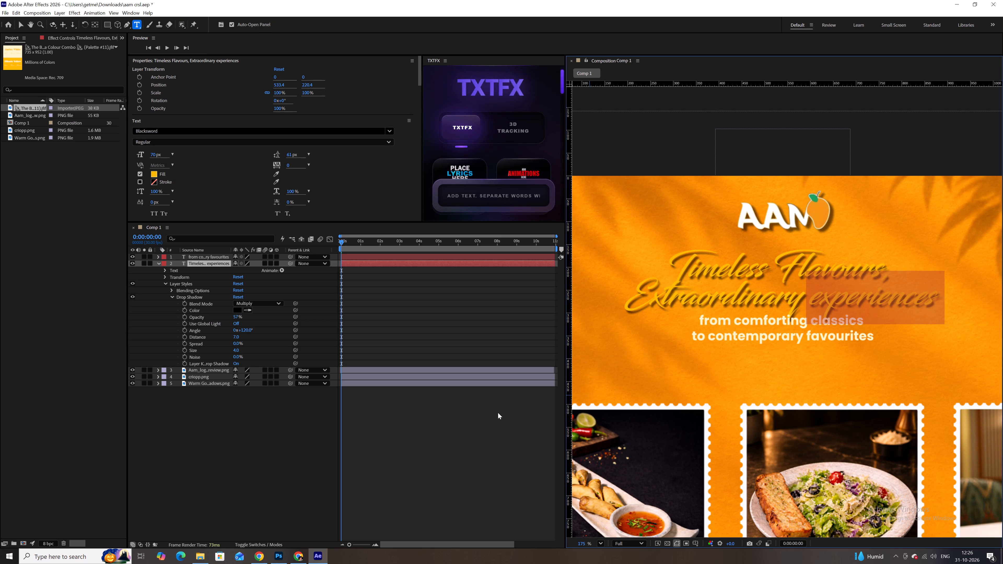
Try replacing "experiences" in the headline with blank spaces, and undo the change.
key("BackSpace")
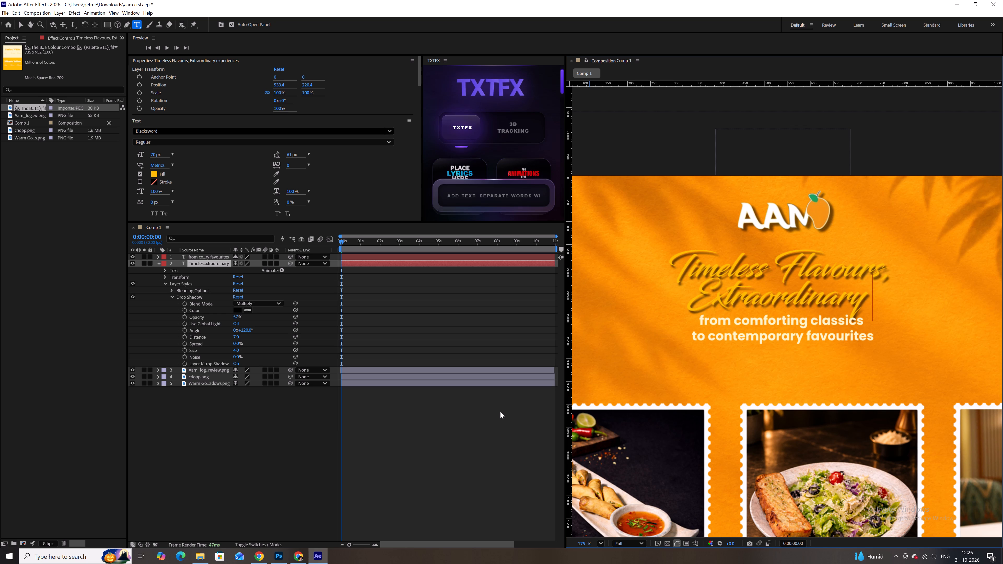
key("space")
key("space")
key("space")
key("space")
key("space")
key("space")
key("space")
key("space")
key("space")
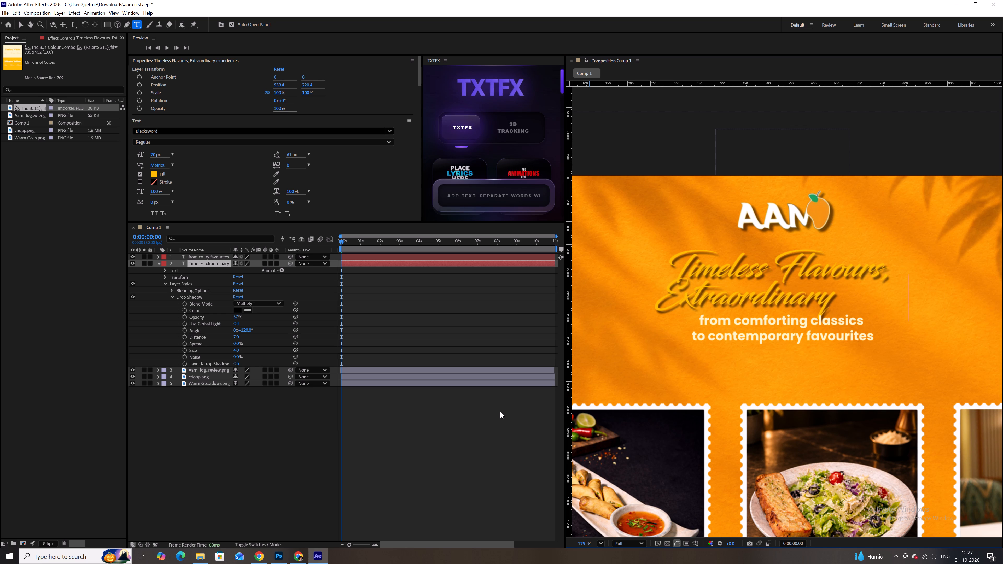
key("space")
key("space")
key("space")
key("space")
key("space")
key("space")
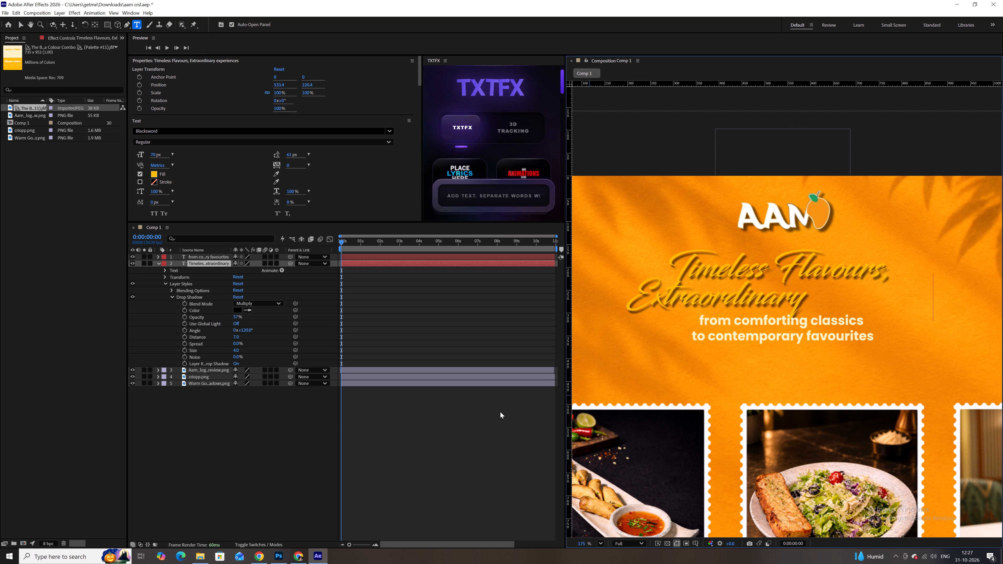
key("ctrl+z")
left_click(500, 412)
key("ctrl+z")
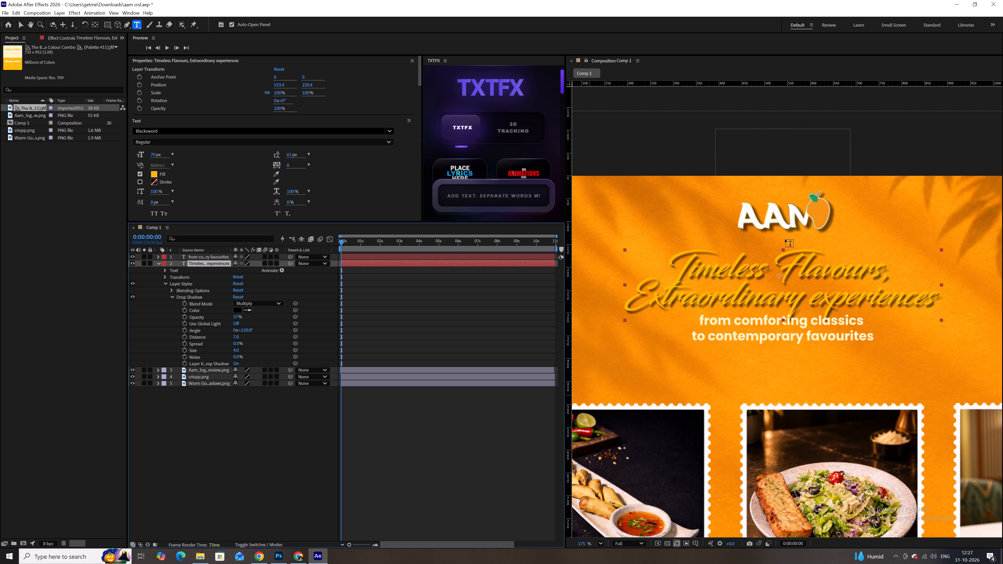
Place a vertical guide between "Extraordinary" and "experiences" to mark where the second word starts.
left_click_drag(568, 252, 807, 276)
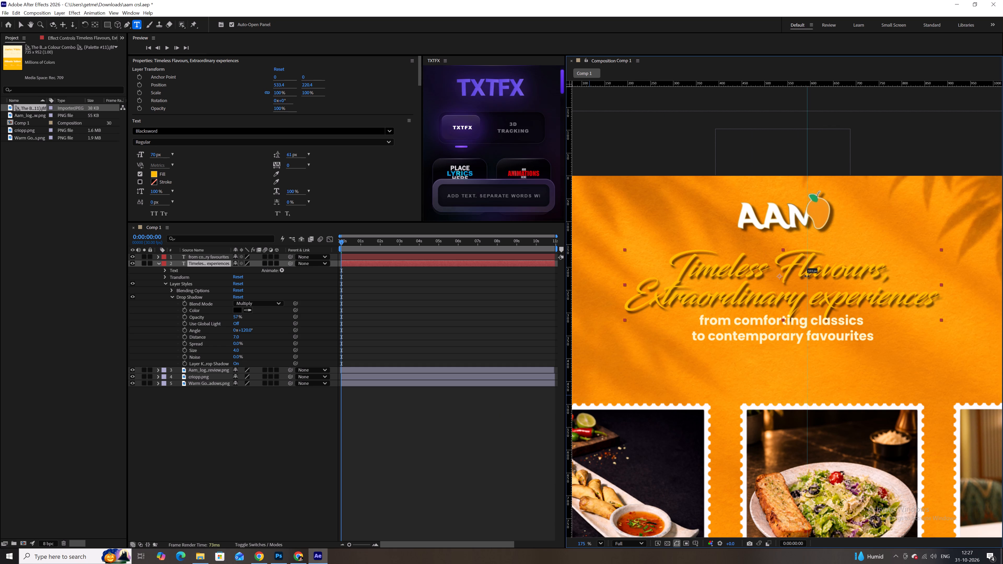
left_click_drag(807, 276, 806, 281)
Replace "experiences" in the headline with 16 trailing spaces, keeping "Extraordinary" near its original place by the guide.
scroll(817, 302, "up", 6)
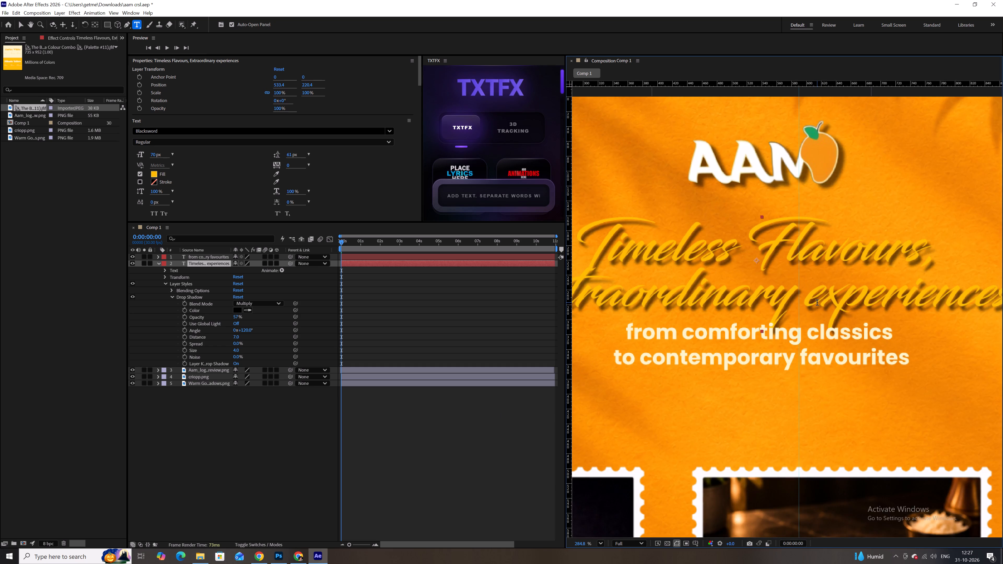
scroll(817, 302, "up", 2)
double_click(801, 297)
scroll(809, 297, "down", 4)
key("BackSpace")
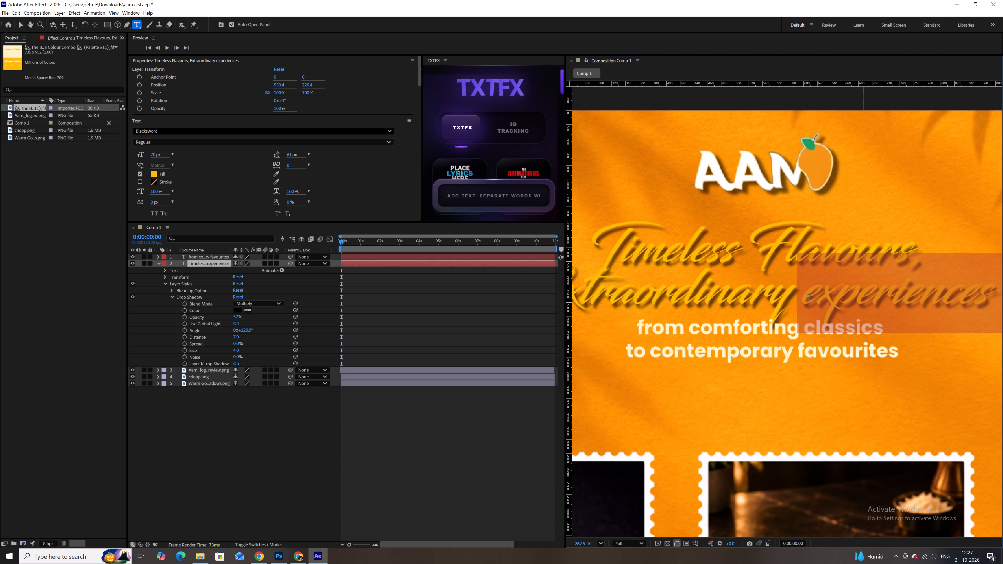
key("space")
key("space")
key("space")
key("space")
key("space")
key("space")
key("space")
key("space")
key("space")
key("space")
key("space")
key("space")
key("space")
key("space")
key("space")
key("space")
key("space")
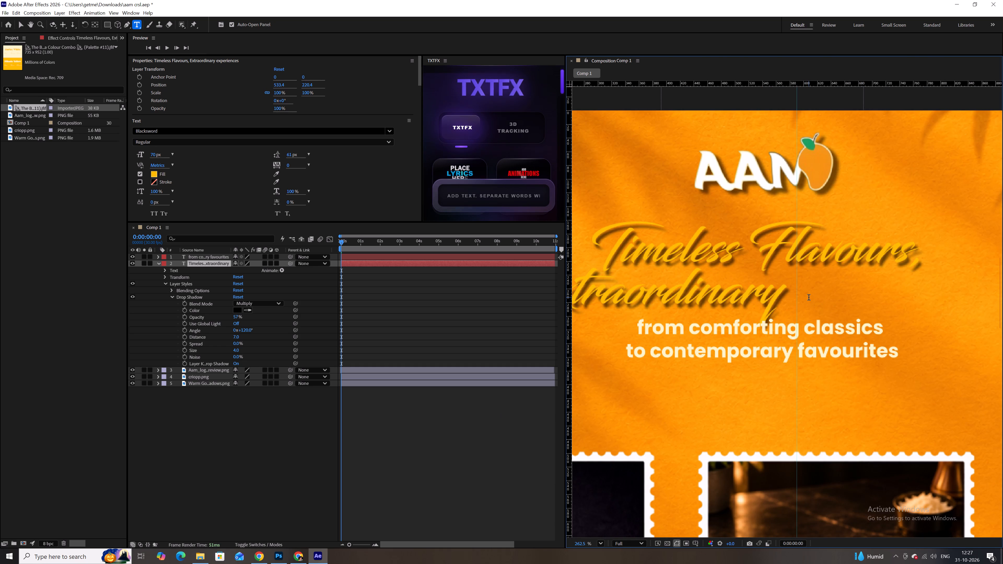
key("BackSpace")
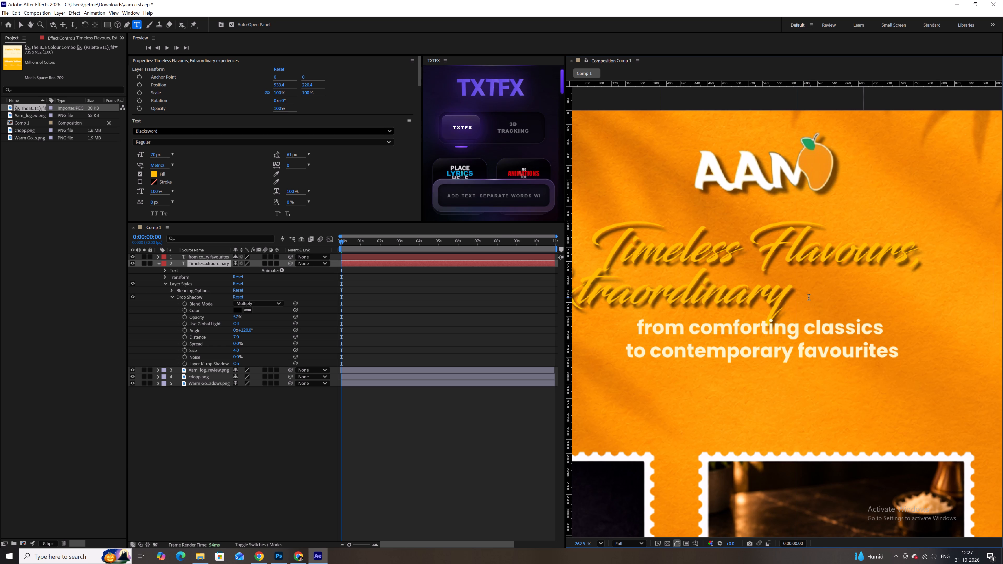
left_click(502, 420)
Duplicate the headline layer and replace the duplicate's text with the copied word "experiences".
scroll(792, 312, "down", 3, "alt")
key("v")
left_click(762, 270)
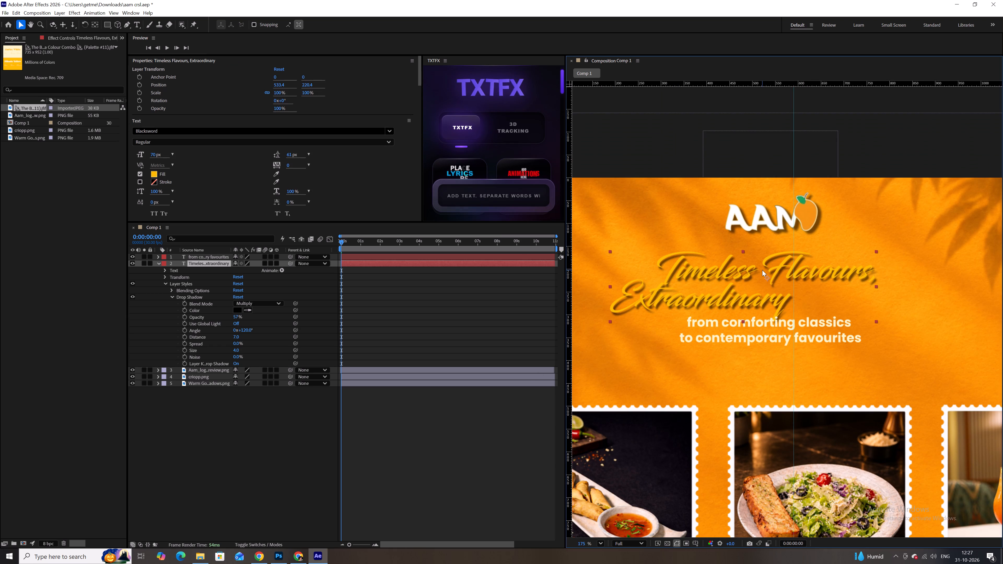
left_click(504, 257)
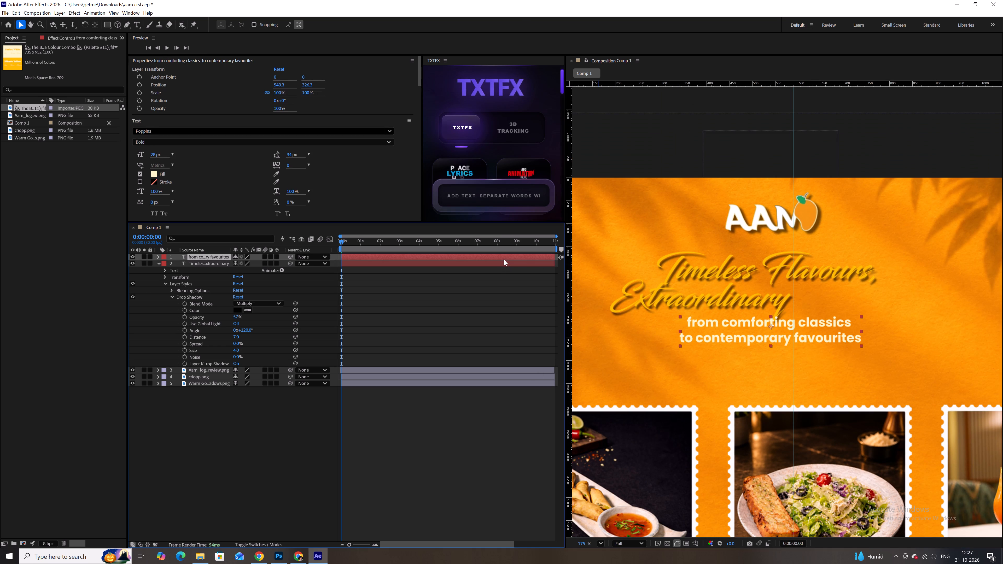
left_click(505, 263)
key("ctrl+d")
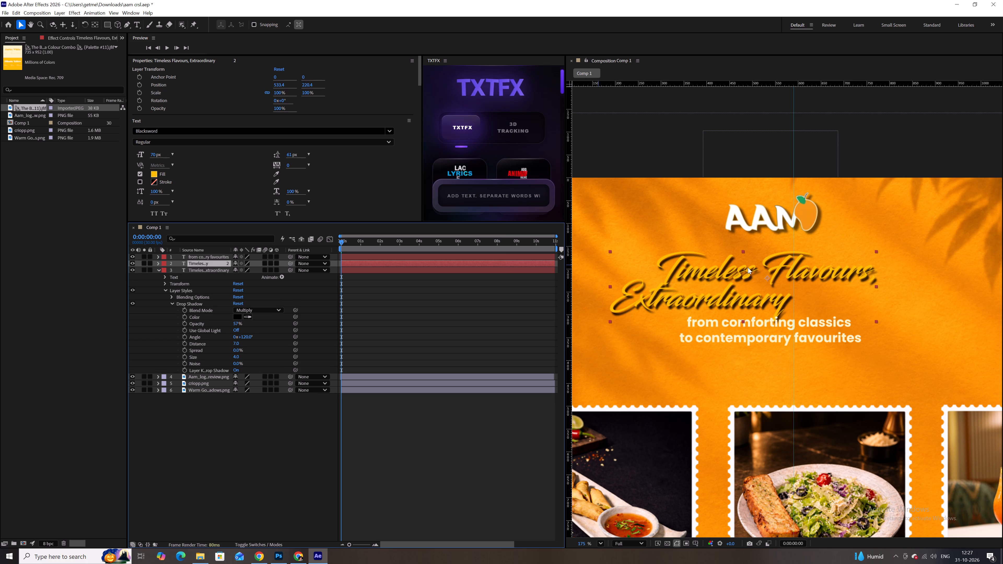
double_click(769, 277)
key("ctrl+v")
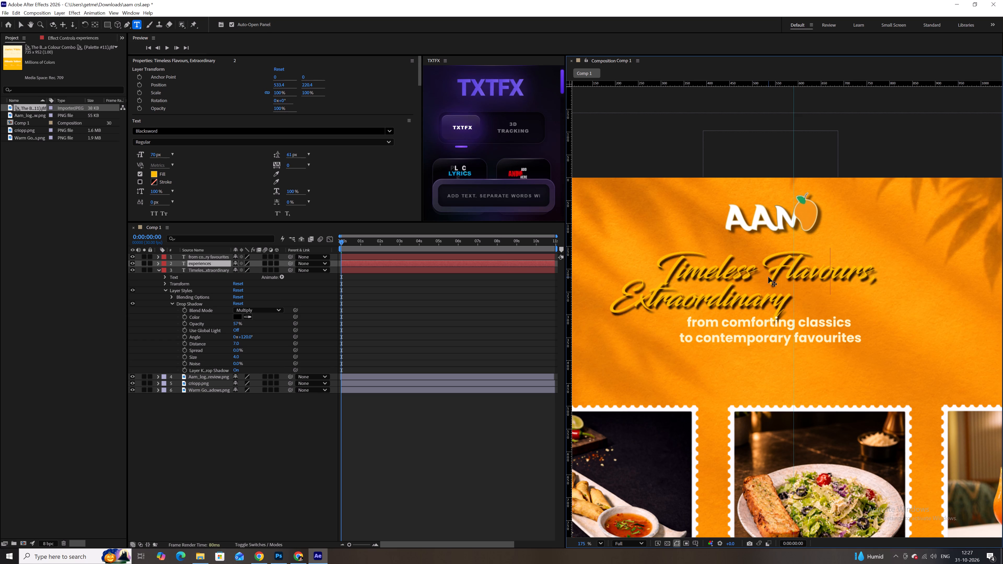
Move the separate "experiences" text beside "Extraordinary" on the headline's second line, at about 736, 281.
left_click(22, 25)
left_click_drag(759, 273, 826, 307)
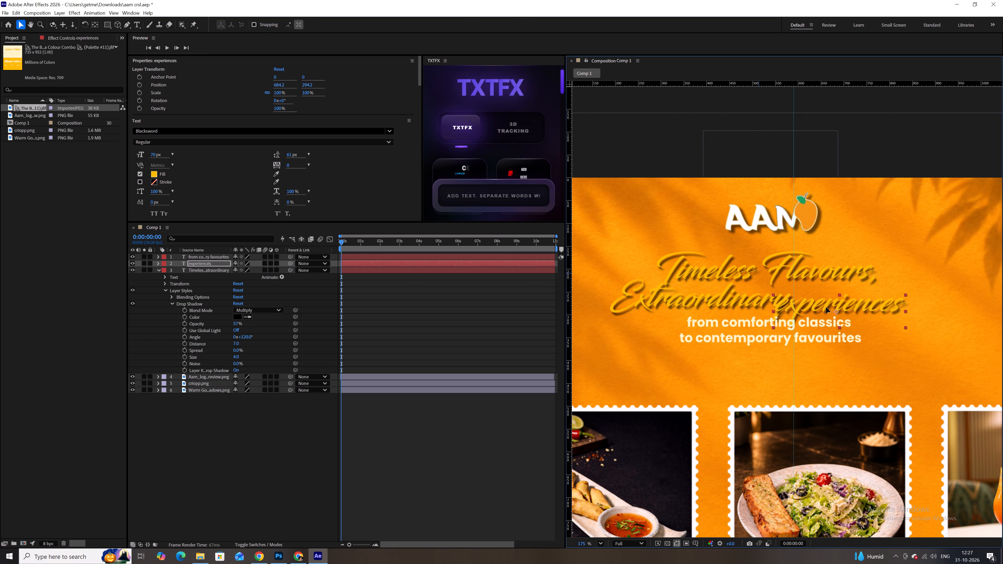
left_click_drag(826, 307, 852, 301)
scroll(852, 301, "up", 4)
scroll(810, 301, "up", 2)
left_click(798, 300)
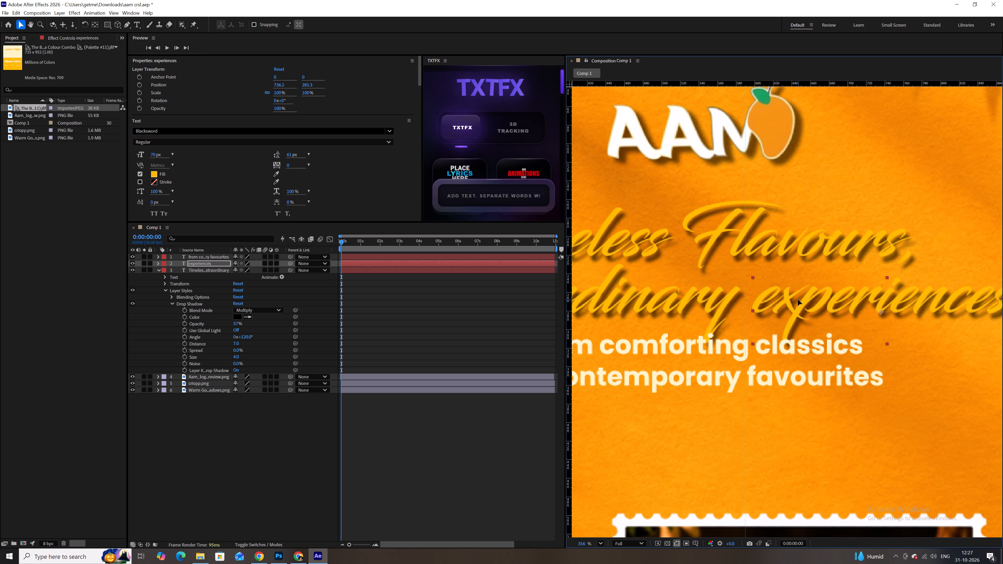
Move the "experiences" layer above the subtitle layer, to the top of the layer stack.
left_click(404, 257)
left_click(404, 261)
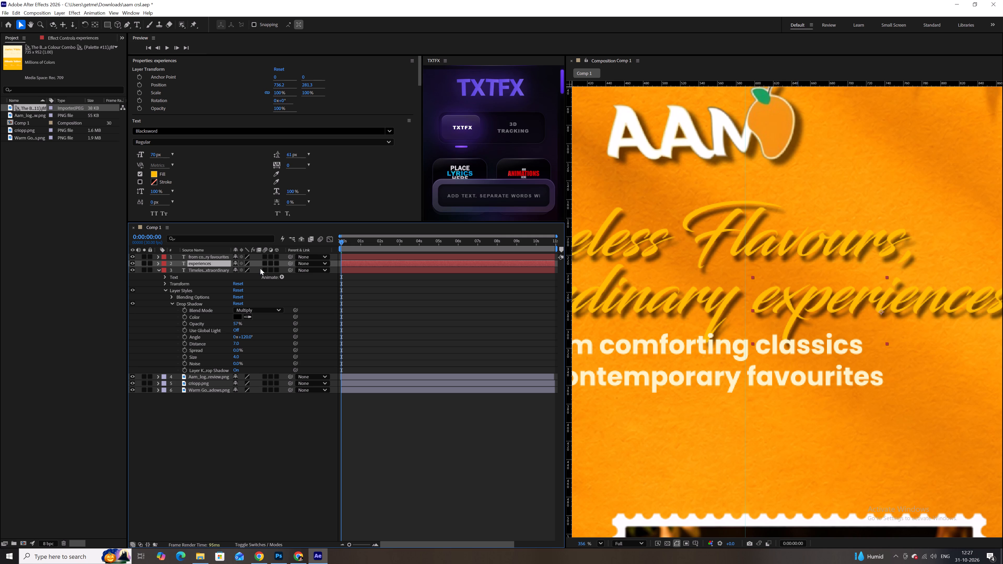
left_click_drag(224, 264, 223, 255)
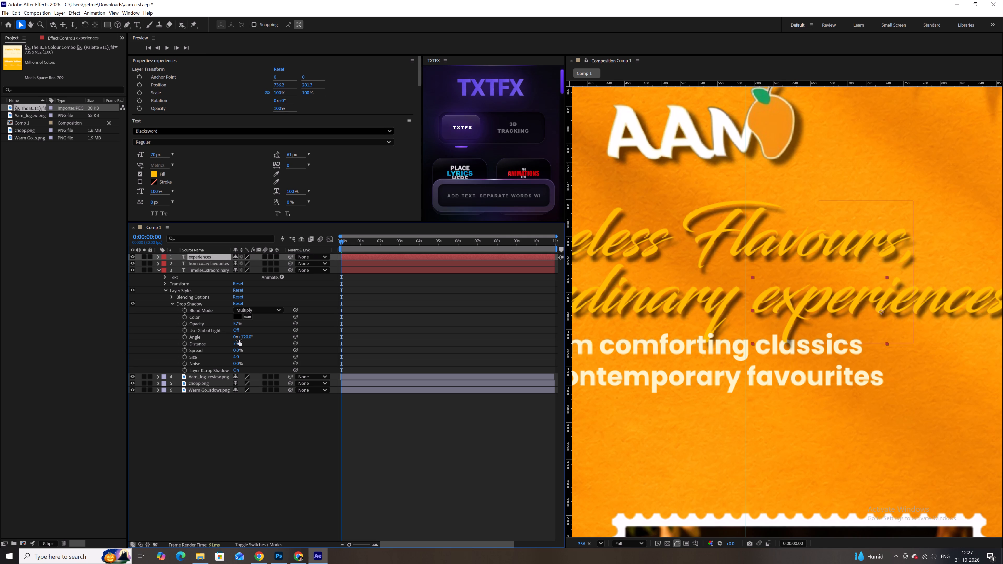
left_click(255, 410)
Nudge the subtitle up closer to the headline, to a vertical position of 321.3.
scroll(726, 340, "down", 3)
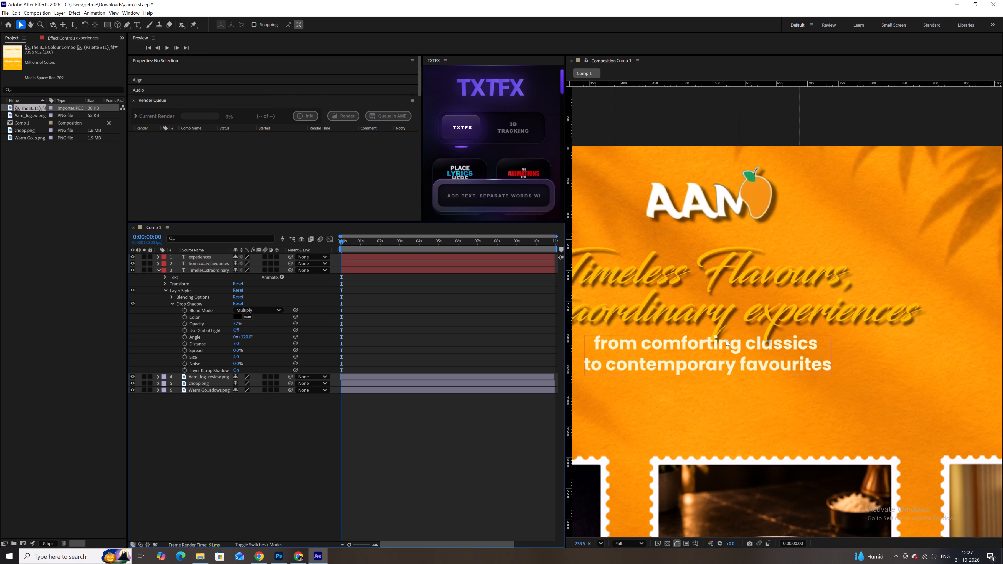
scroll(726, 340, "up", 2)
left_click(721, 345)
scroll(681, 303, "down", 6)
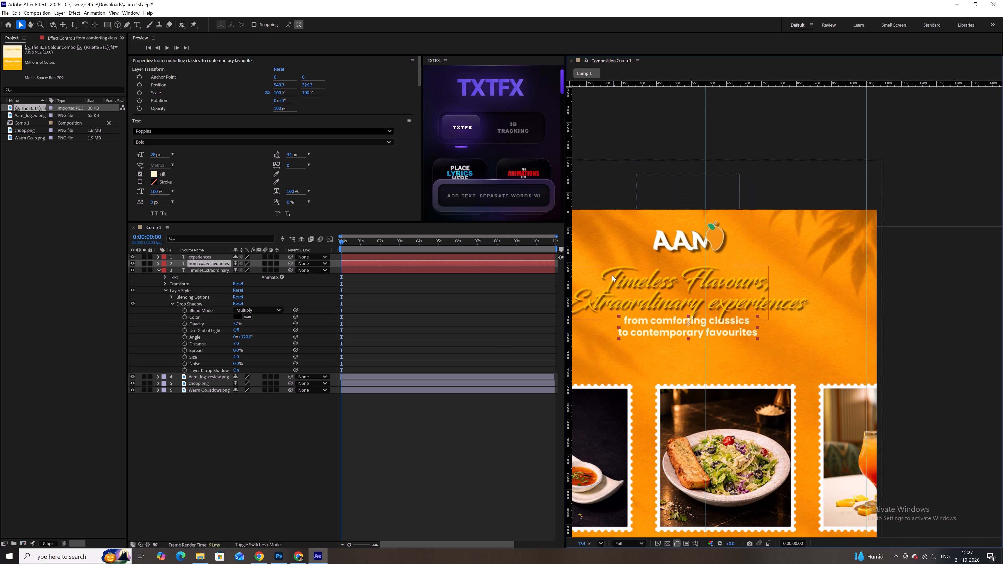
scroll(612, 274, "up", 2)
key("space")
key("space")
key("space")
key("space")
key("space")
key("space")
key("space")
key("space")
key("space")
key("space")
left_click_drag(628, 265, 658, 278)
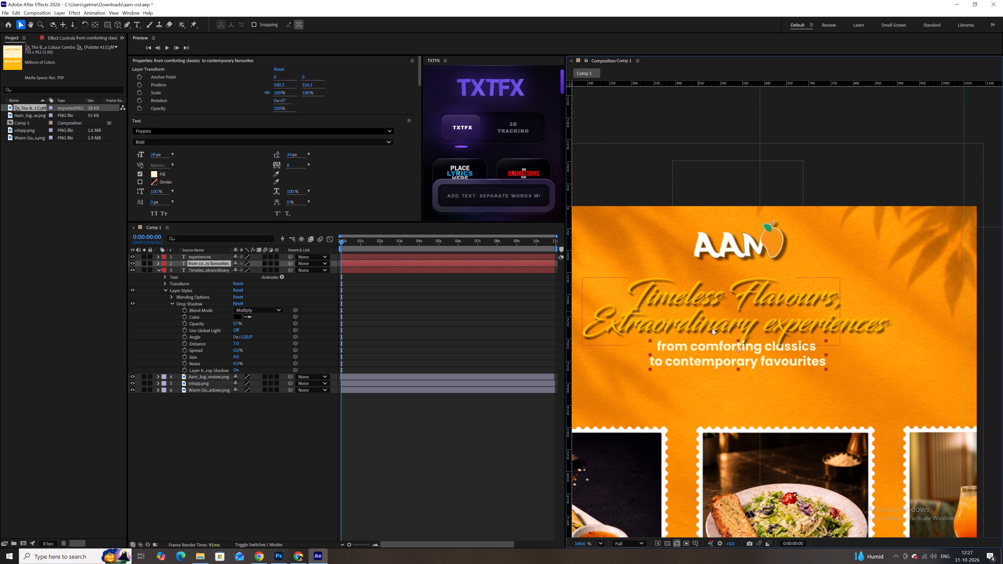
key("shift+Up")
key("shift+Up")
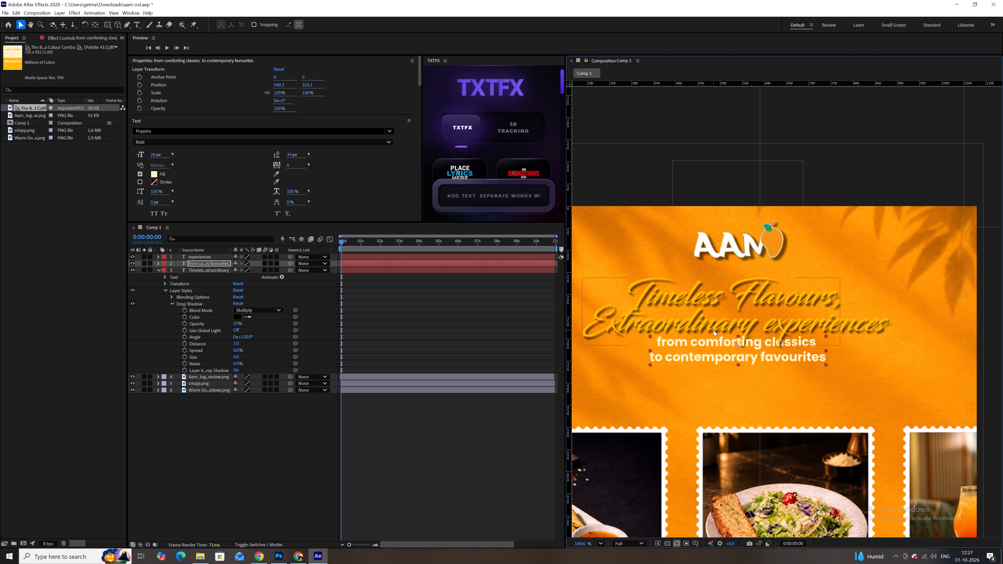
key("shift+Down")
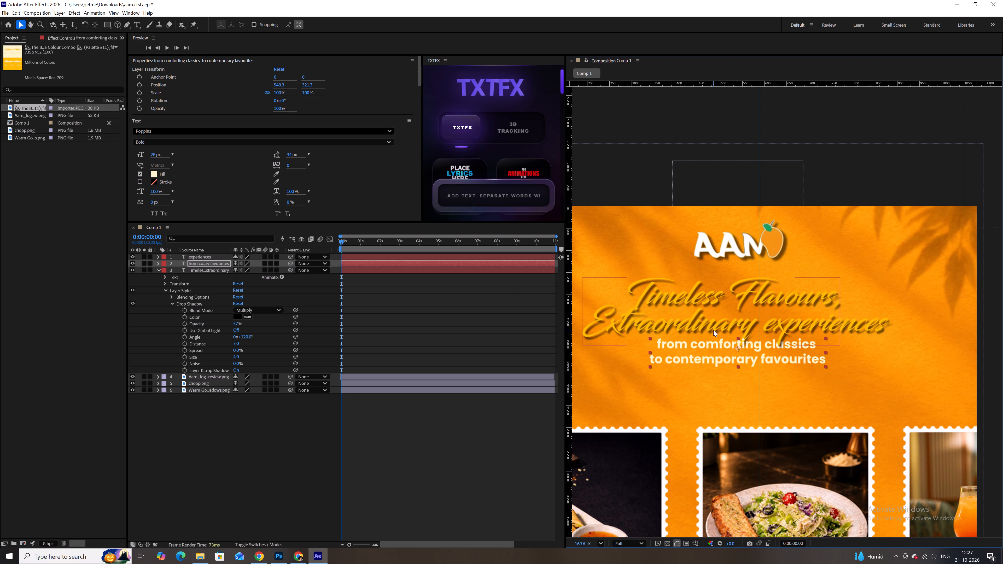
Increase the font size of the whole subtitle text to 45 px.
double_click(739, 350)
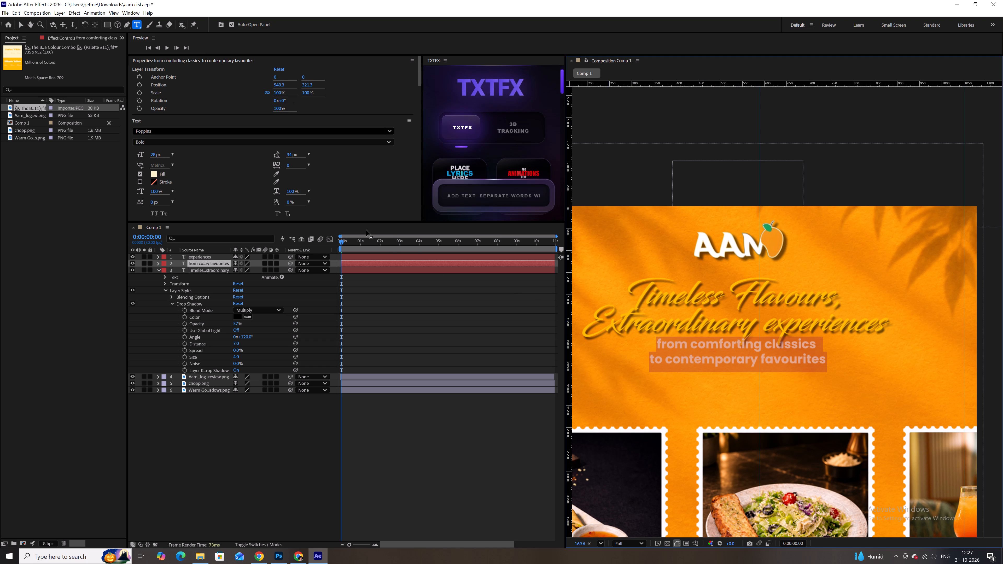
left_click_drag(155, 155, 164, 154)
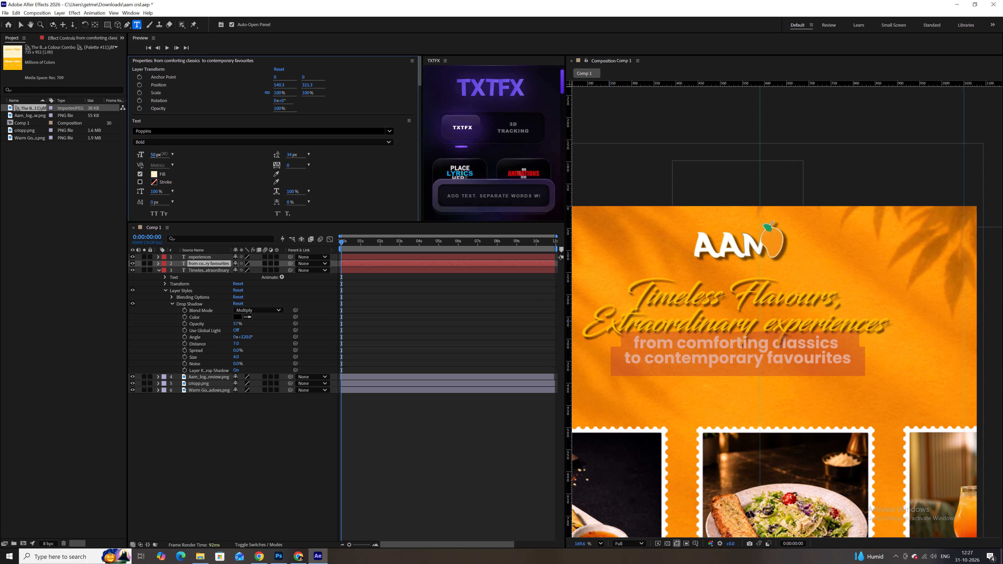
left_click_drag(164, 154, 166, 153)
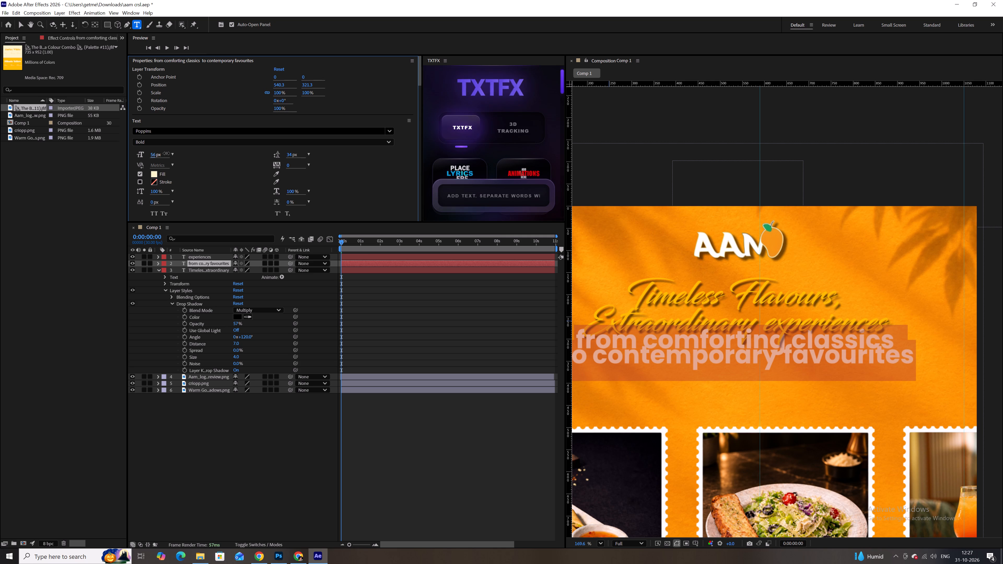
left_click_drag(166, 153, 162, 154)
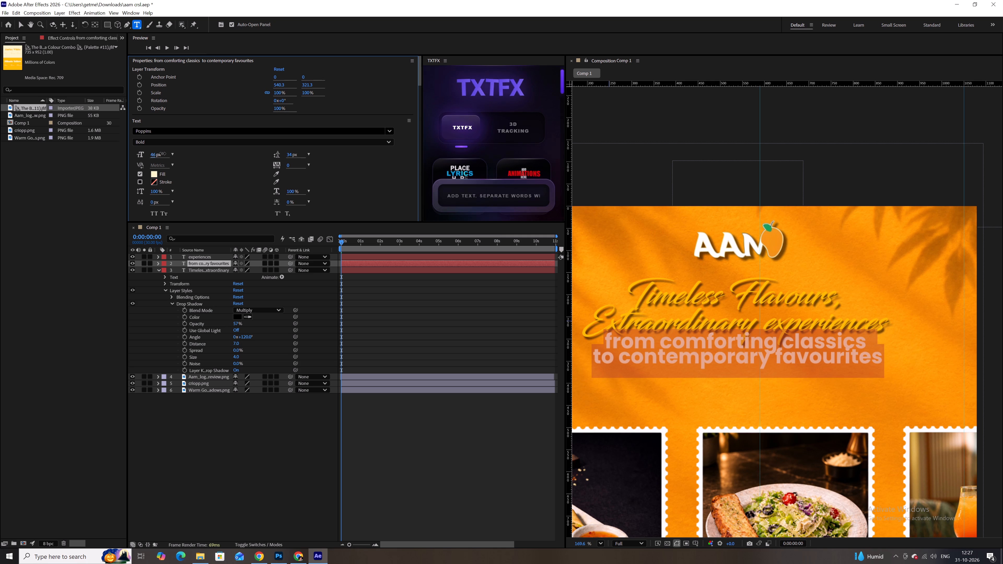
left_click_drag(162, 154, 162, 154)
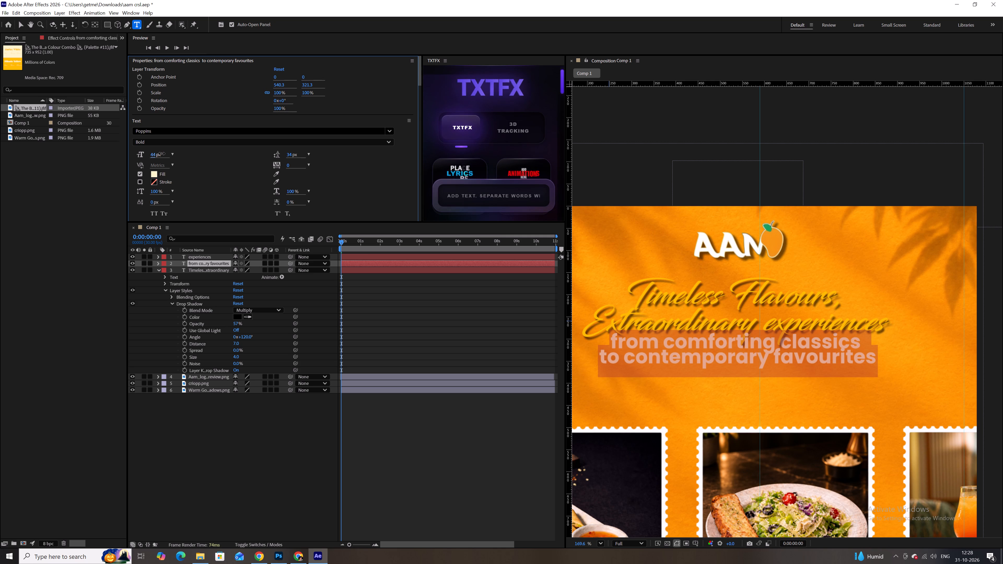
left_click_drag(162, 154, 162, 154)
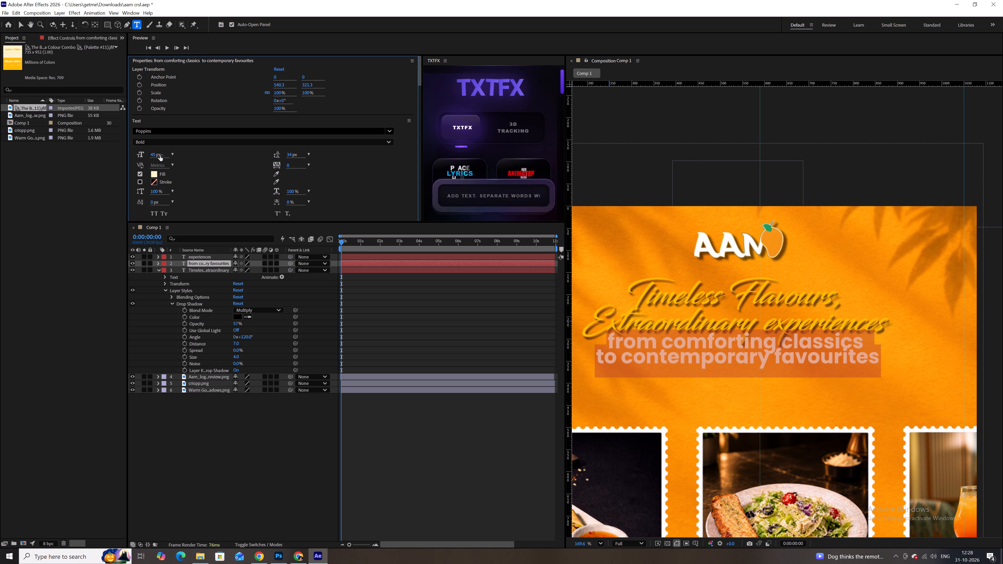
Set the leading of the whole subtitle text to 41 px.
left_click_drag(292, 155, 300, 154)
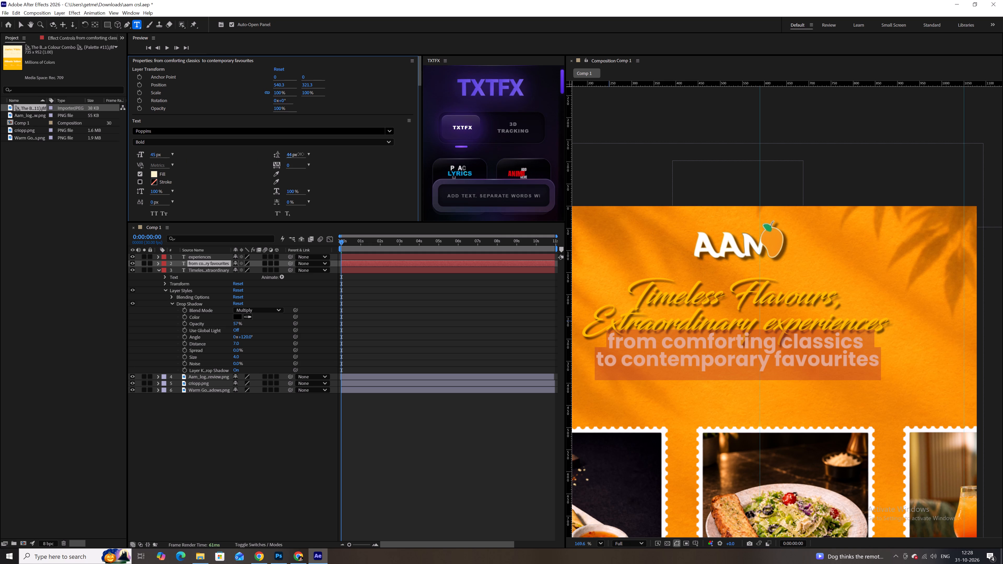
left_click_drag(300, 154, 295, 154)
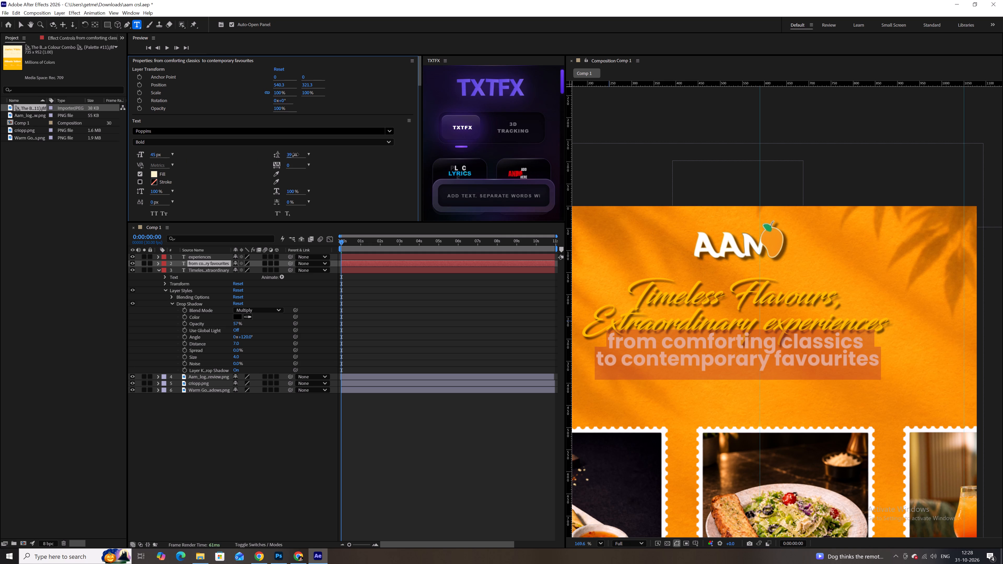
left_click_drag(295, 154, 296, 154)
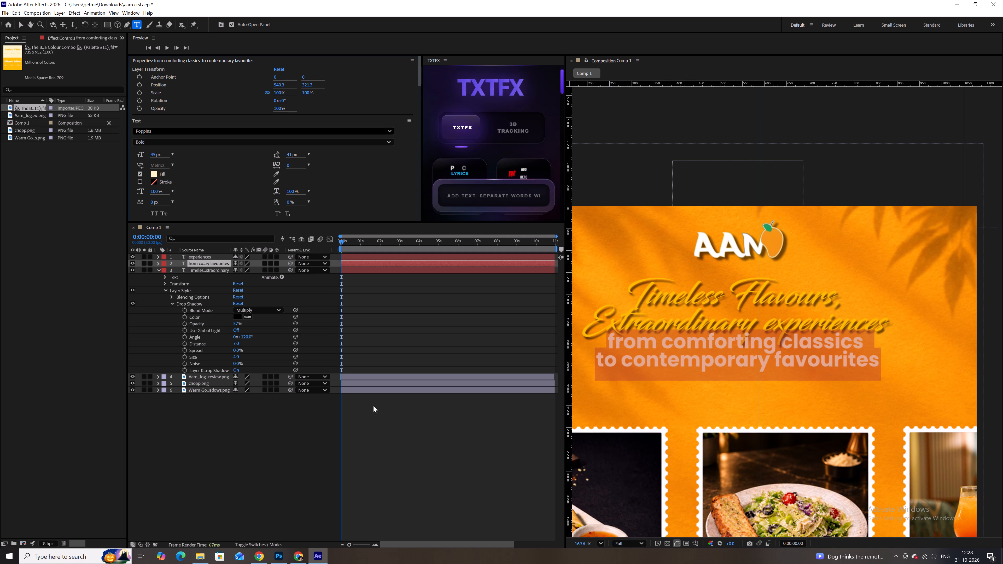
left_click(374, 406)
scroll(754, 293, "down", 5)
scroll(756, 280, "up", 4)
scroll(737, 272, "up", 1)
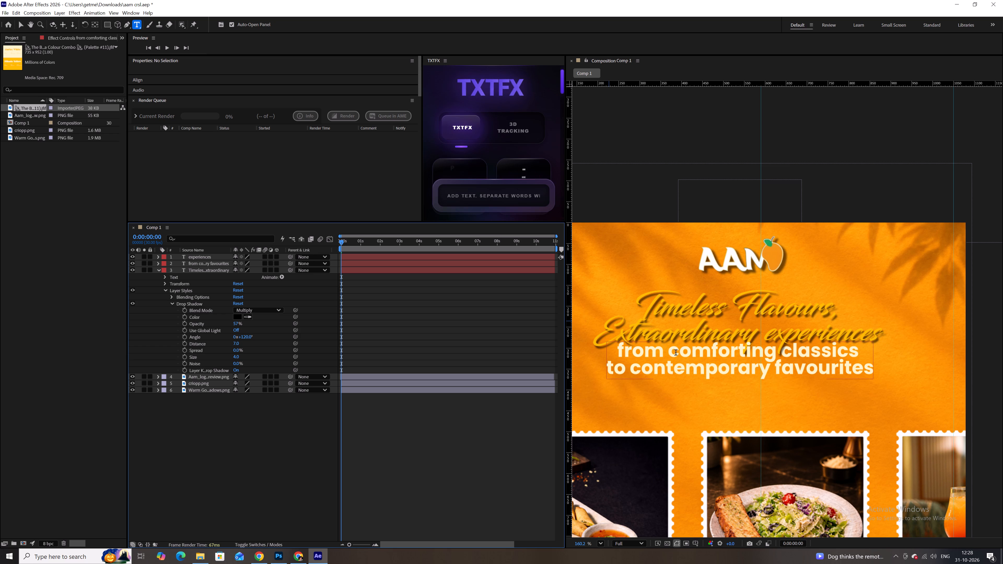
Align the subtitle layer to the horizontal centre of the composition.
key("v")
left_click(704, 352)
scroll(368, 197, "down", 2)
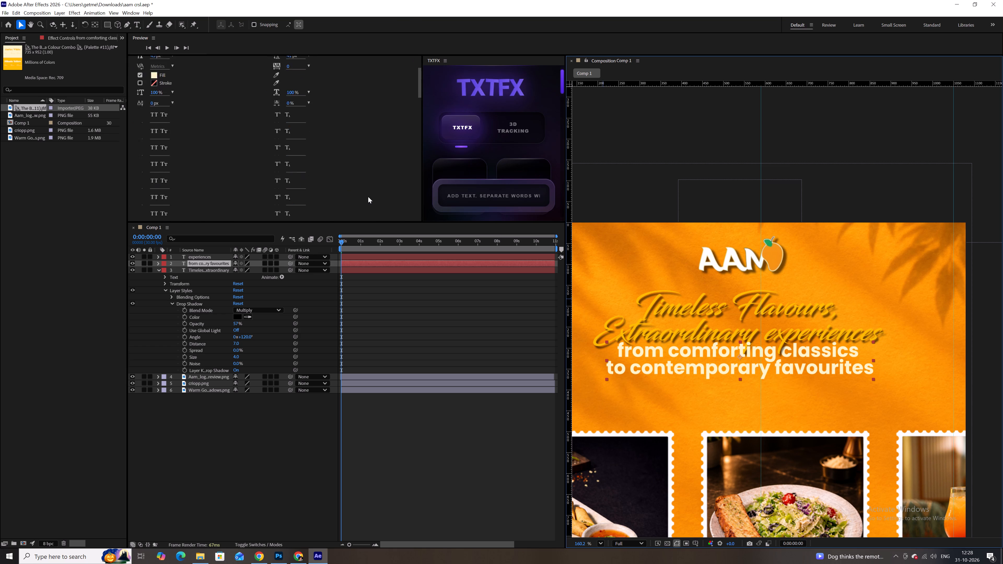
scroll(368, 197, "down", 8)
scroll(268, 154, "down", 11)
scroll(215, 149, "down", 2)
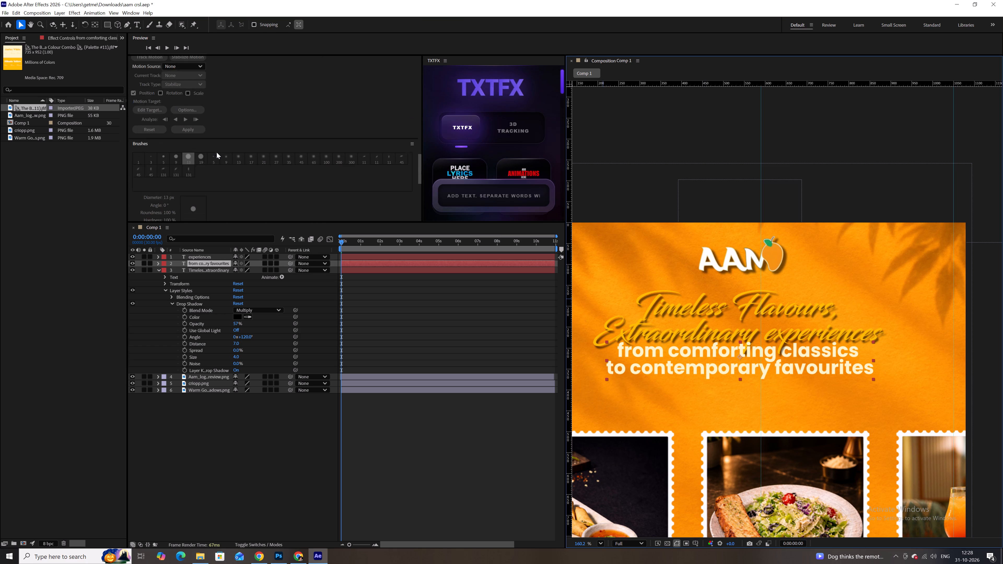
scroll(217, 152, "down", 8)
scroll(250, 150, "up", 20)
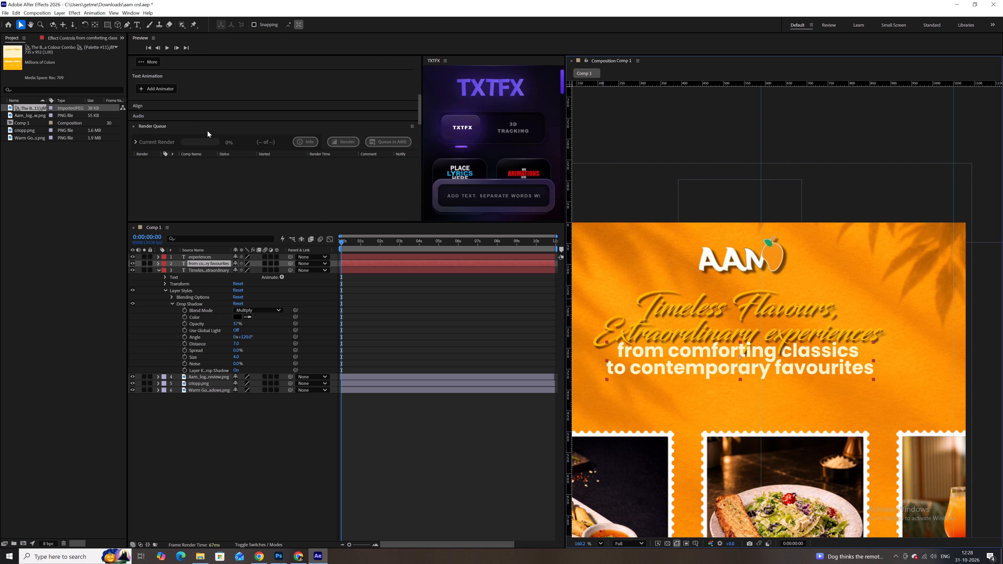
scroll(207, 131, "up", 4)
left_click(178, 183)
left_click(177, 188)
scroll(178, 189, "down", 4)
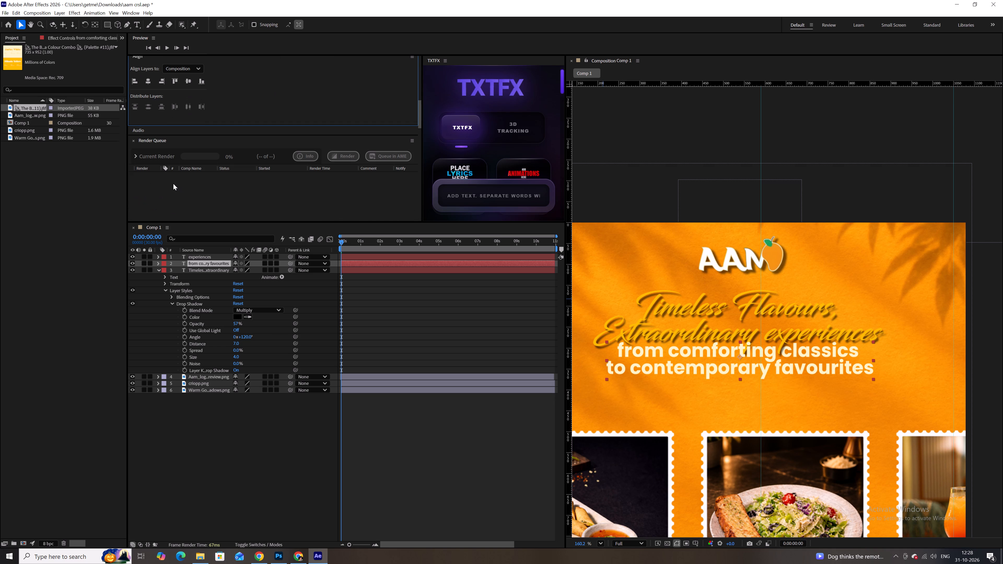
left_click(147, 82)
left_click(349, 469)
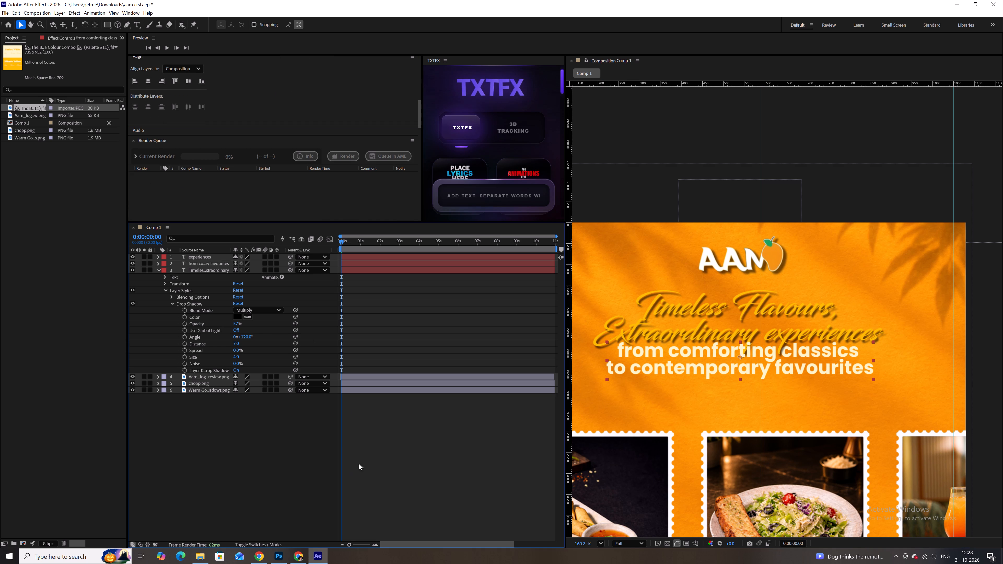
Reduce the whole subtitle text's font size to 31 px and its leading to 26 px.
left_click(726, 351)
double_click(726, 351)
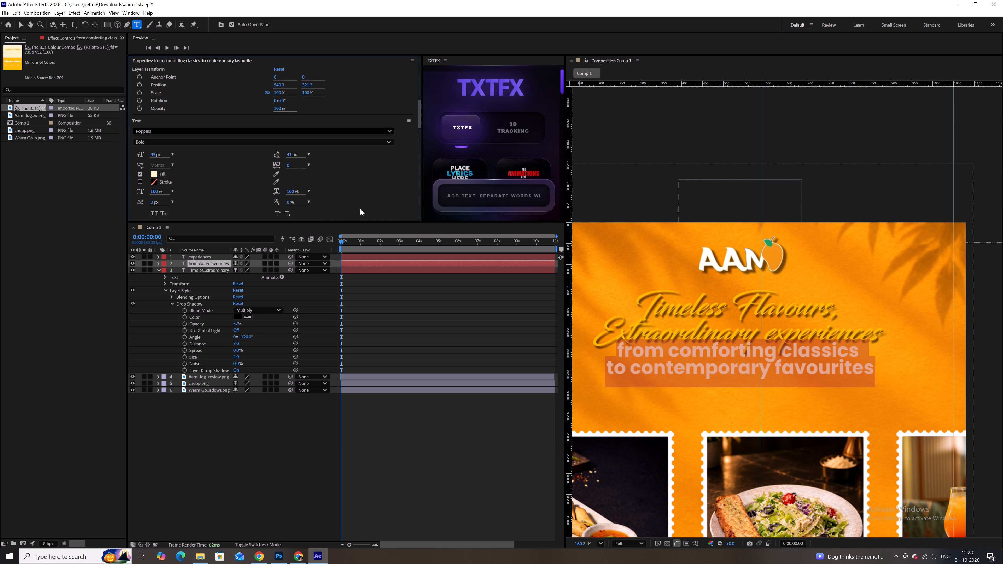
left_click_drag(155, 155, 153, 155)
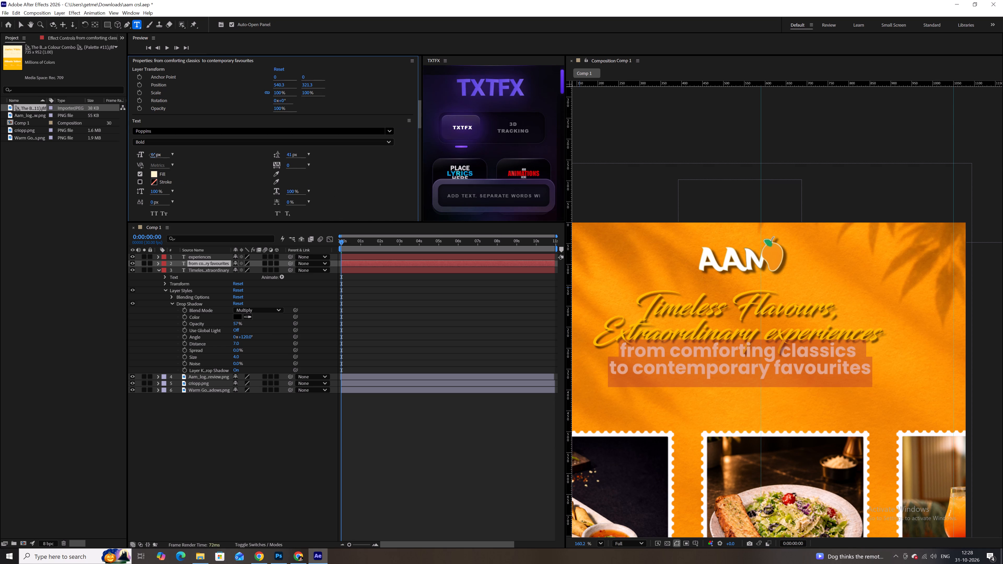
left_click_drag(153, 155, 147, 154)
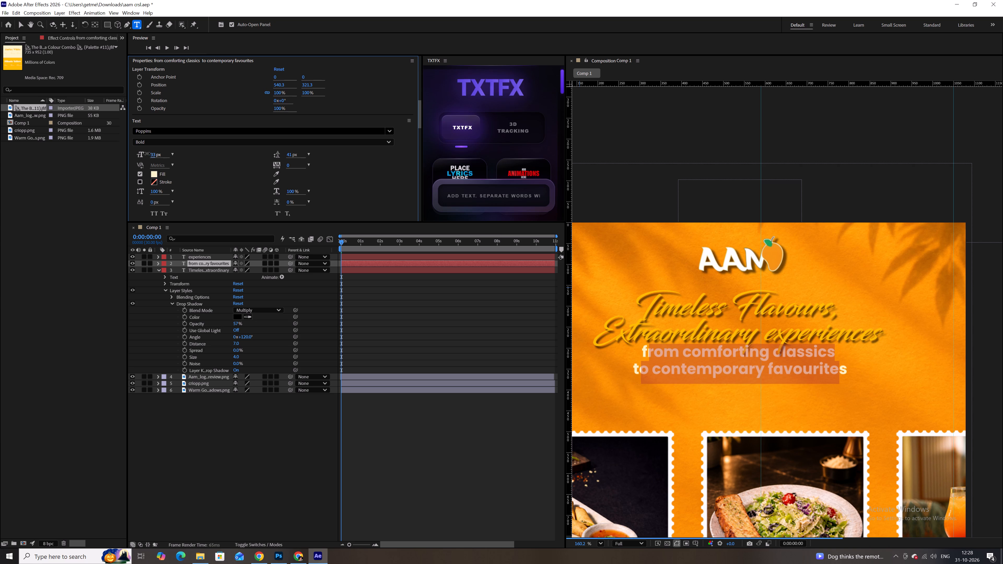
left_click_drag(147, 154, 146, 153)
left_click_drag(289, 155, 285, 158)
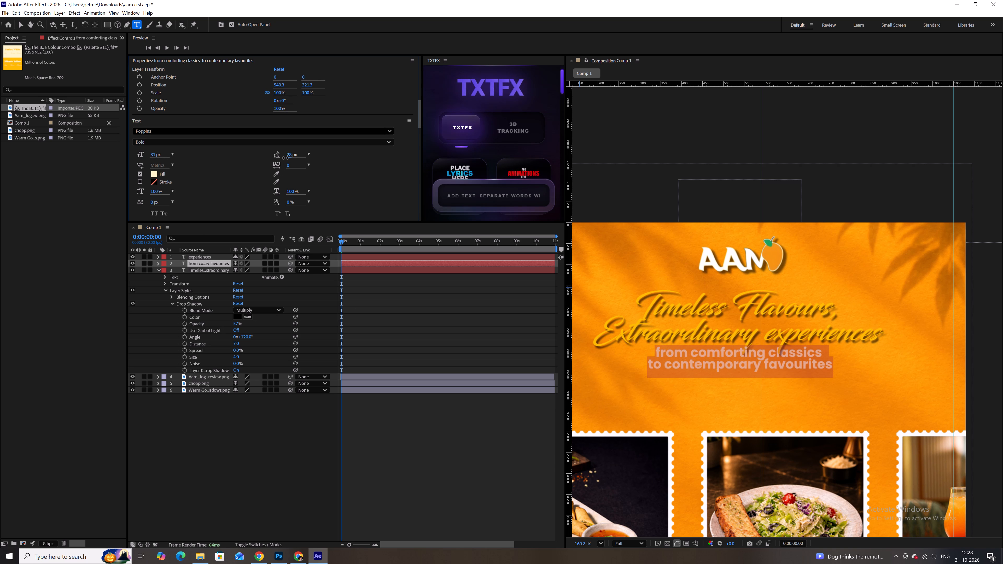
left_click_drag(285, 158, 284, 158)
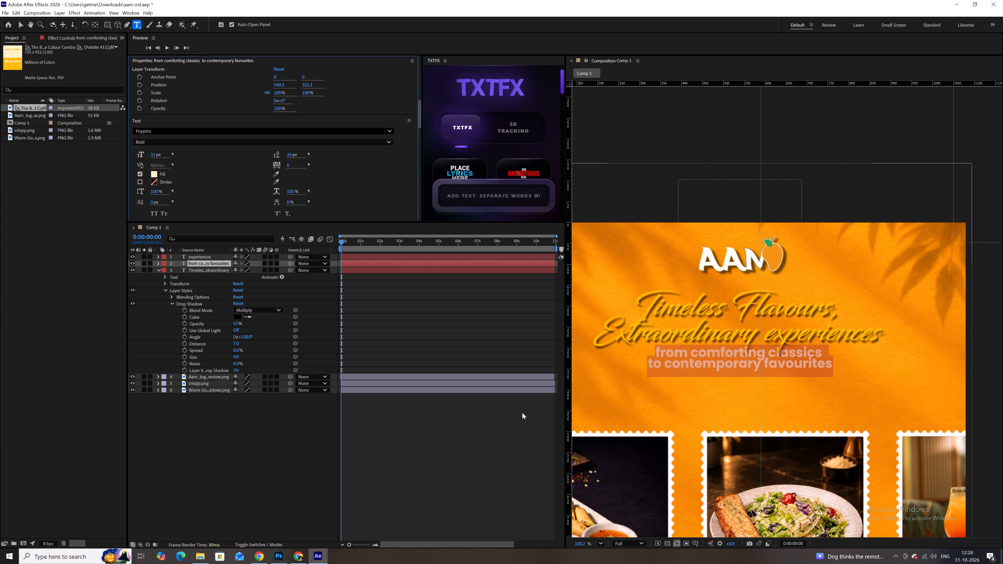
left_click(532, 440)
scroll(711, 333, "up", 2)
key("v")
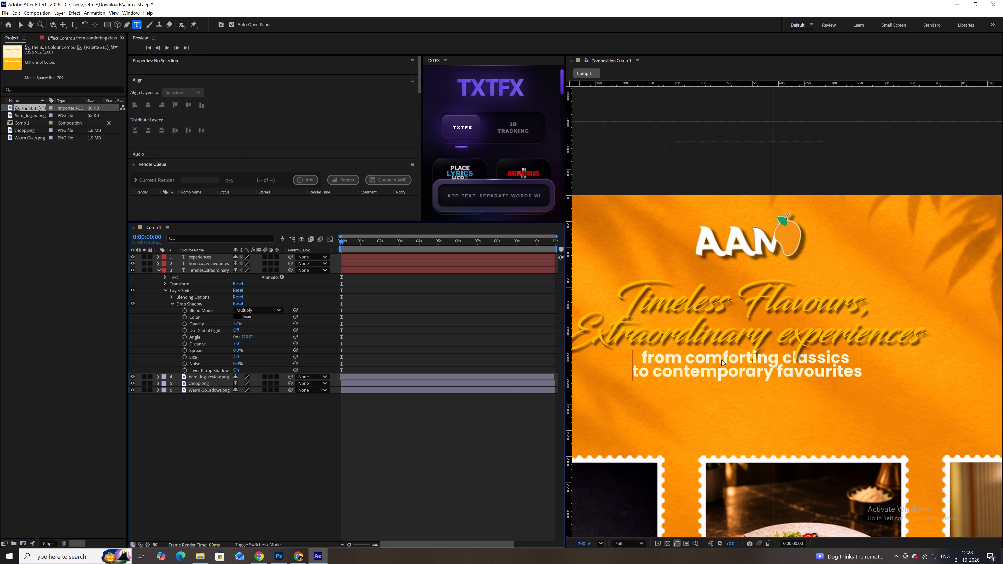
Nudge the subtitle down to a vertical position of about 323.8 and centre it horizontally in the composition.
left_click(753, 365)
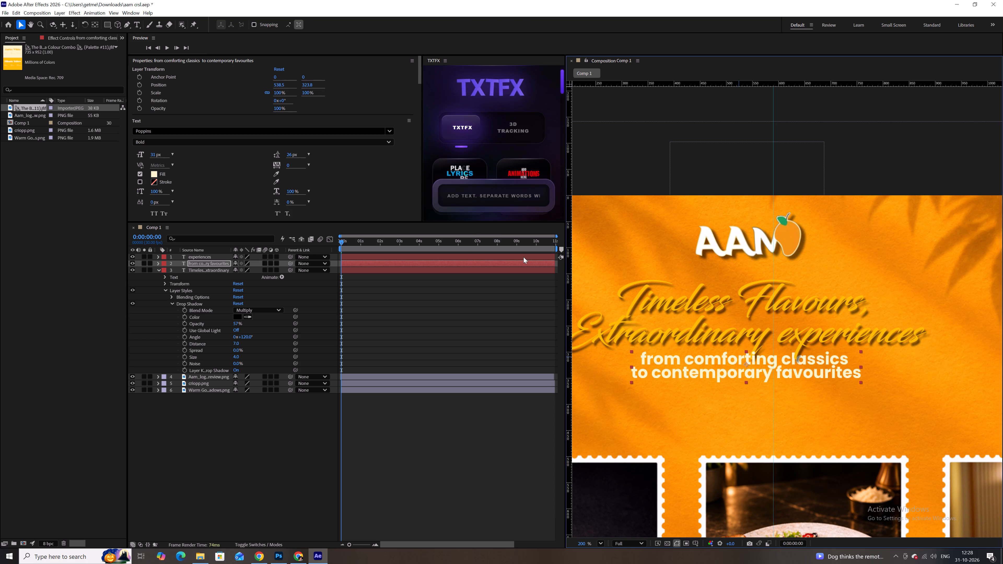
scroll(389, 209, "down", 6)
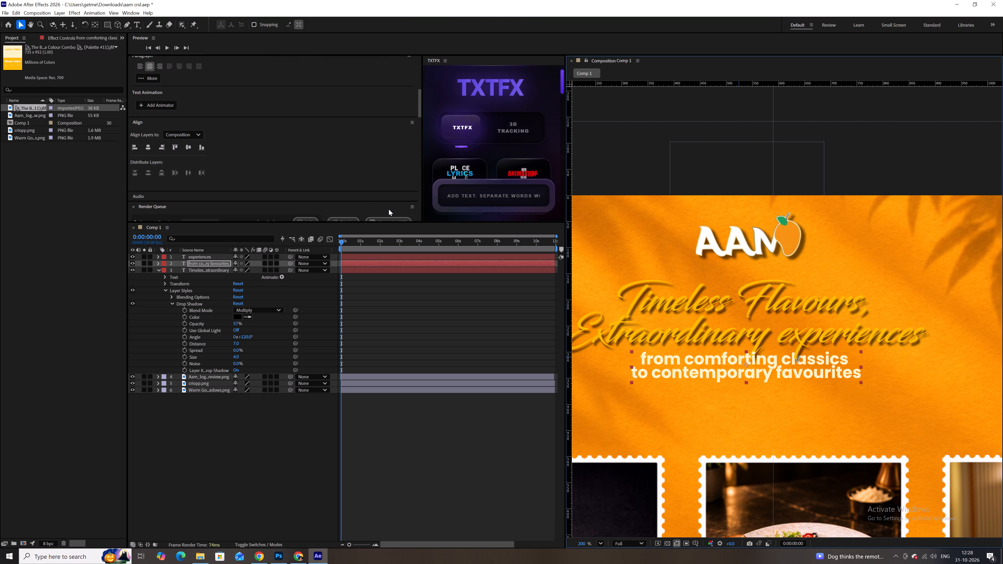
left_click(149, 150)
left_click(279, 438)
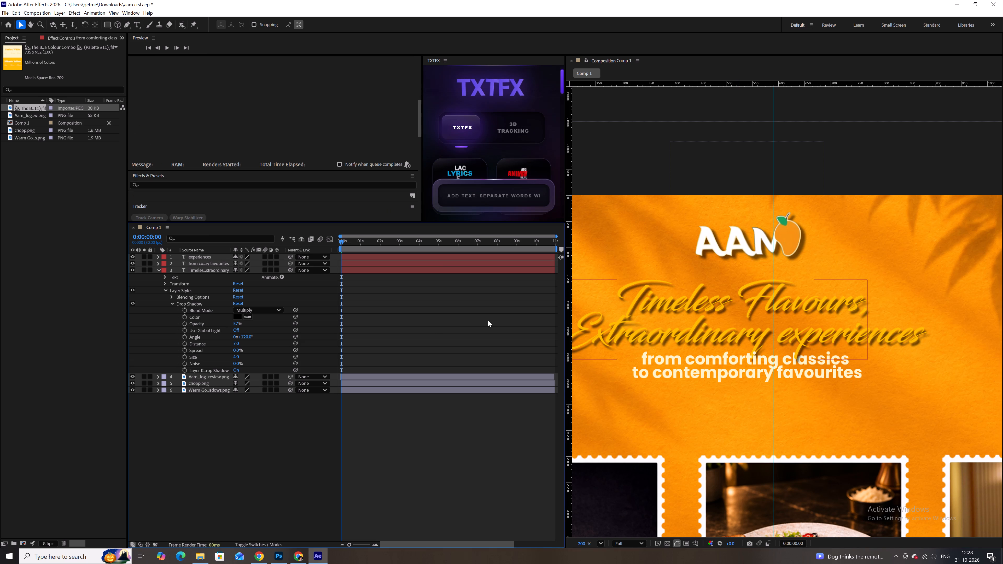
Examine the overall layout of the logo, headline, subtitle and food images in the composition.
scroll(672, 288, "down", 5)
scroll(640, 281, "down", 3)
key("space")
key("space")
key("space")
key("space")
key("space")
key("space")
key("space")
key("space")
key("space")
key("space")
key("space")
key("space")
key("space")
key("space")
key("space")
key("space")
key("space")
key("space")
key("space")
left_click_drag(664, 260, 682, 256)
scroll(664, 285, "up", 2)
scroll(640, 269, "up", 3)
key("space")
key("space")
key("space")
key("space")
key("space")
key("space")
key("space")
key("space")
key("space")
key("space")
key("space")
left_click_drag(687, 296, 678, 269)
left_click(711, 312)
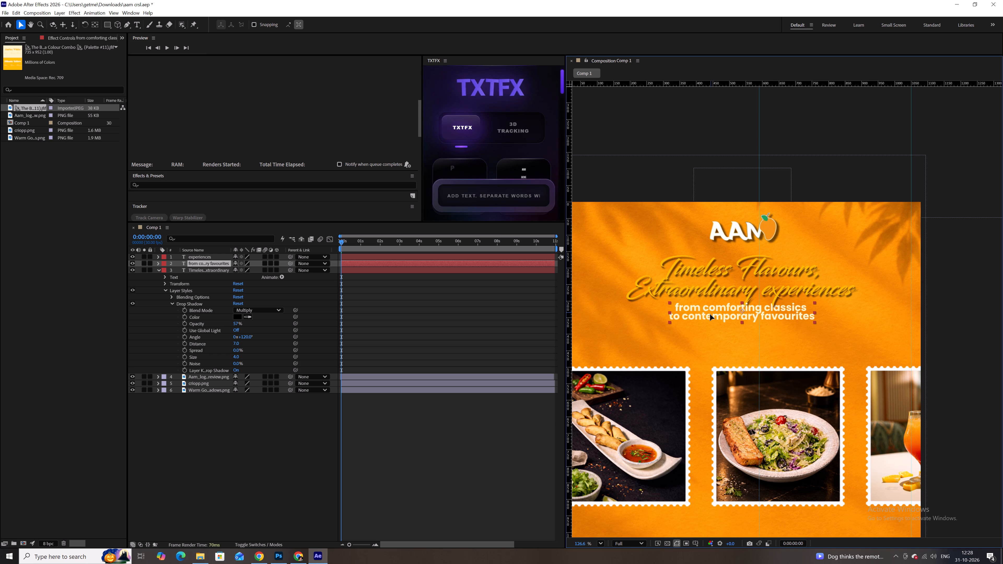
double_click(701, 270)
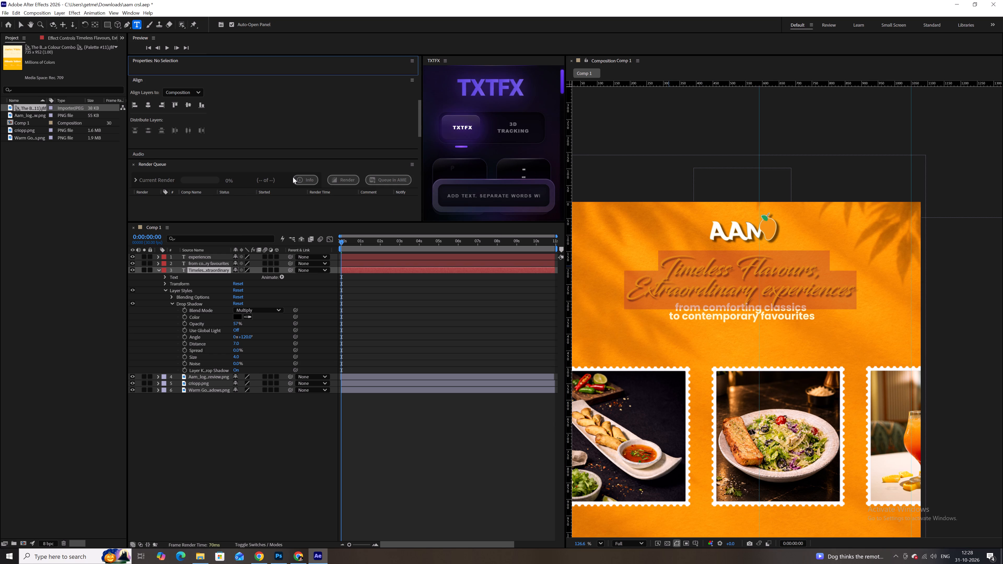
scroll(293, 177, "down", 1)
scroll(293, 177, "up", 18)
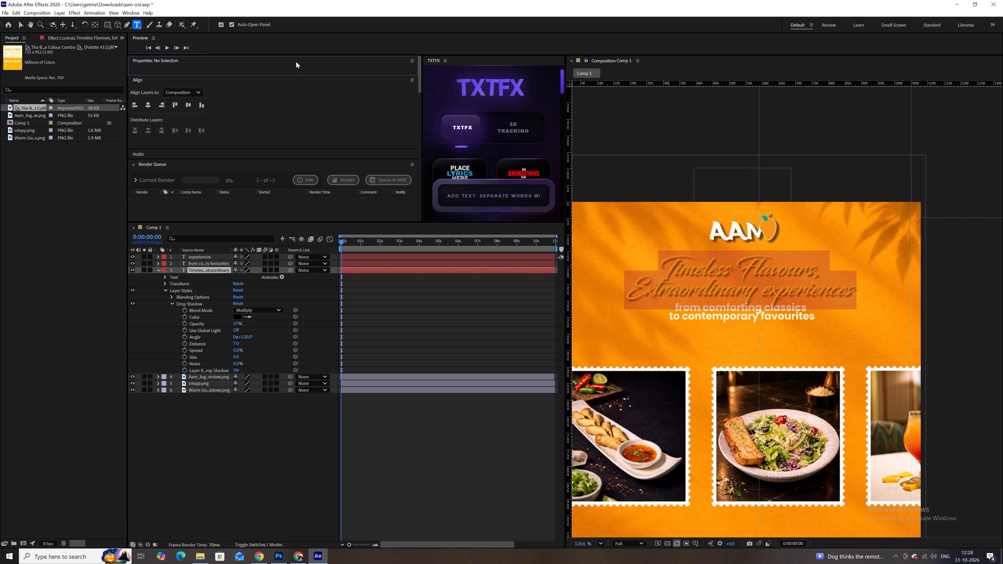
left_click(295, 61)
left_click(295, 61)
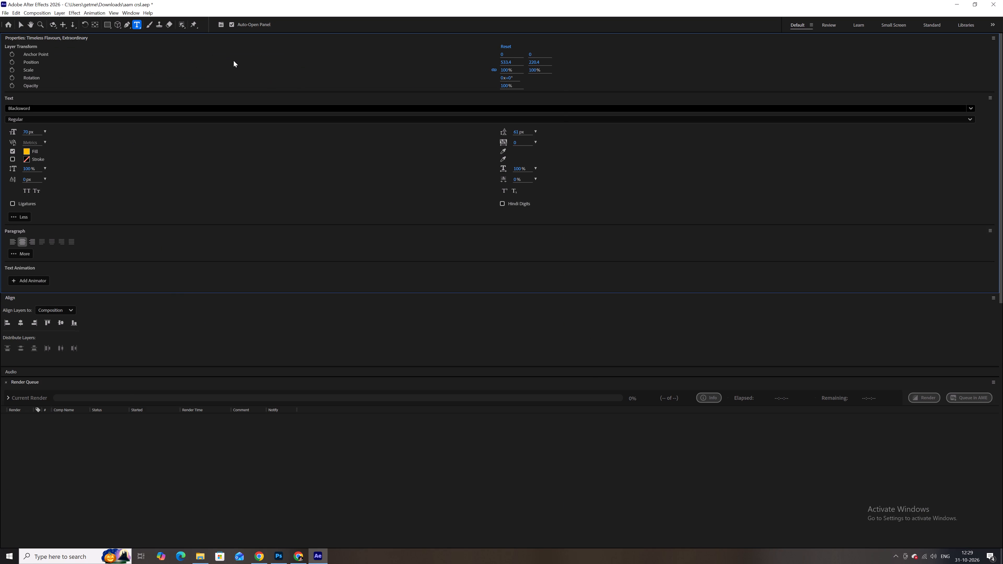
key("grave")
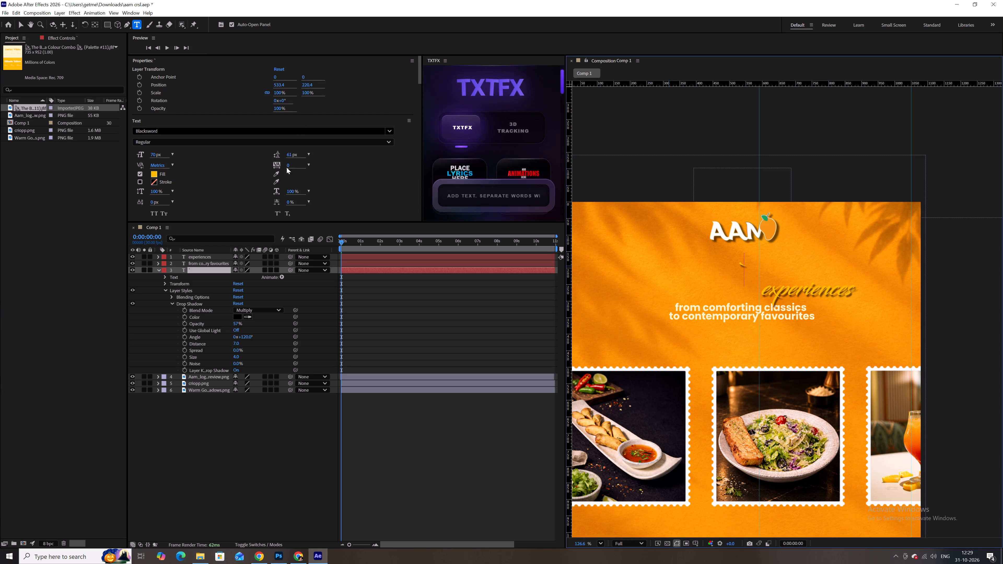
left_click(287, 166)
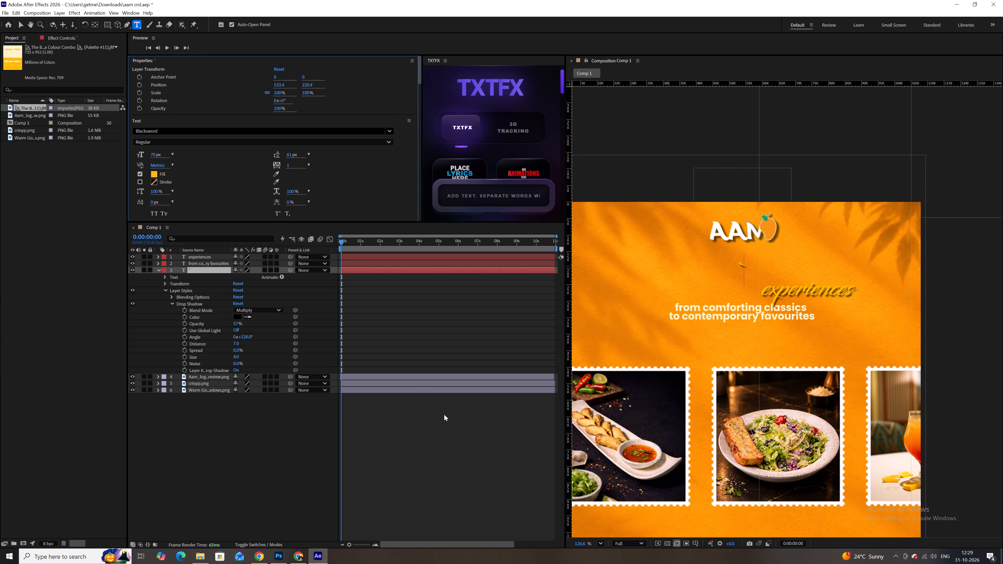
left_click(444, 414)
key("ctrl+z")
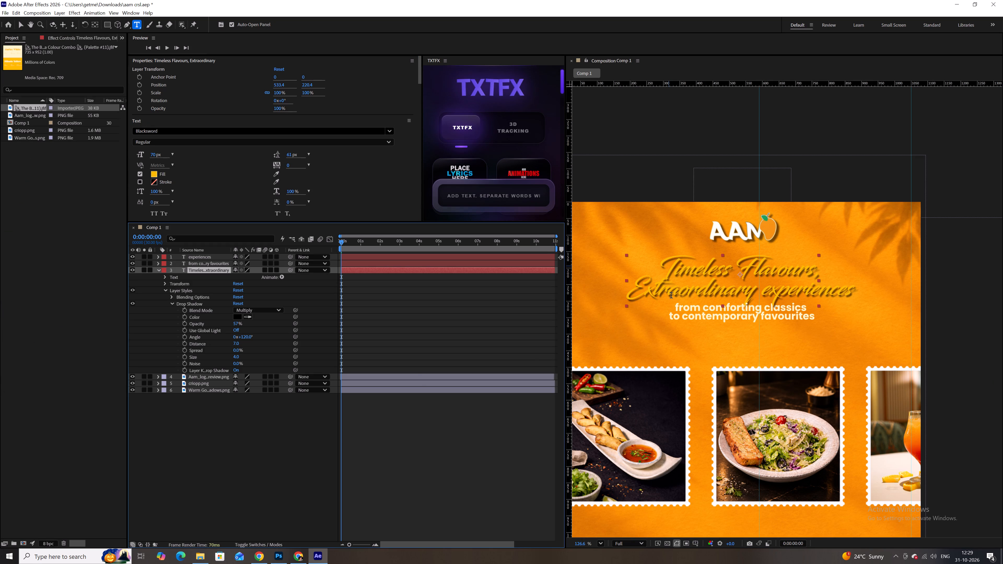
Set the tracking of the whole "Timeless Flavours, Extraordinary" headline text to 45.
double_click(690, 275)
key("ctrl+a")
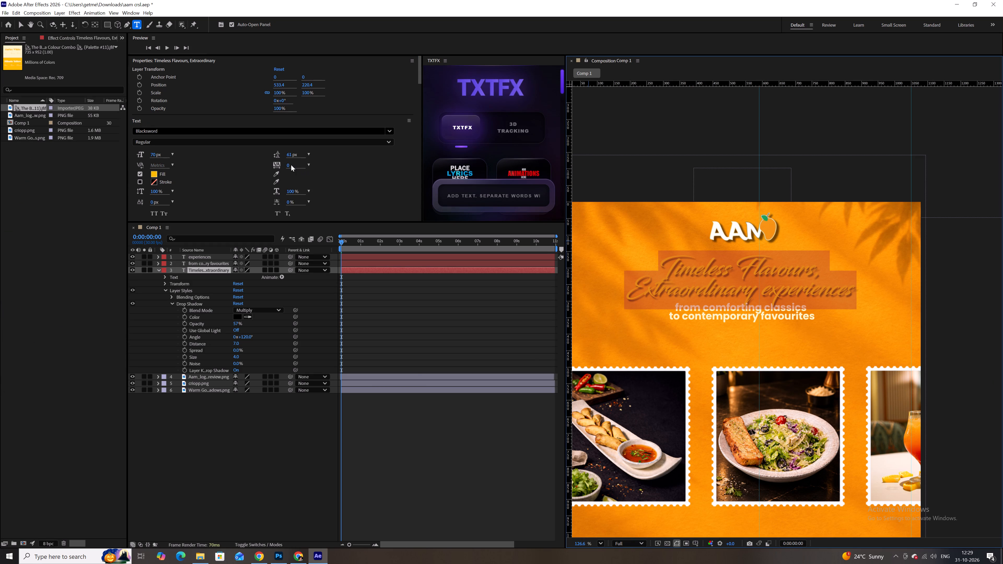
left_click(288, 165)
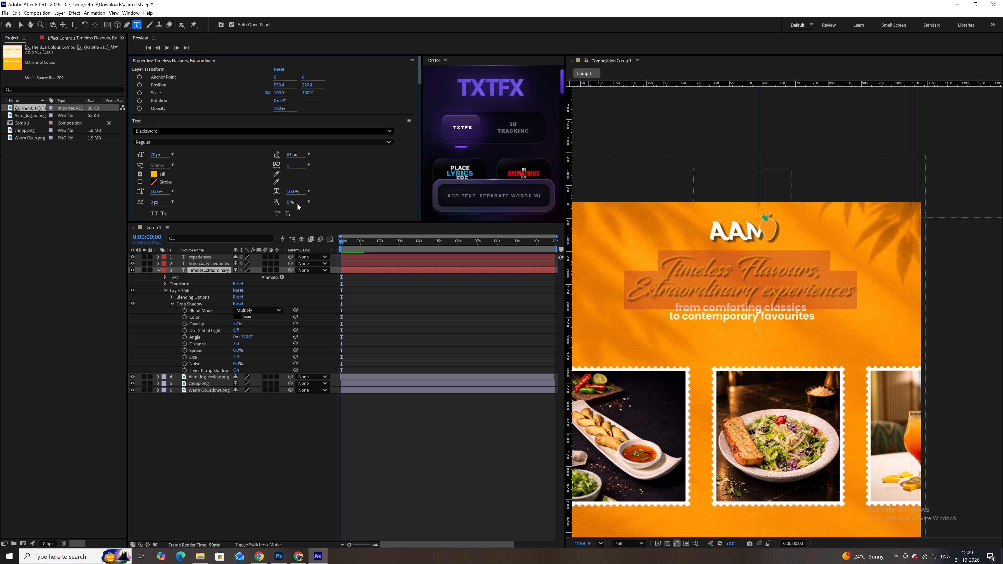
left_click_drag(289, 166, 291, 165)
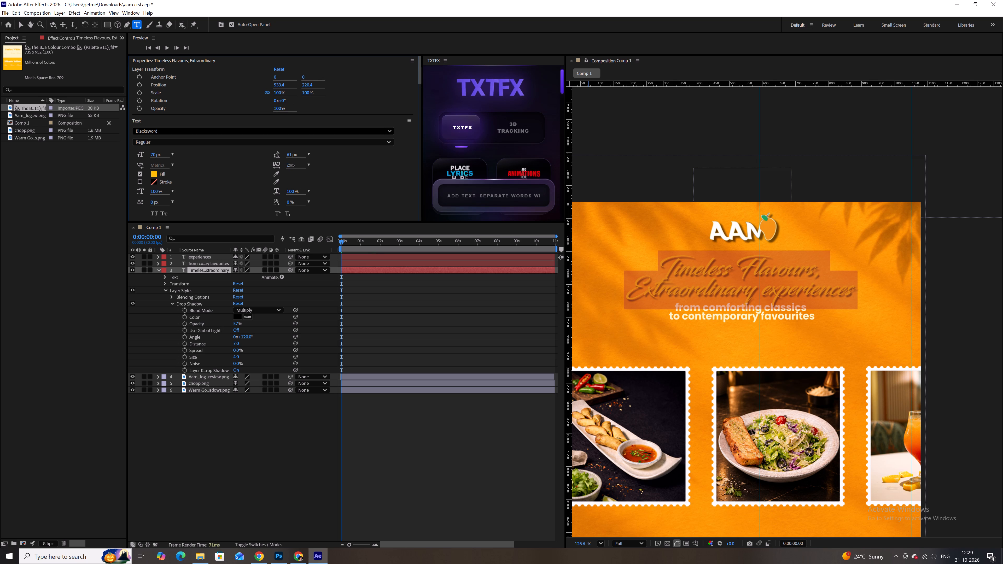
left_click_drag(291, 165, 296, 164)
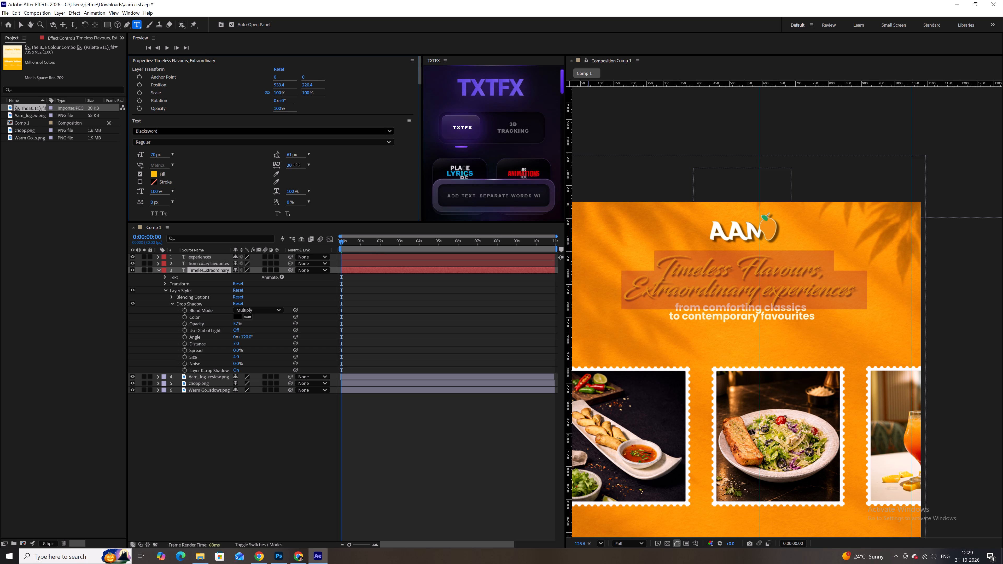
left_click_drag(296, 164, 305, 163)
left_click(452, 449)
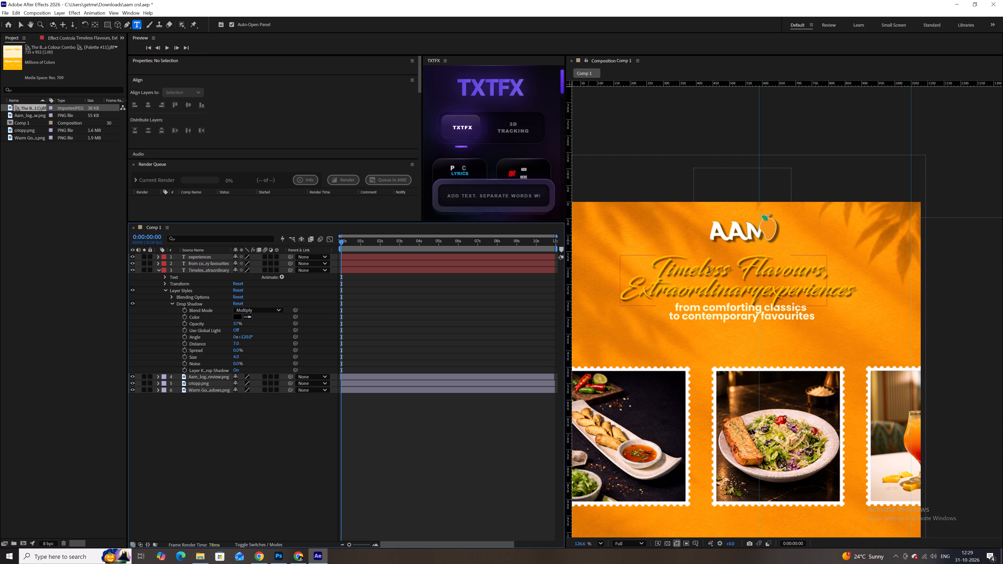
Shift the "experiences" text to the right of "Extraordinary", to a horizontal position of 747.2, to open a word gap.
left_click(526, 264)
left_click(527, 269)
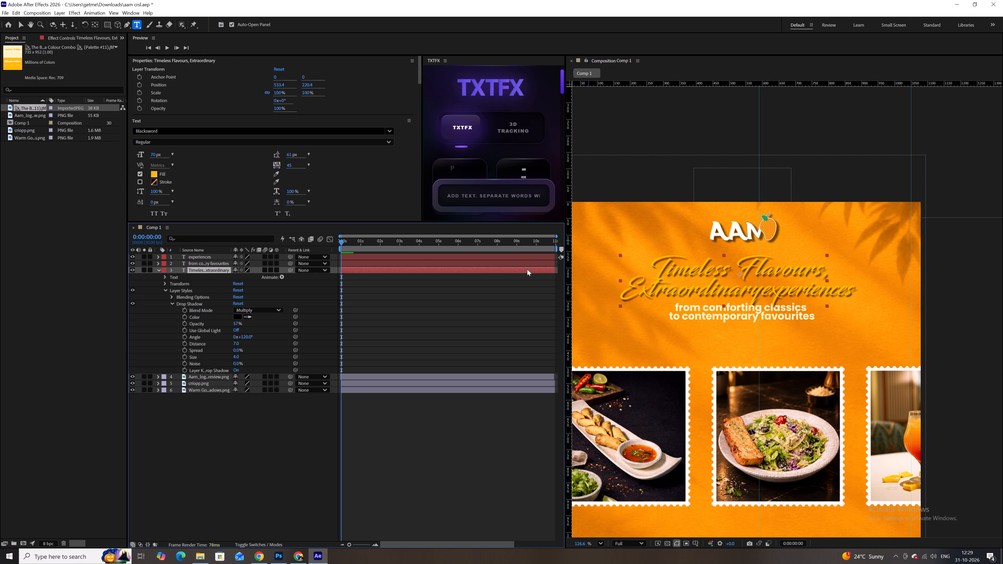
left_click(527, 256)
key("shift+Right")
key("shift+Right")
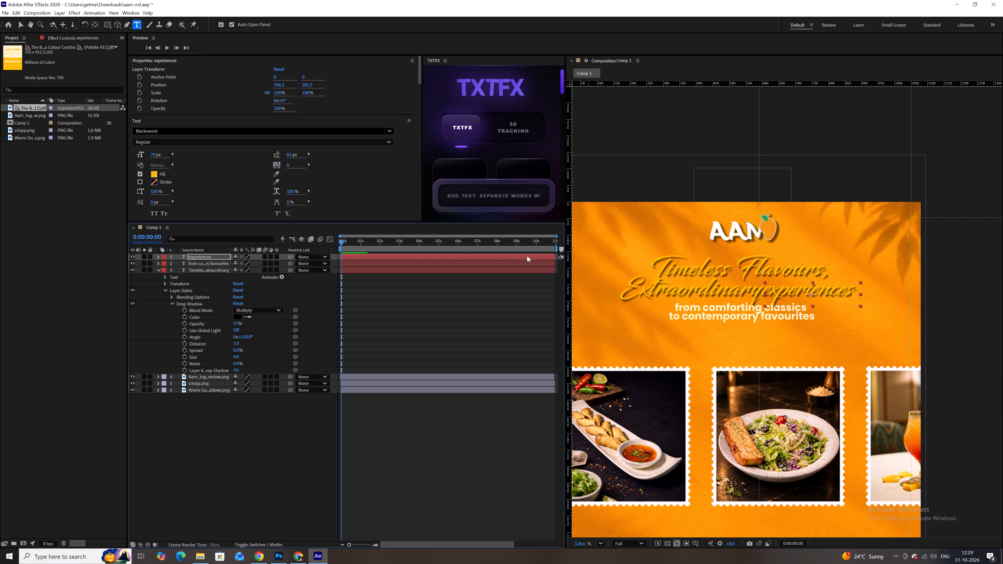
key("shift+Left")
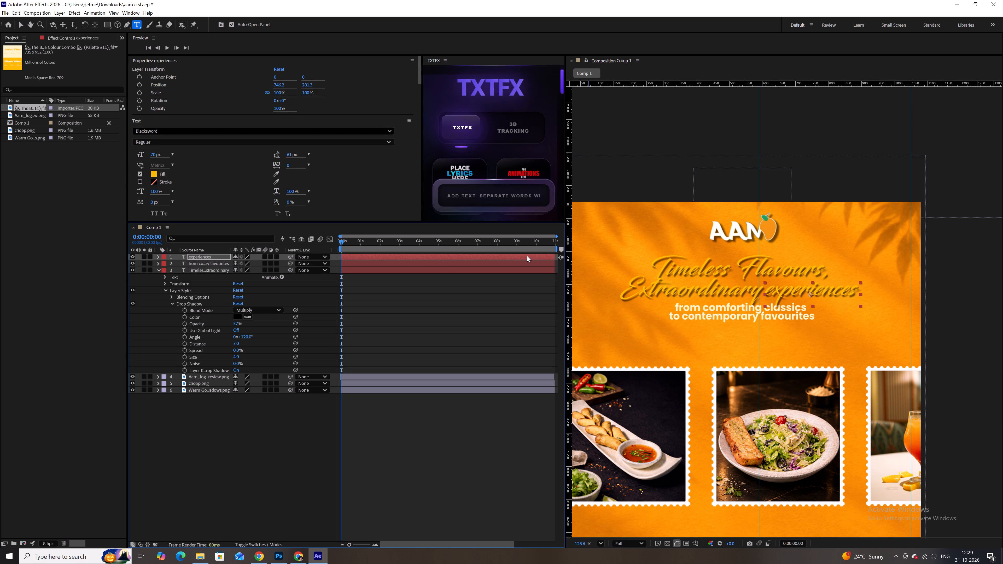
key("Right")
Set the tracking of the "experiences" headline text to 14.
double_click(527, 256)
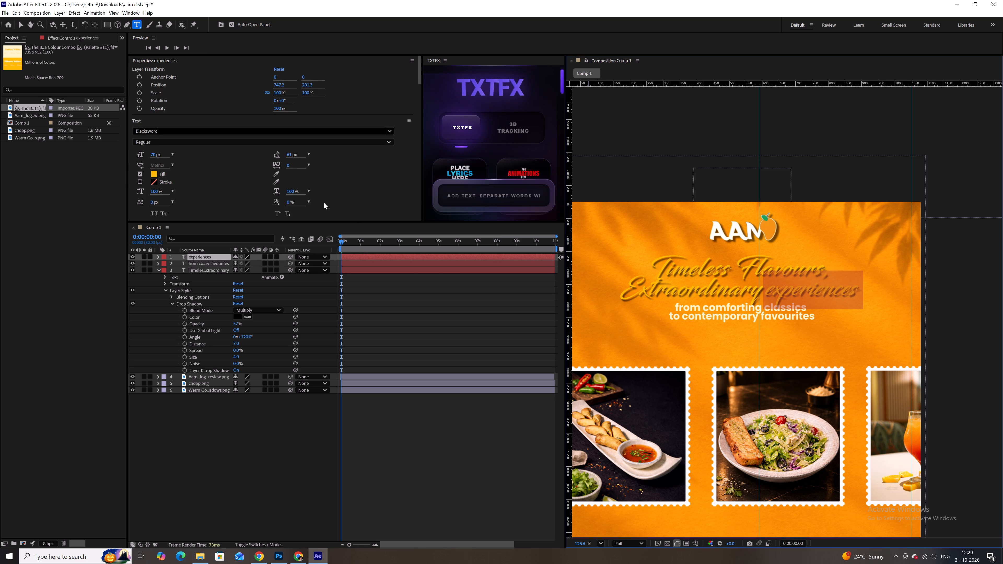
left_click_drag(287, 167, 291, 167)
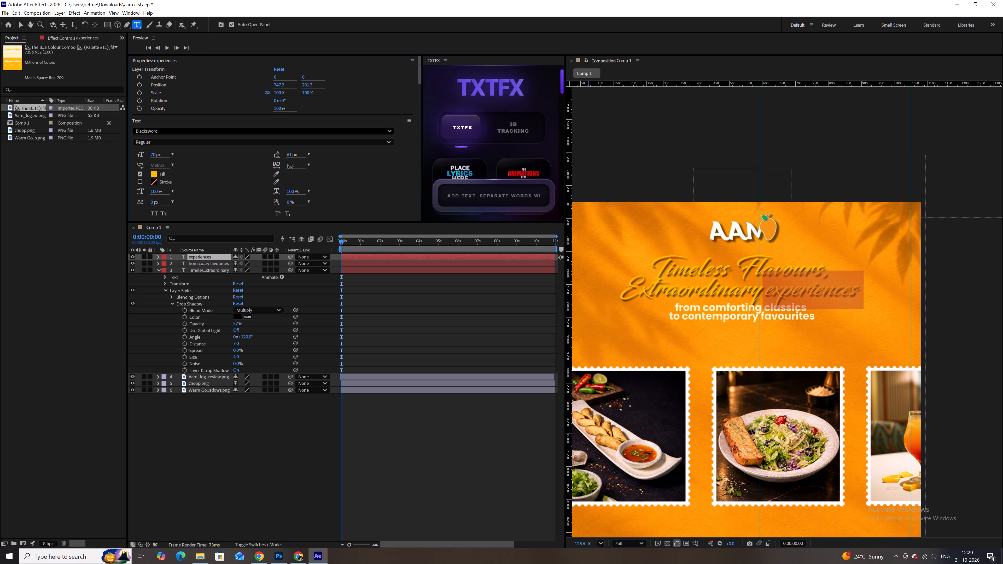
left_click_drag(291, 167, 294, 167)
left_click(432, 438)
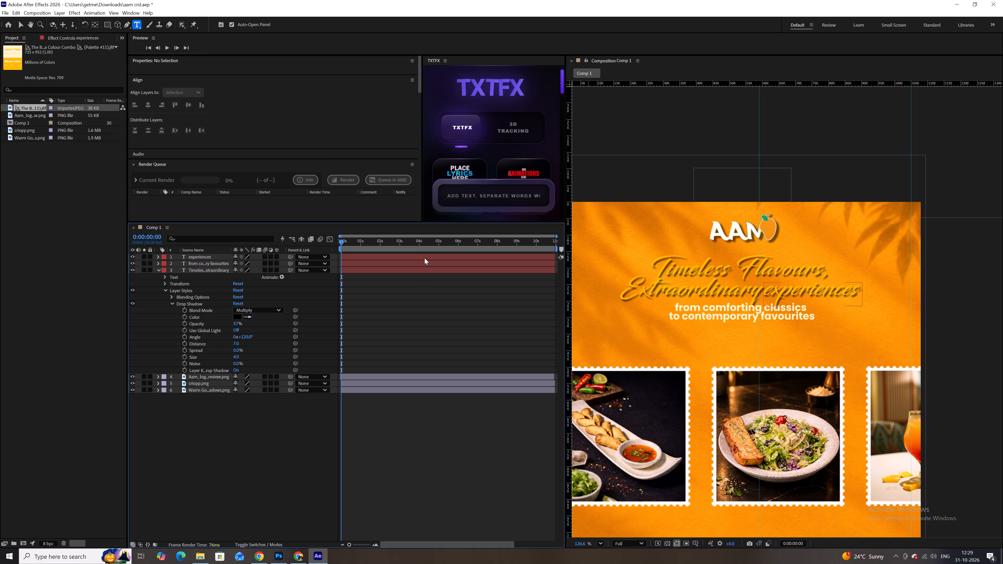
Nudge "experiences" about 10 px farther from "Extraordinary" to widen the gap between the two words.
left_click(424, 258)
key("shift+Right")
key("shift+Right")
key("shift+Right")
key("shift+Left")
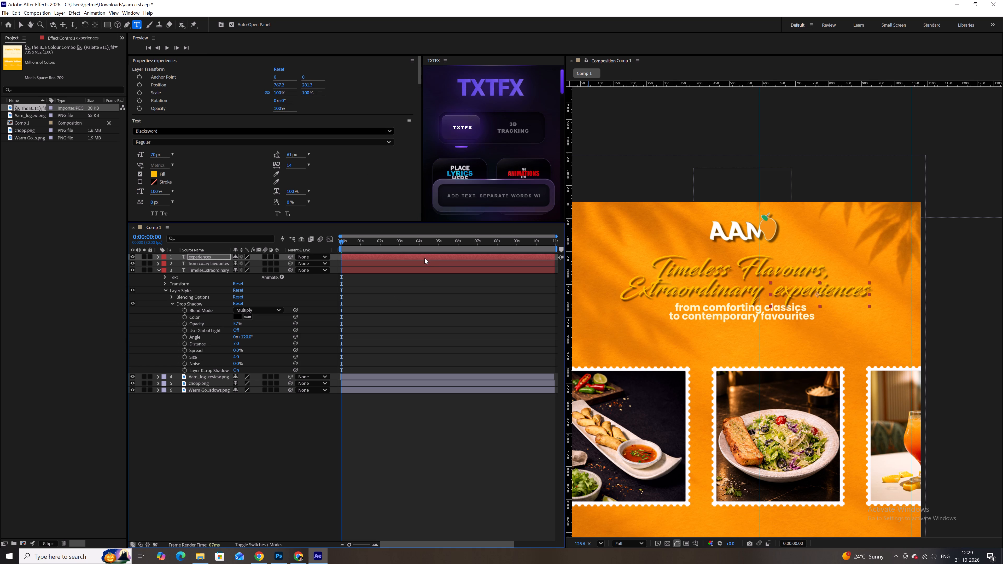
key("shift+Left")
left_click_drag(533, 470, 530, 467)
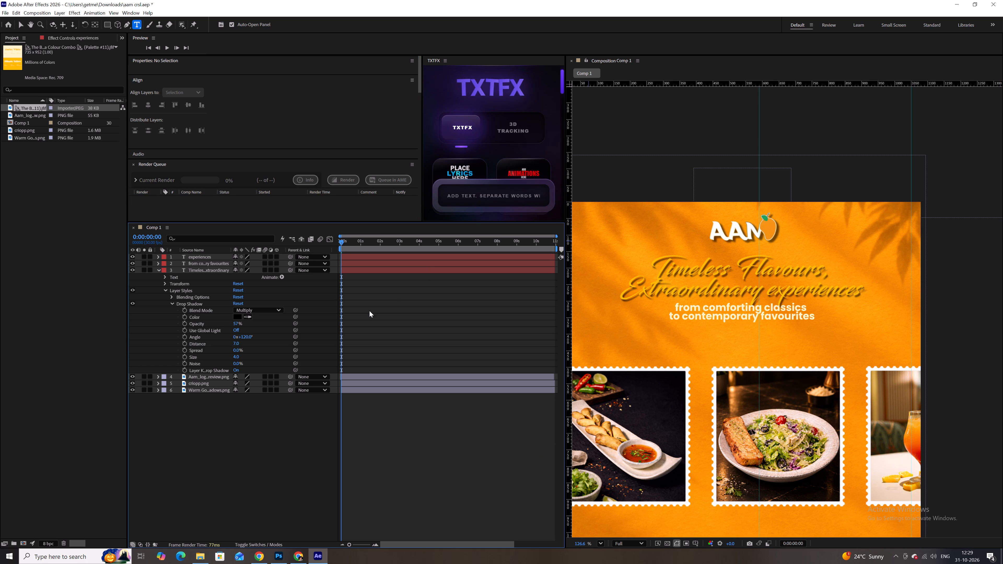
Preview the food image carousel beneath the headline by scrubbing and playing from the start, then return to 0:00.
left_click_drag(352, 239, 400, 238)
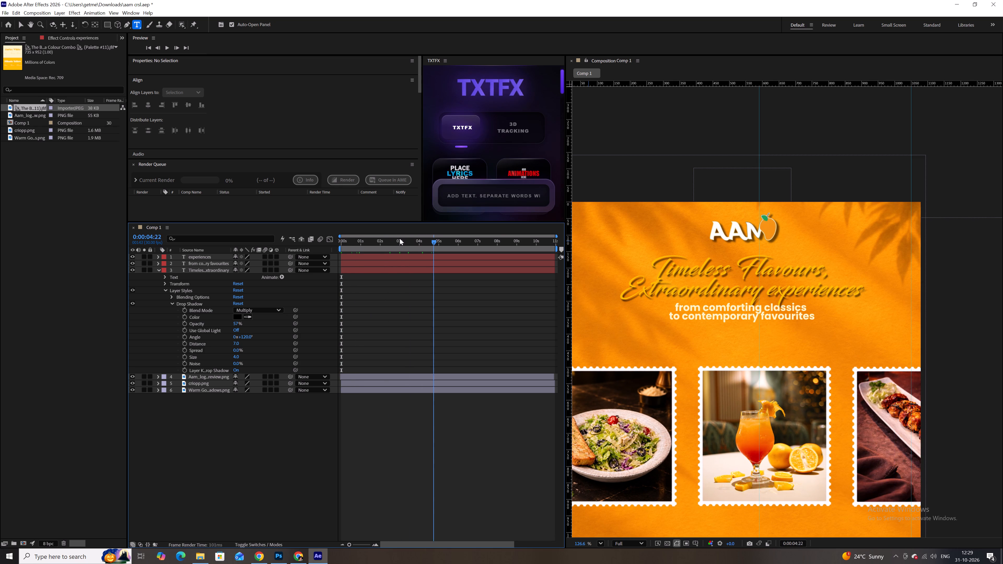
left_click_drag(400, 238, 326, 237)
key("space")
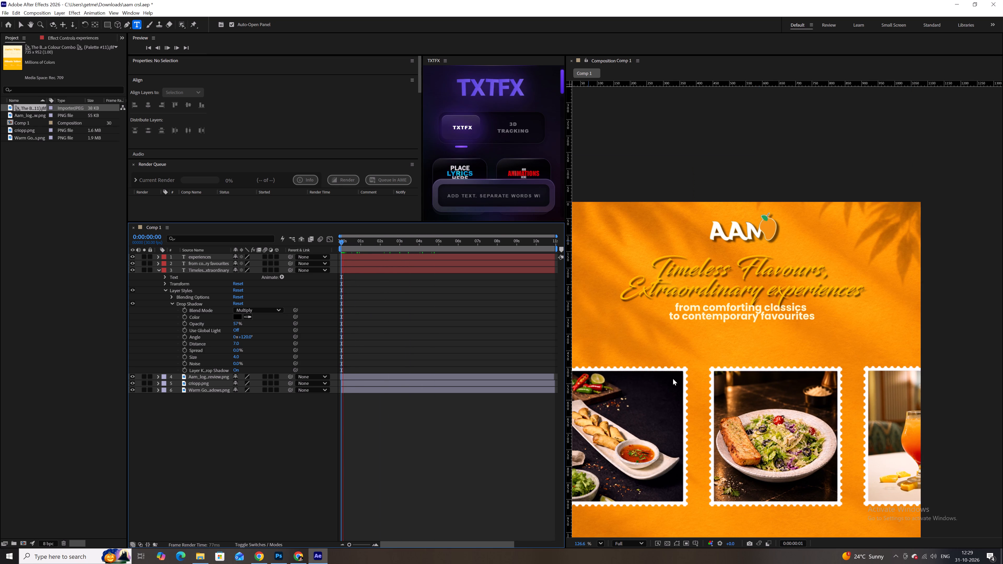
key("space")
left_click_drag(360, 244, 320, 245)
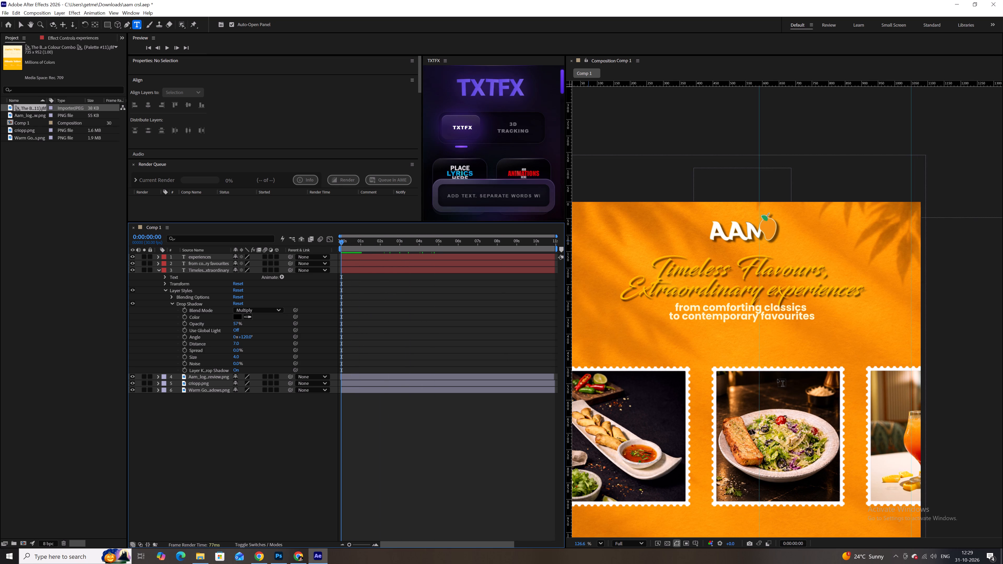
Reposition the subtitle closely beneath the headline, at about 533 horizontally and 324.5 vertically.
key("v")
left_click_drag(724, 312, 721, 313)
scroll(721, 313, "up", 3)
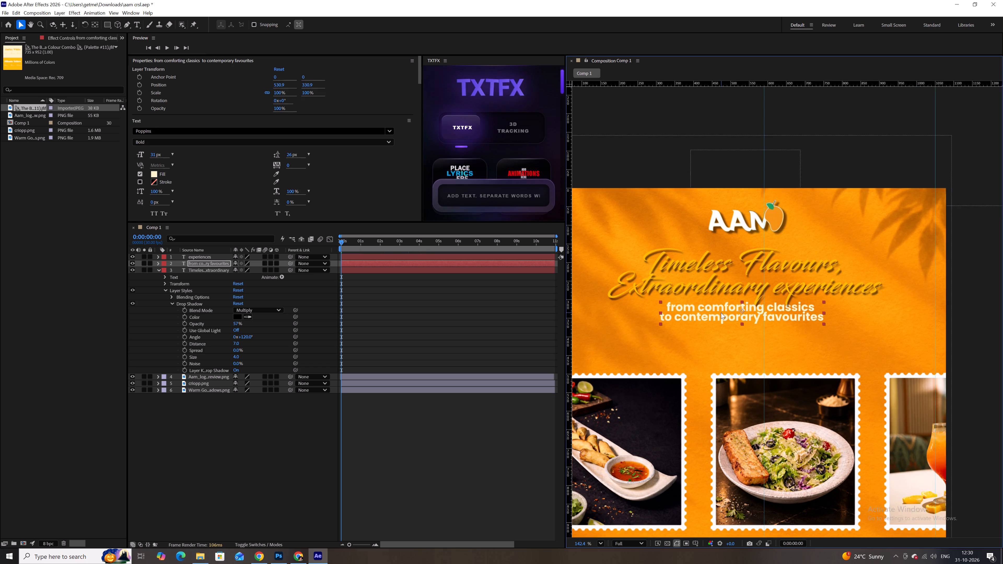
left_click(730, 309)
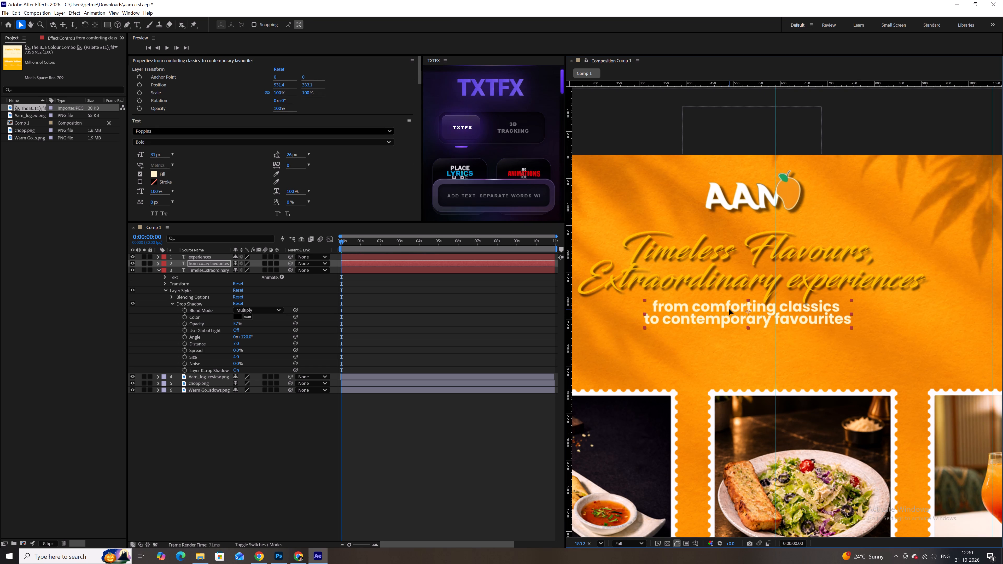
scroll(784, 298, "up", 5)
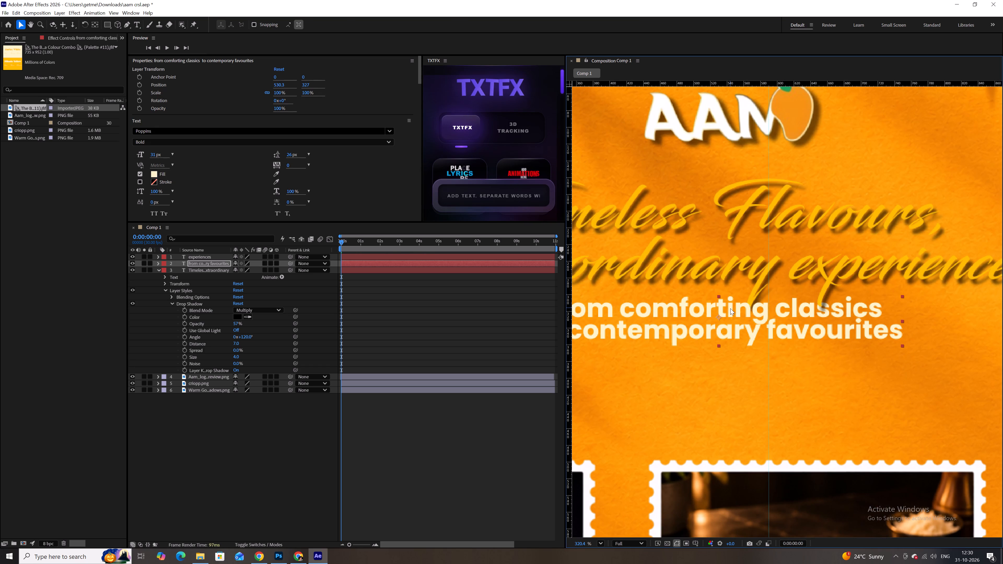
left_click_drag(730, 308, 731, 308)
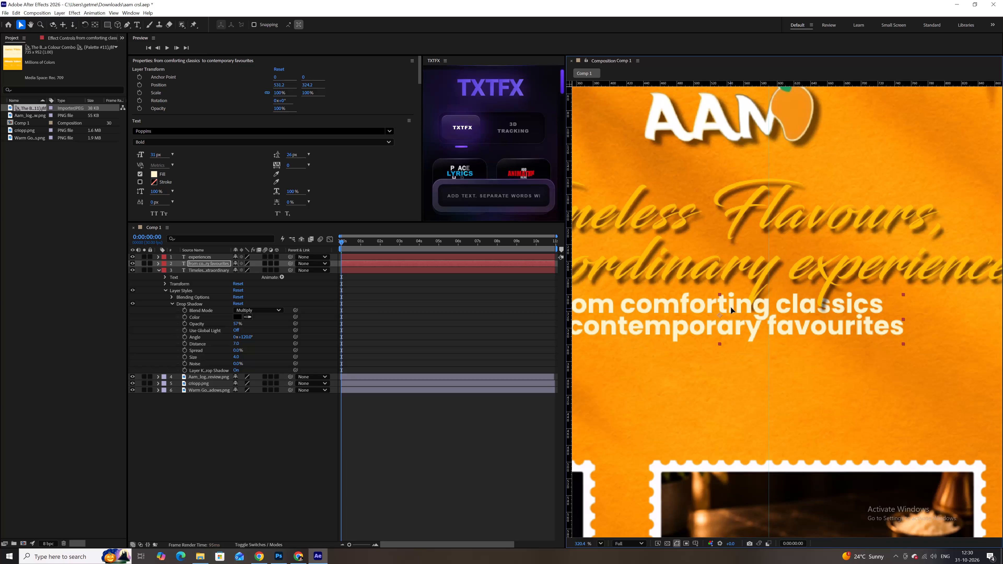
left_click_drag(731, 308, 731, 320)
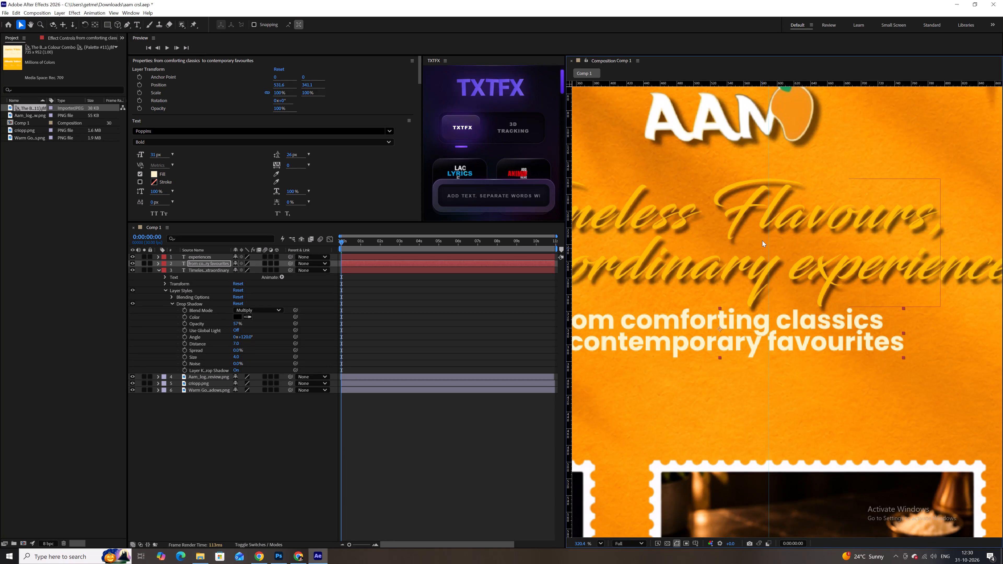
left_click(745, 322)
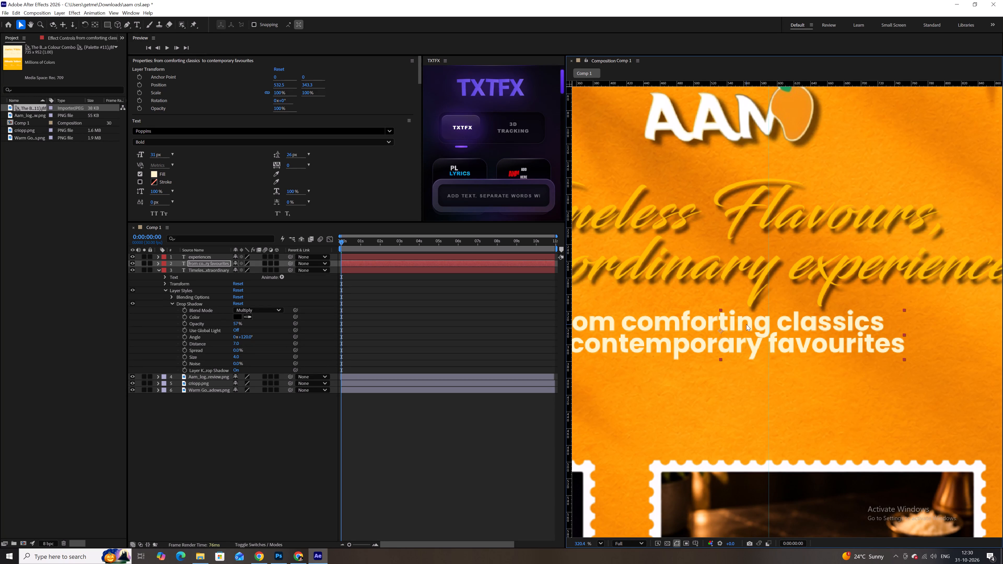
left_click_drag(788, 321, 790, 308)
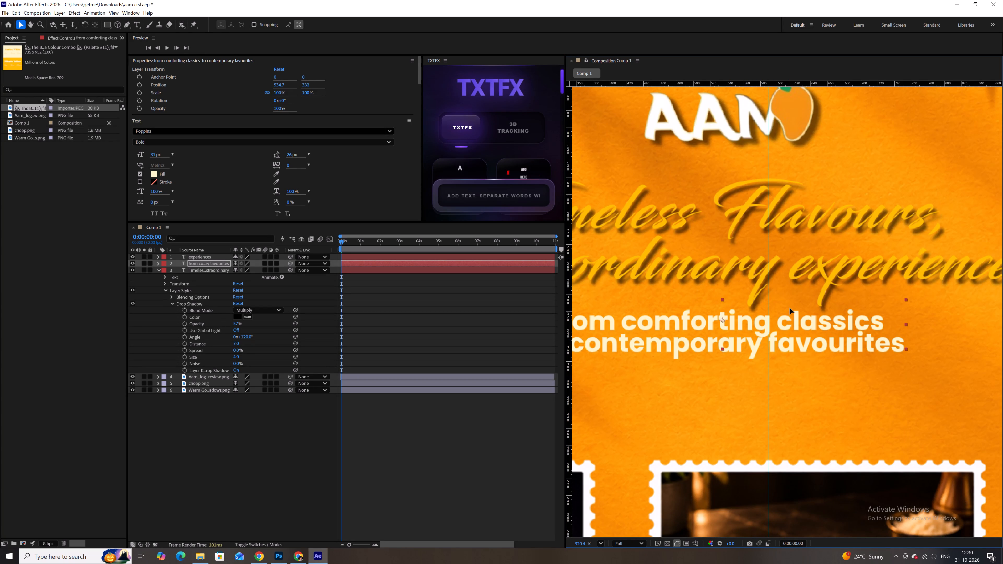
left_click_drag(790, 308, 787, 292)
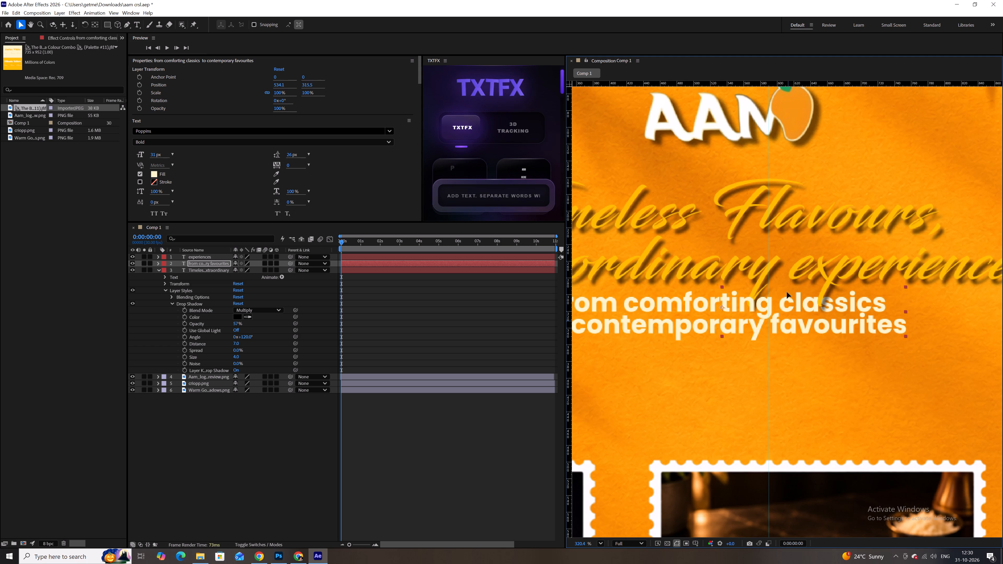
left_click_drag(787, 292, 789, 302)
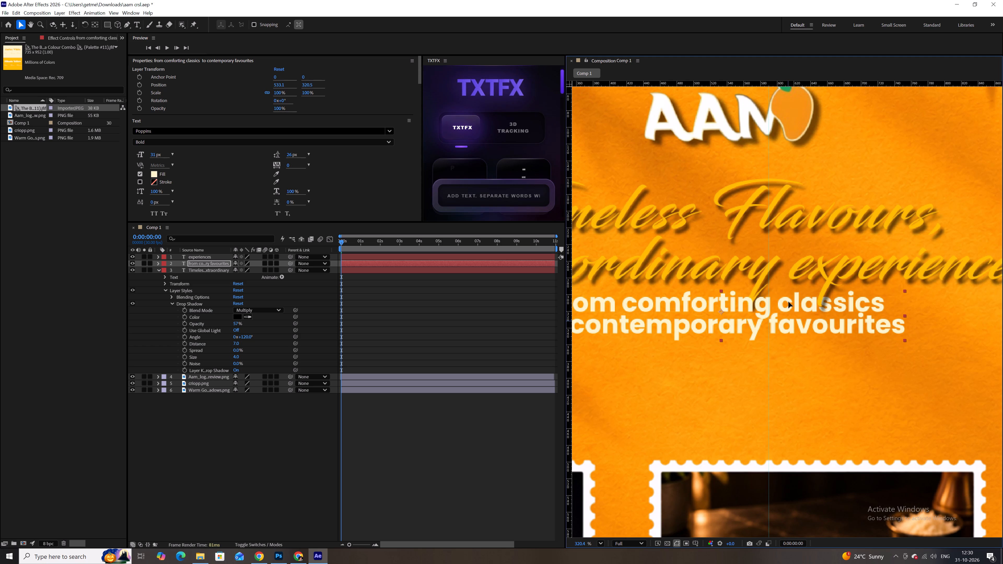
left_click_drag(789, 302, 789, 305)
scroll(789, 305, "up", 1)
scroll(789, 305, "down", 3)
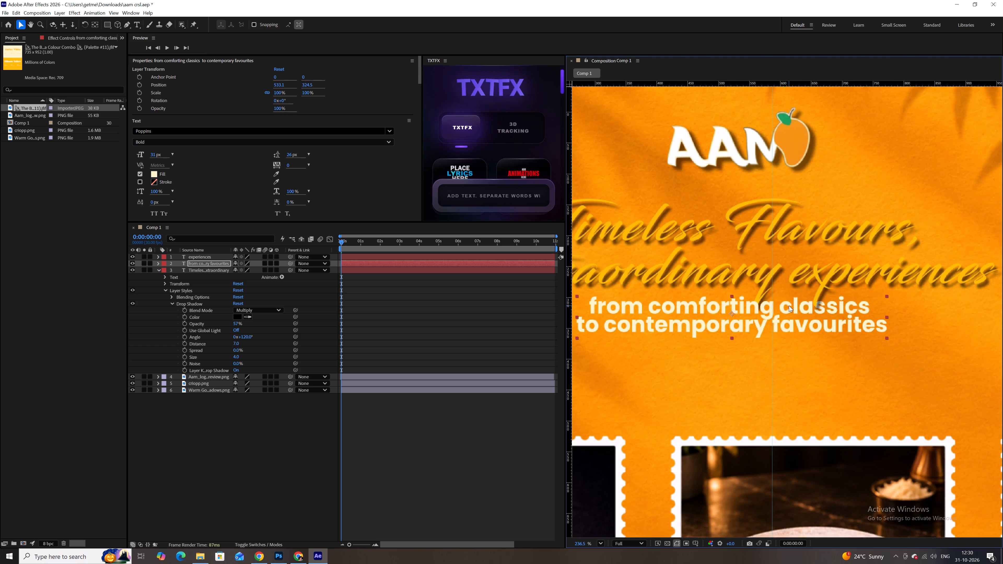
scroll(789, 305, "down", 2)
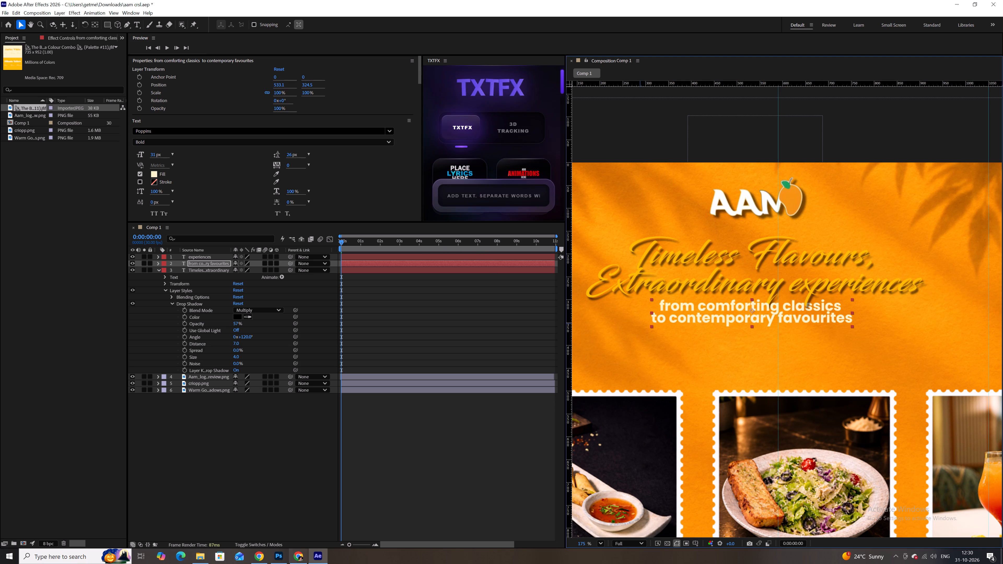
Switch to Chrome and bring up the open YouTube video page.
left_click(299, 554)
left_click(164, 0)
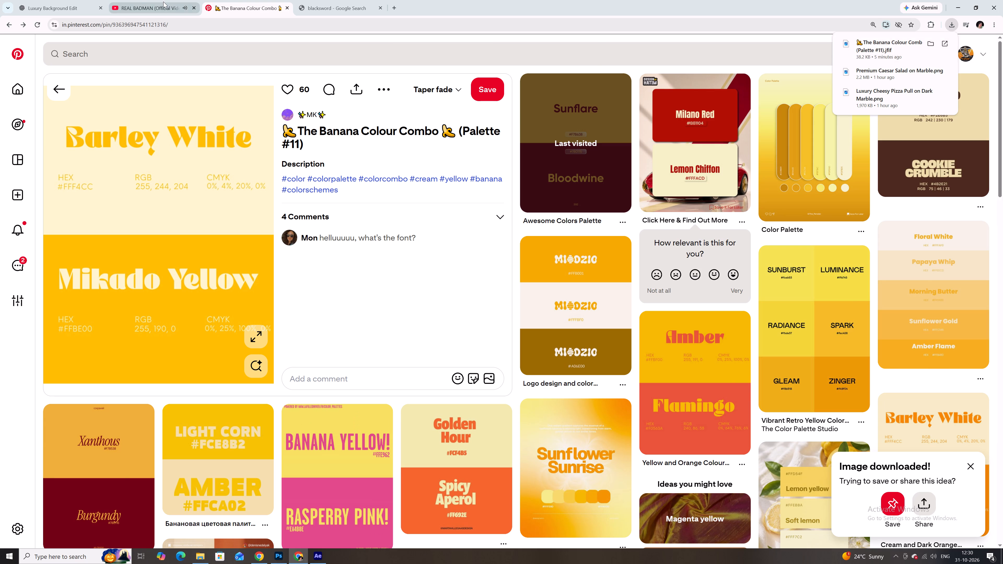
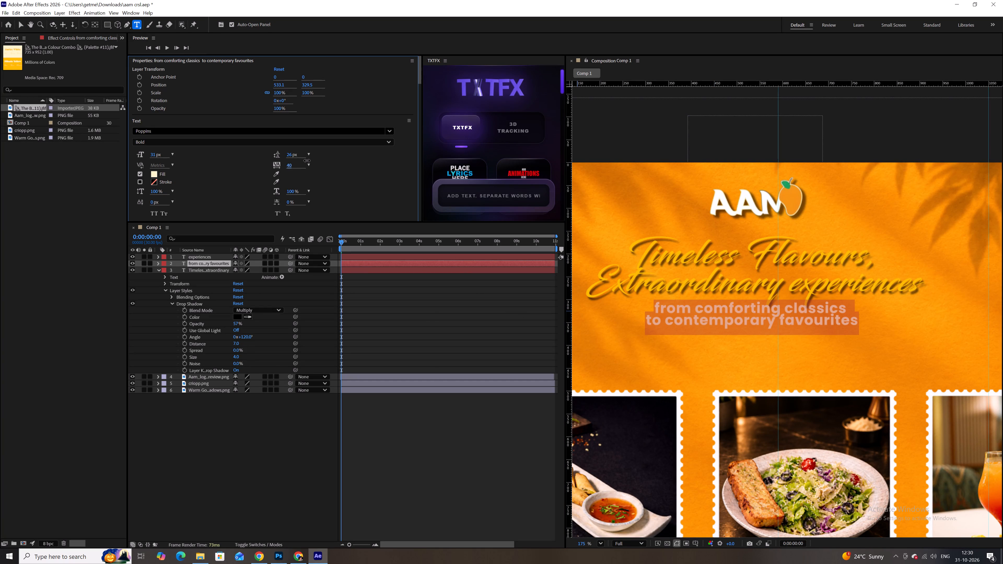
Slightly tighten the letter spacing of the "from comforting classics to contemporary favourites" subtitle.
left_click_drag(307, 161, 293, 164)
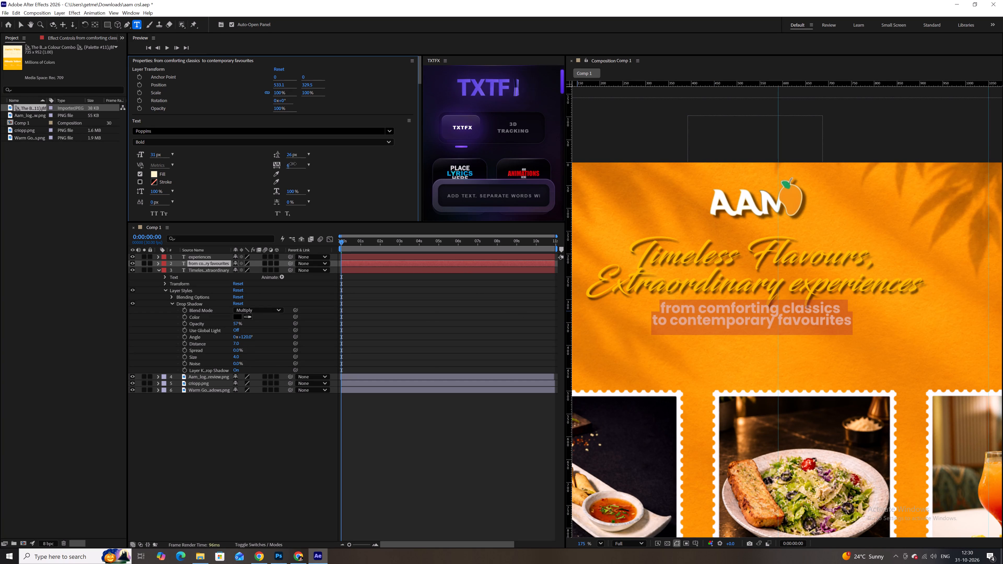
left_click_drag(293, 164, 298, 163)
left_click(410, 446)
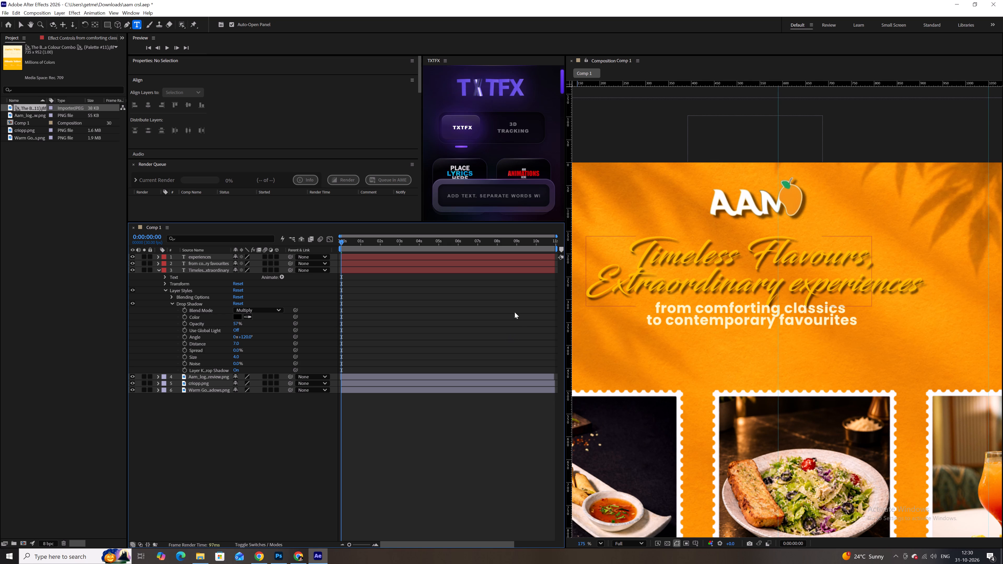
Nudge the subtitle up about 4 px so it sits closer beneath the headline.
left_click(439, 255)
left_click(439, 260)
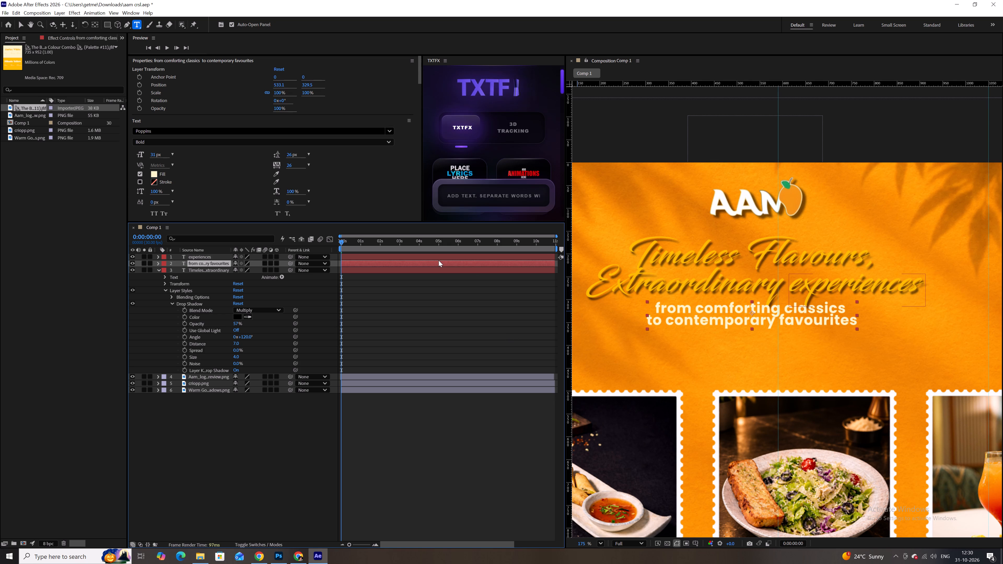
key("shift+Up")
key("Down")
key("Down")
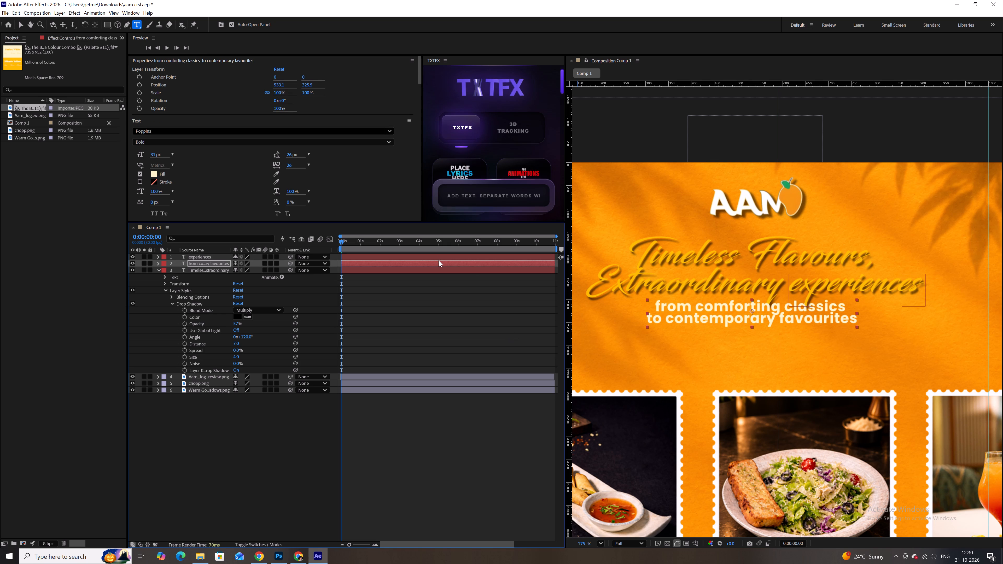
left_click(419, 457)
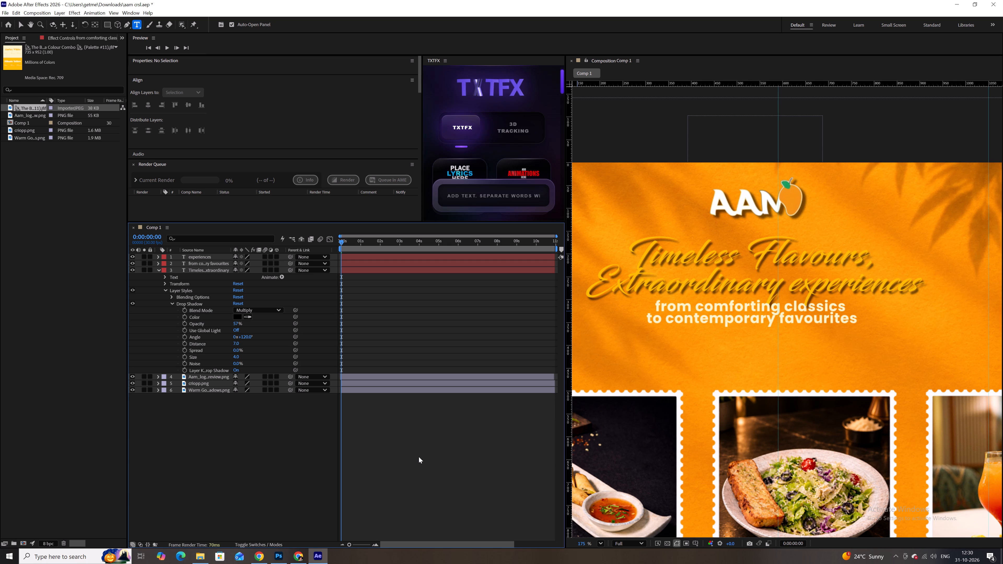
key("shift+Down")
key("shift+Down")
key("shift+Down")
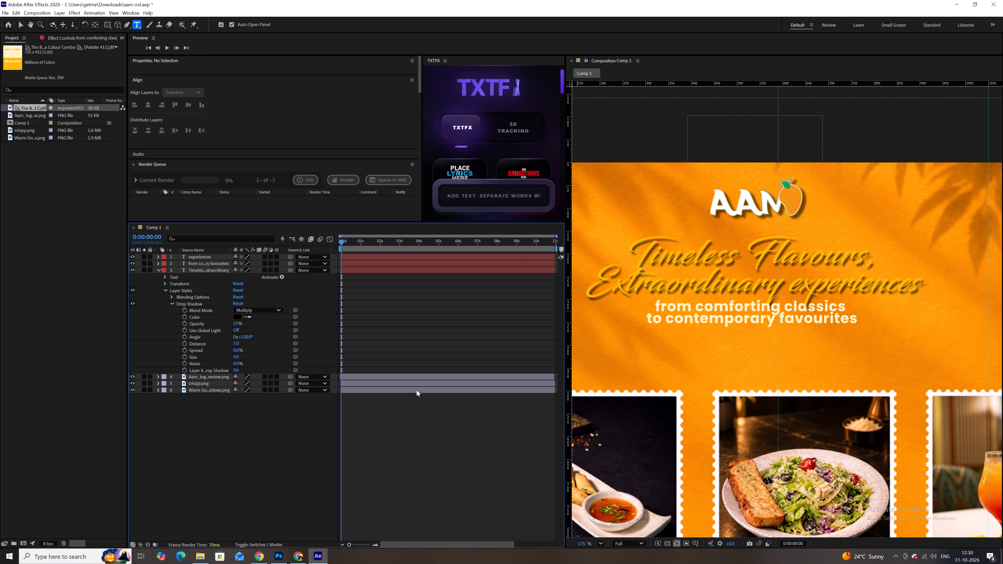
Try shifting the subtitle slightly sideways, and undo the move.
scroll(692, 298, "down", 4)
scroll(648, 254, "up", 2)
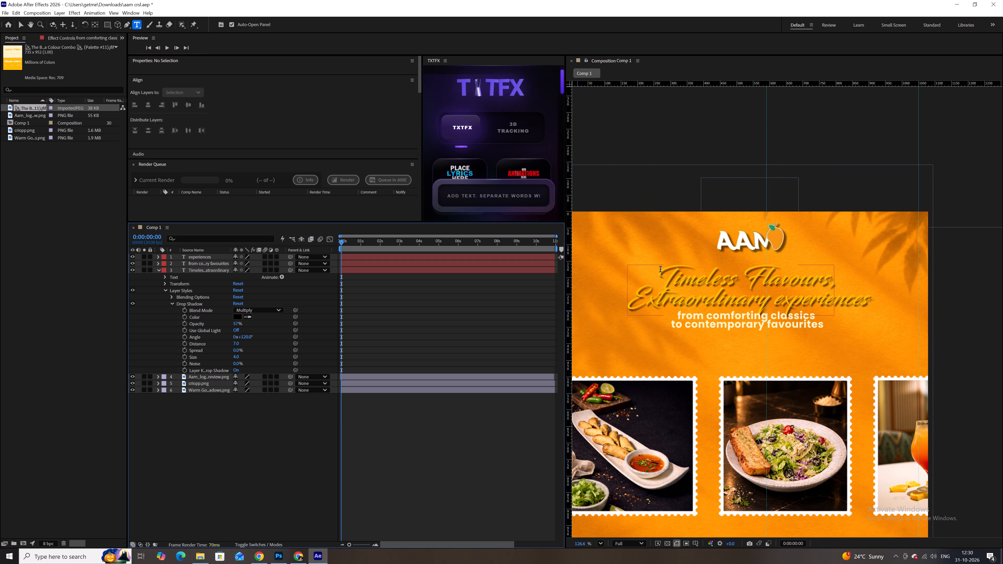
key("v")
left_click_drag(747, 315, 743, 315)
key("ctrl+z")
Set the whole subtitle's font size to 25 px and slightly tighten its line spacing.
double_click(750, 313)
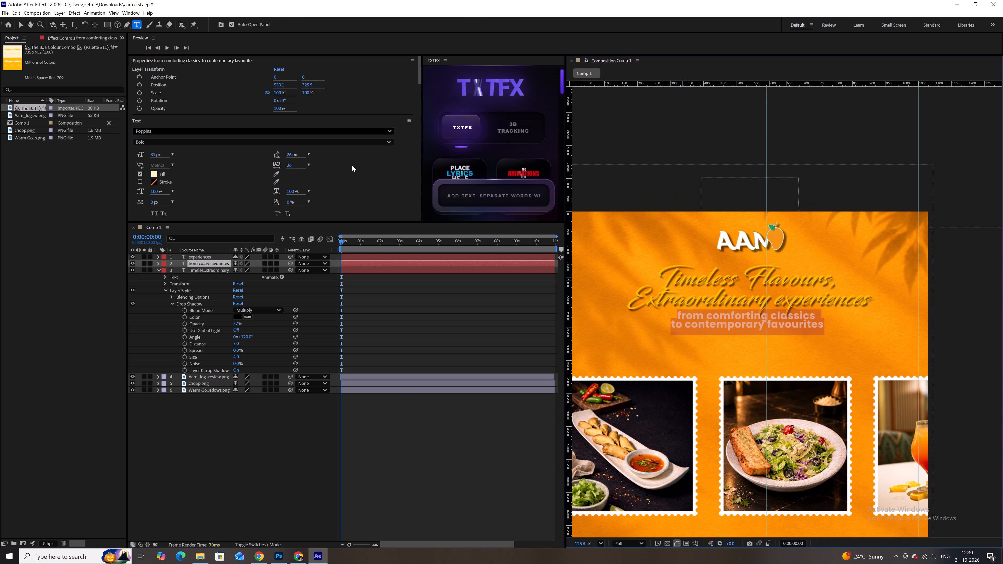
left_click_drag(156, 156, 147, 156)
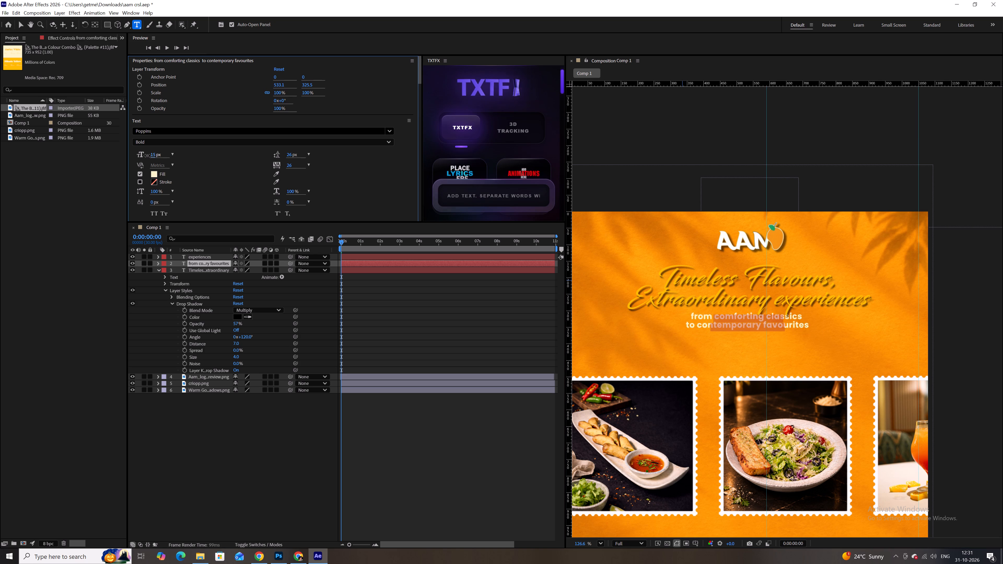
left_click_drag(147, 156, 154, 157)
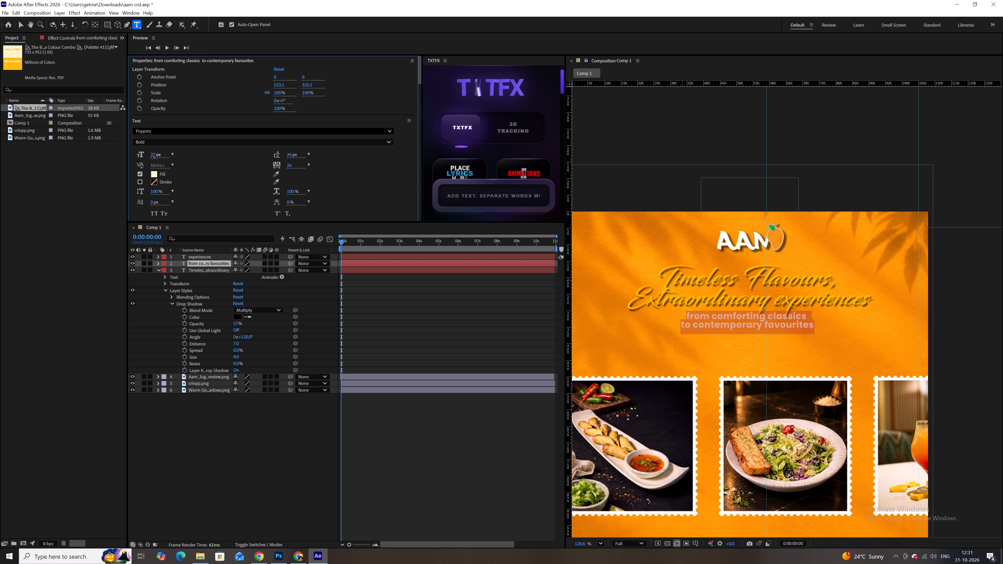
left_click_drag(154, 157, 151, 155)
left_click_drag(289, 155, 284, 156)
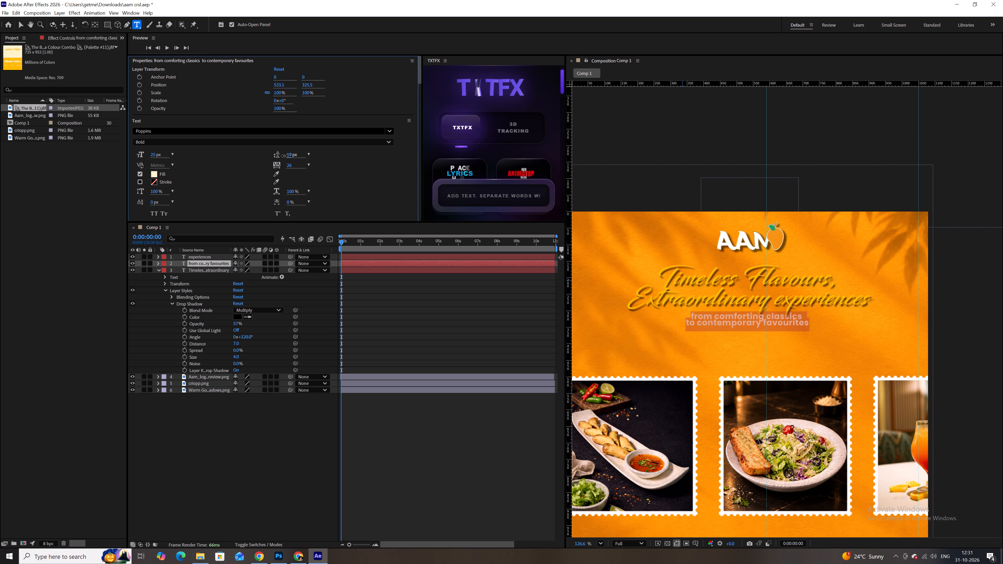
left_click_drag(284, 156, 287, 156)
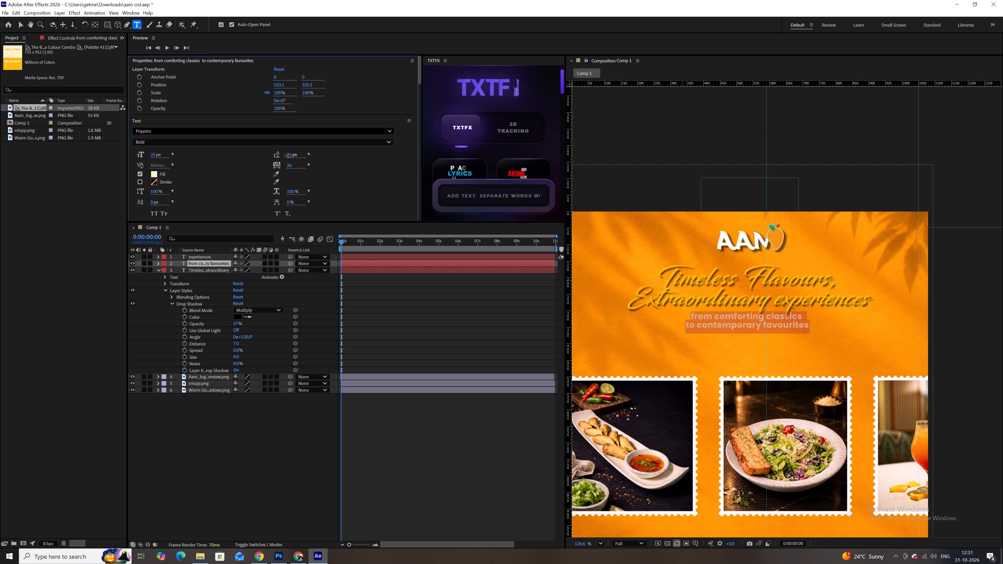
left_click_drag(287, 156, 287, 156)
left_click(410, 401)
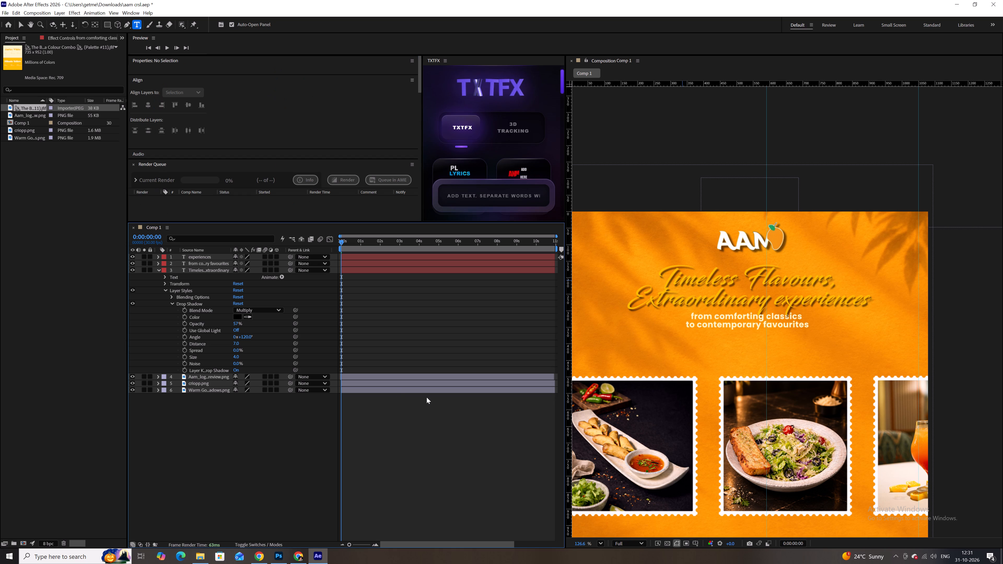
Pre-compose the "experiences" and "Timeless Flavours, Extraordinary" text layers together into one headline composition.
scroll(715, 266, "down", 2)
scroll(730, 253, "up", 1)
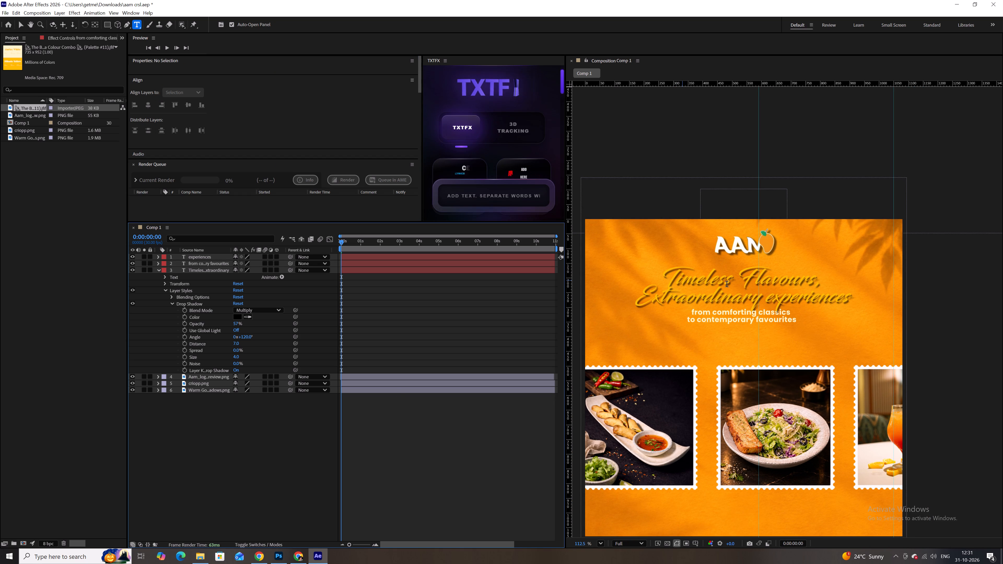
scroll(692, 202, "down", 1)
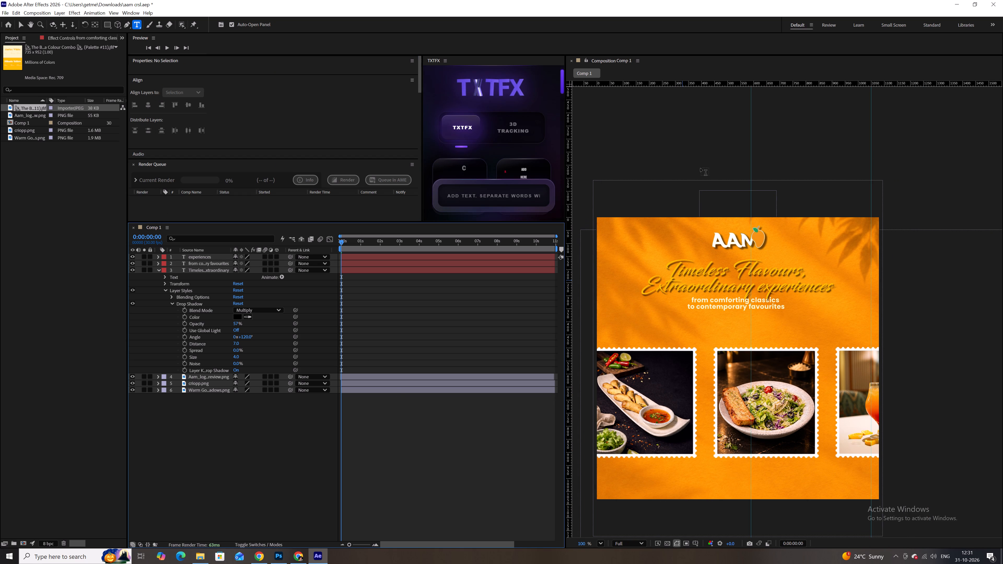
key("v")
left_click(750, 273)
left_click(775, 267)
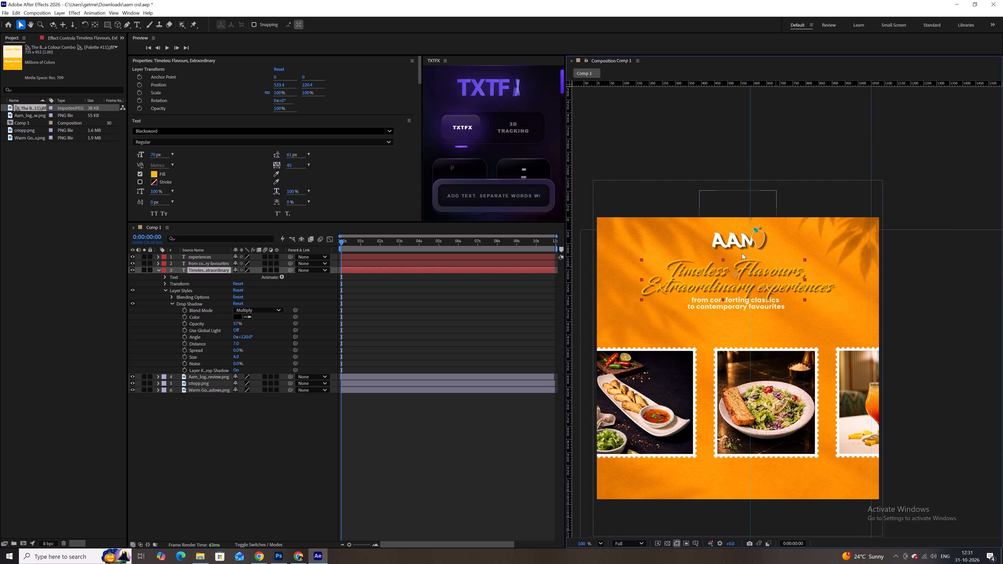
scroll(751, 259, "up", 1)
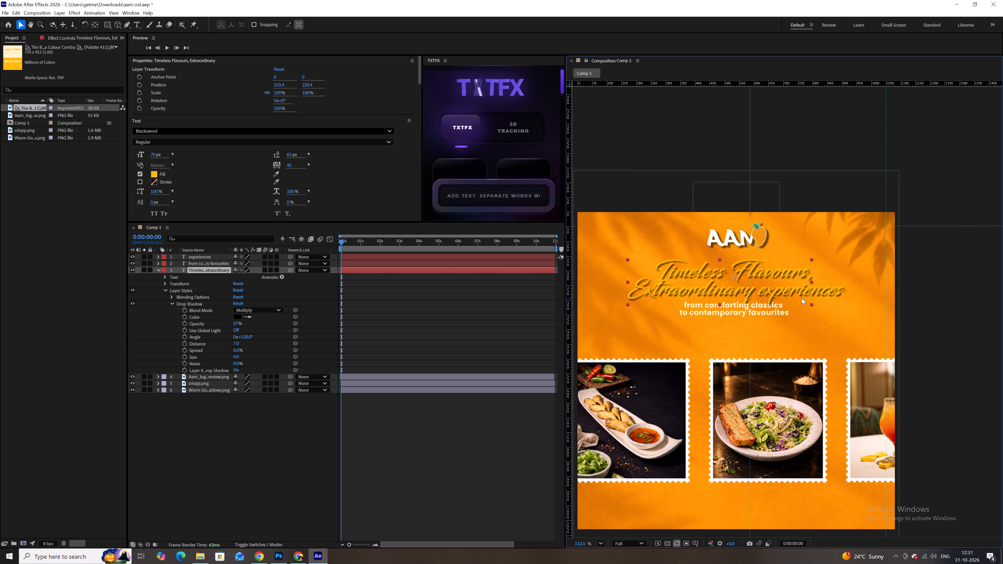
left_click(795, 289)
left_click(503, 256)
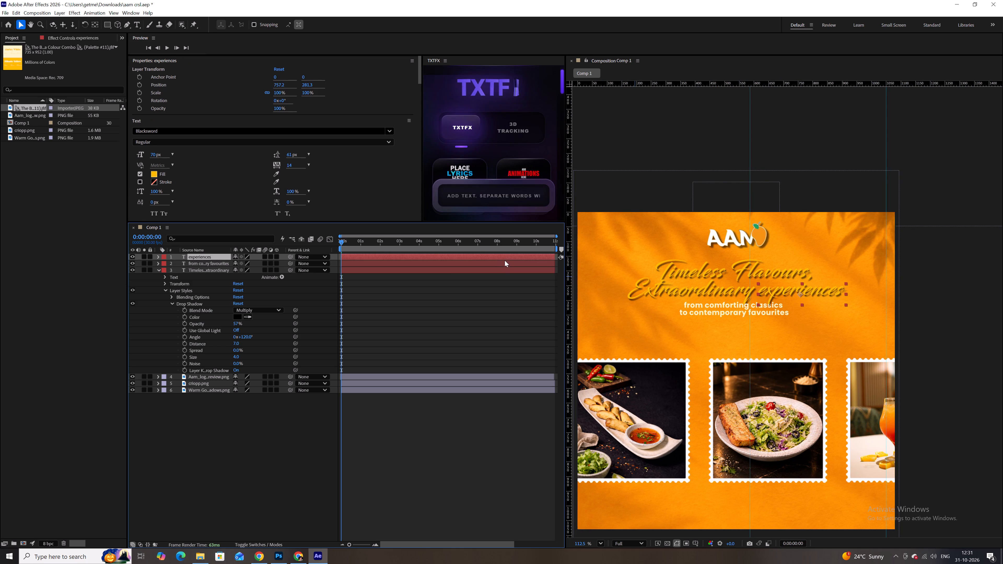
left_click(505, 264, "ctrl")
left_click(505, 264, "ctrl")
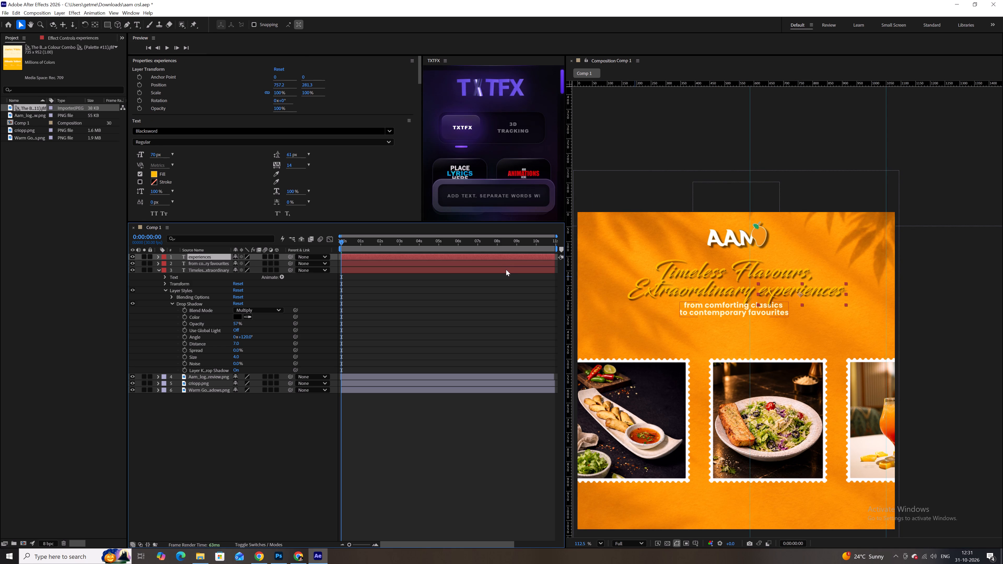
left_click(506, 270, "ctrl")
right_click(506, 270)
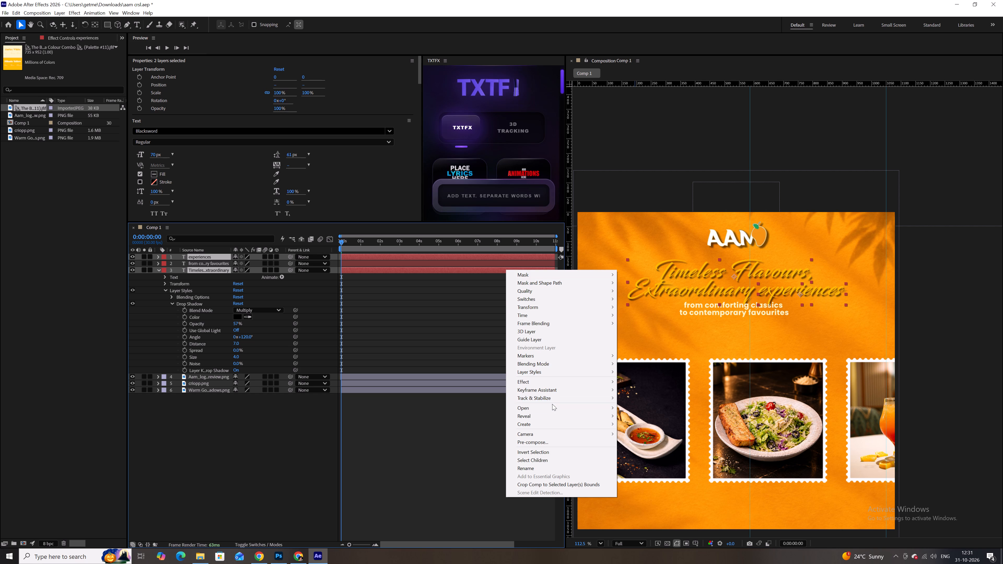
left_click(543, 439)
left_click(544, 337)
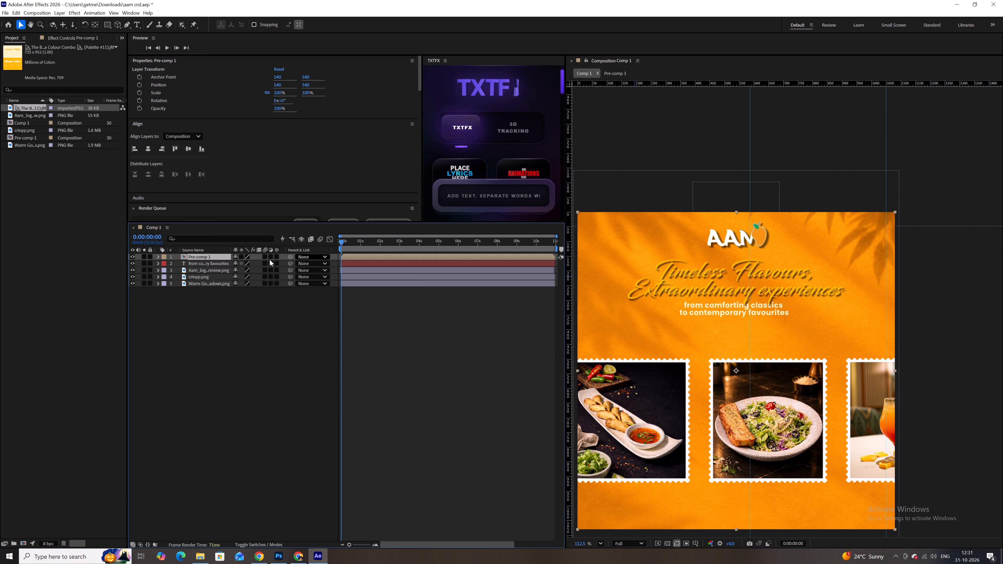
Toggle the headline pre-comp's visibility off and on to check what it contains.
left_click(131, 258)
left_click(131, 258)
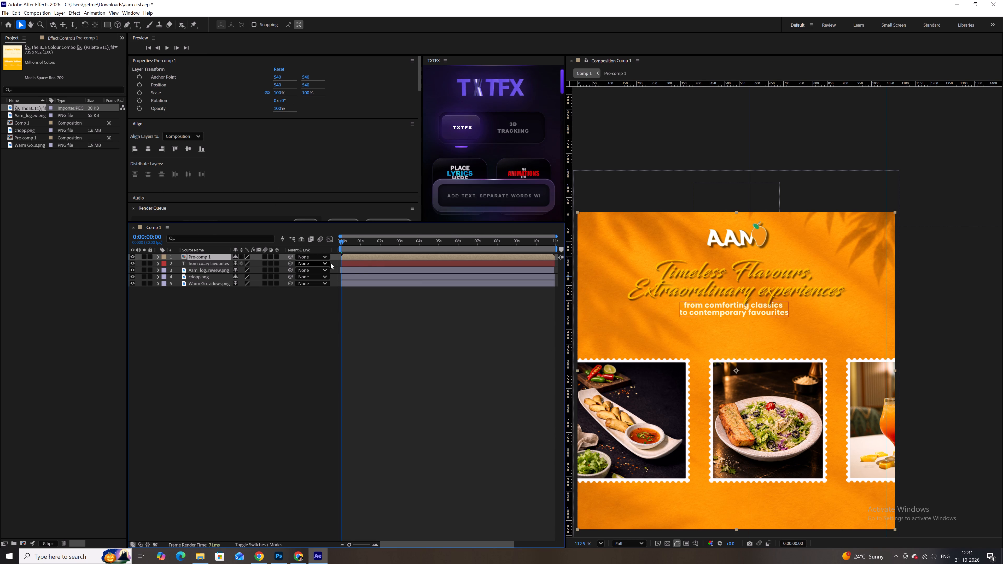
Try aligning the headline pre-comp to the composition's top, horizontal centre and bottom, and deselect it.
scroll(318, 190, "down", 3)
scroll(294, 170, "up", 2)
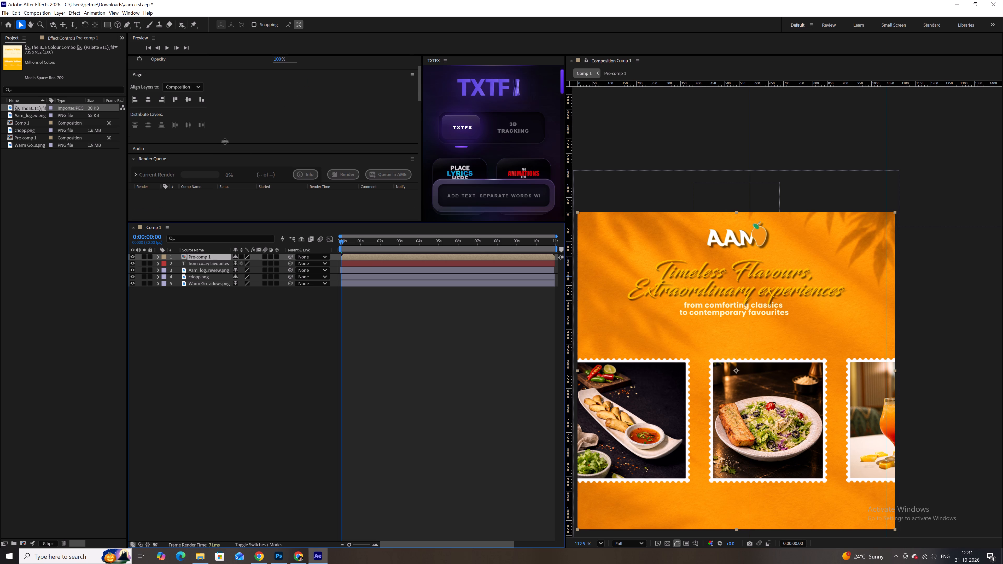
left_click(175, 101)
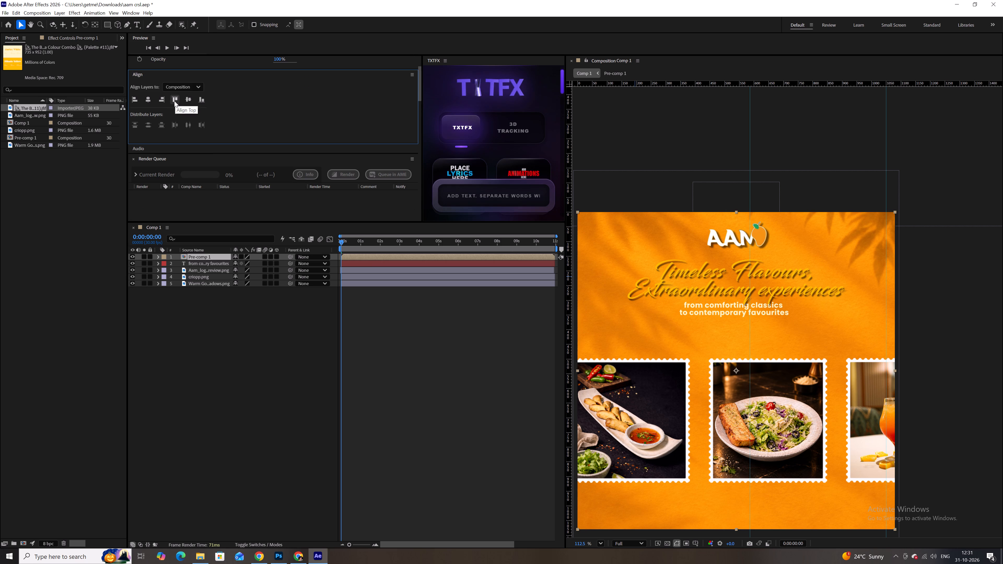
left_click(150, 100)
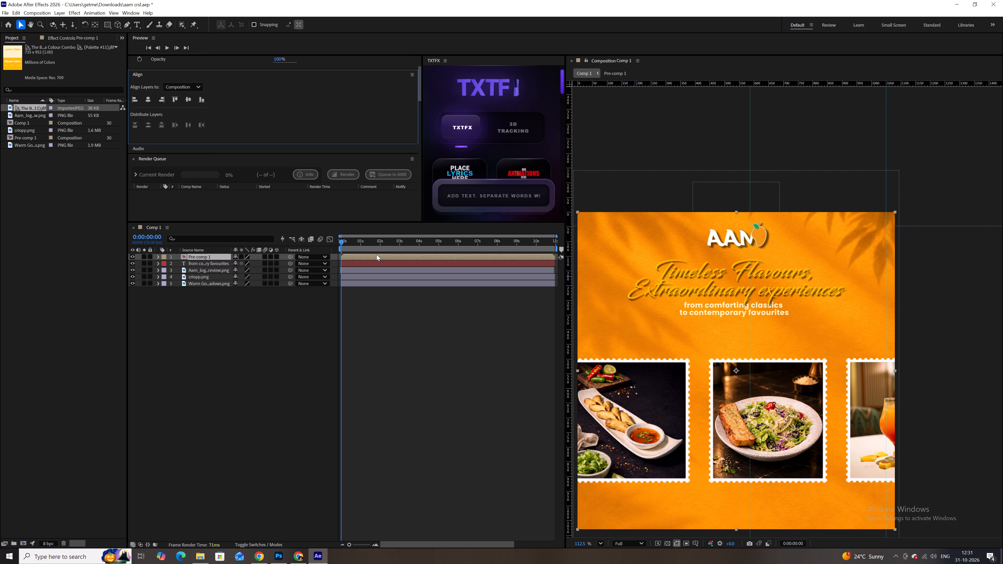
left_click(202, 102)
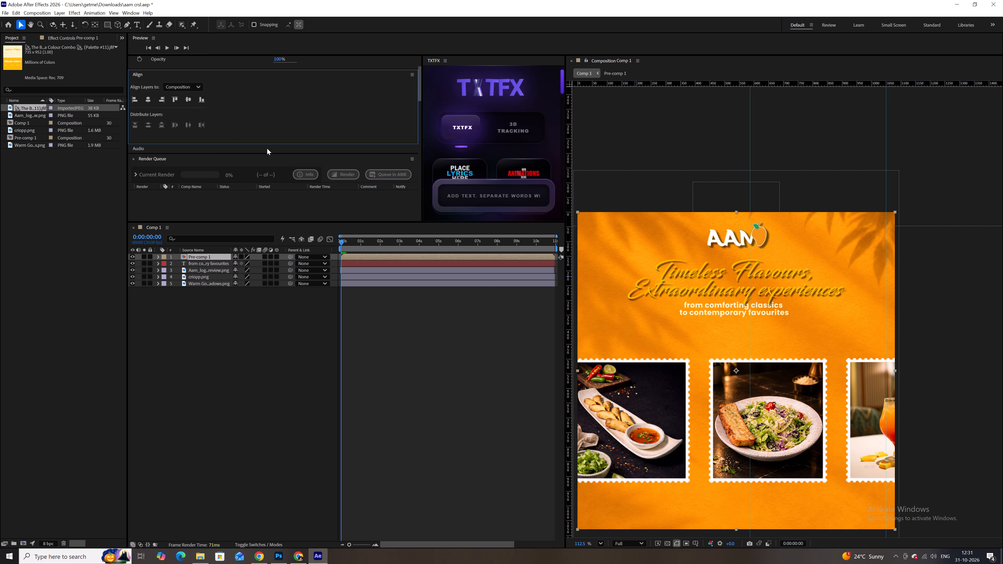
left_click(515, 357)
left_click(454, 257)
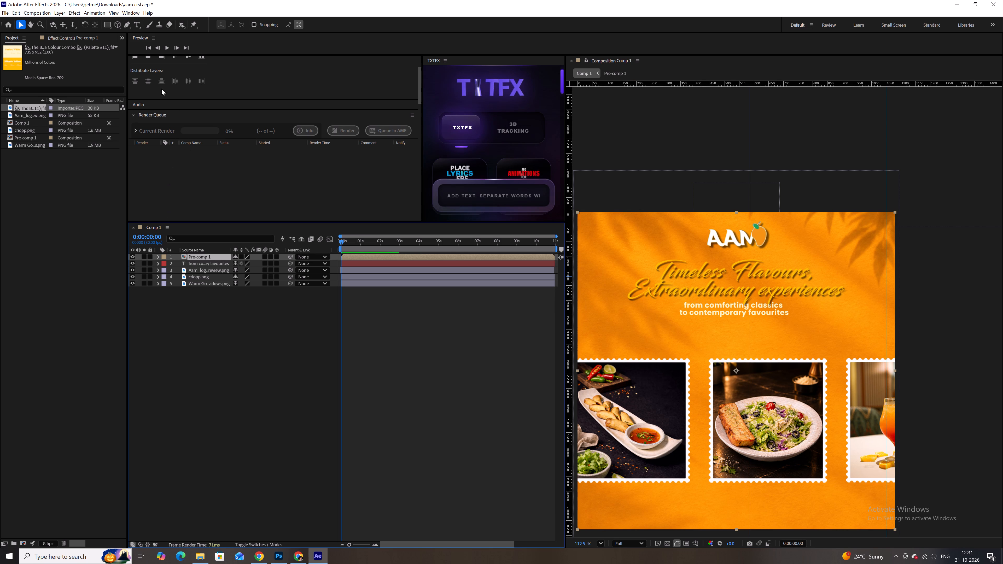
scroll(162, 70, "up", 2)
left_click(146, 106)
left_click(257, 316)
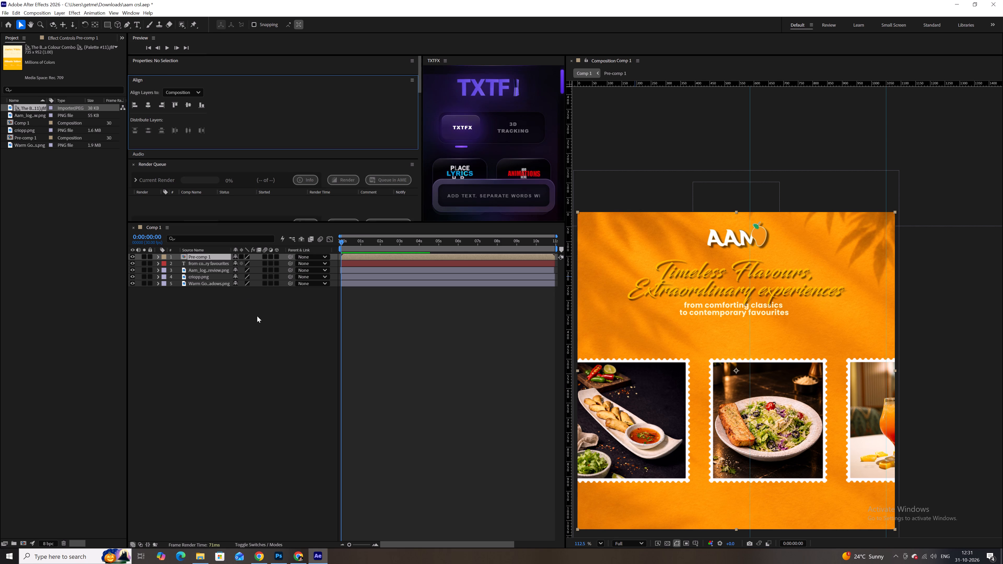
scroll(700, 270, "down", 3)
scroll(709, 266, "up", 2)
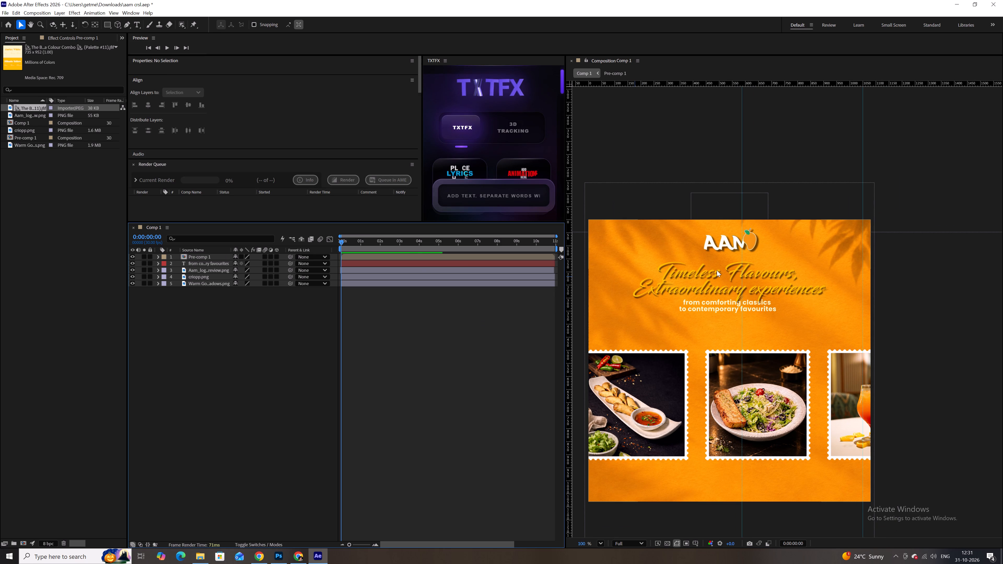
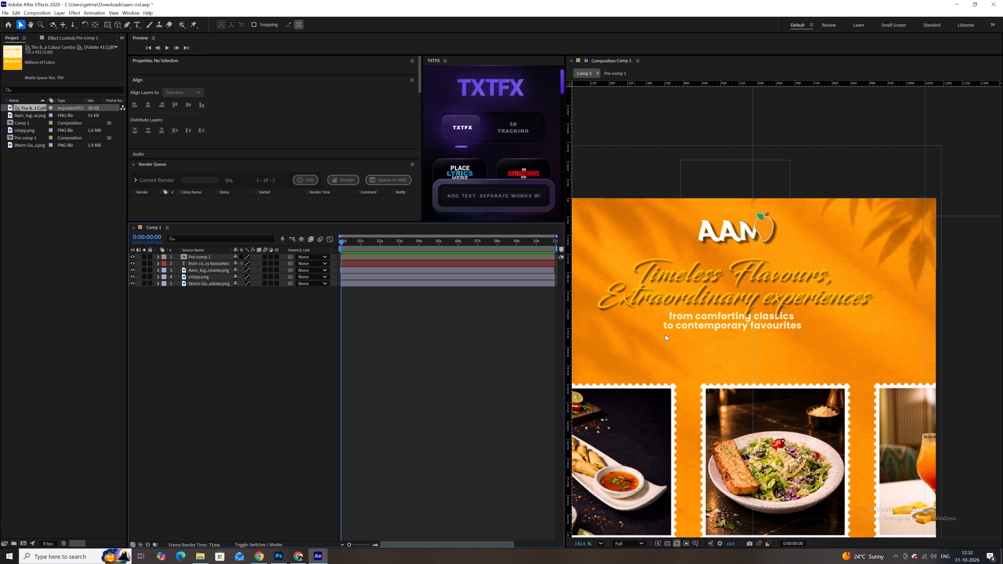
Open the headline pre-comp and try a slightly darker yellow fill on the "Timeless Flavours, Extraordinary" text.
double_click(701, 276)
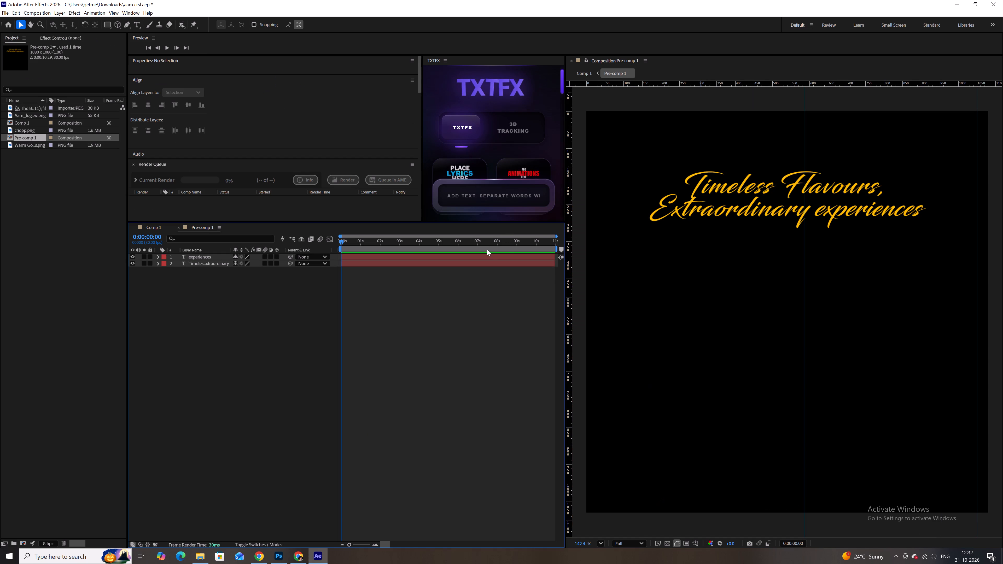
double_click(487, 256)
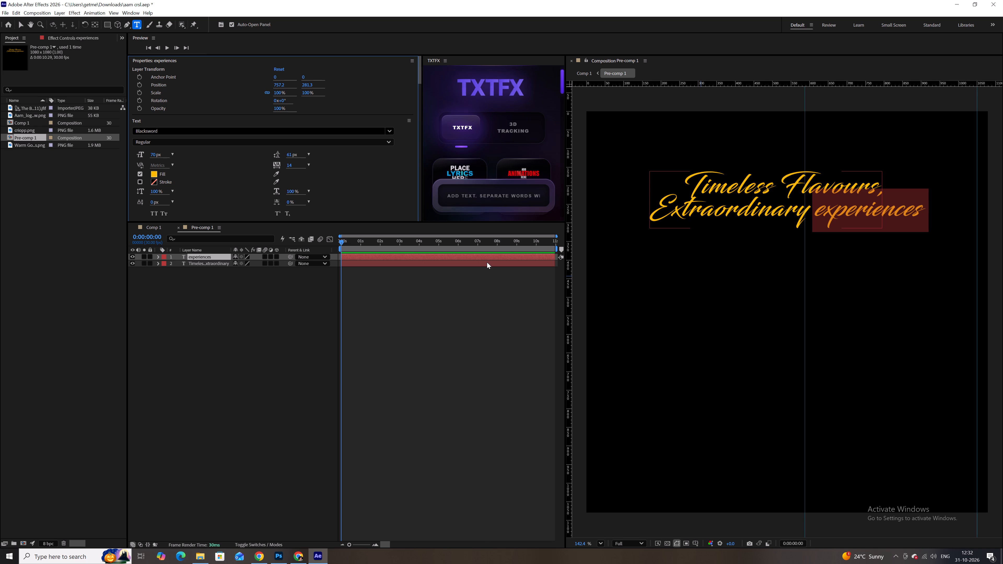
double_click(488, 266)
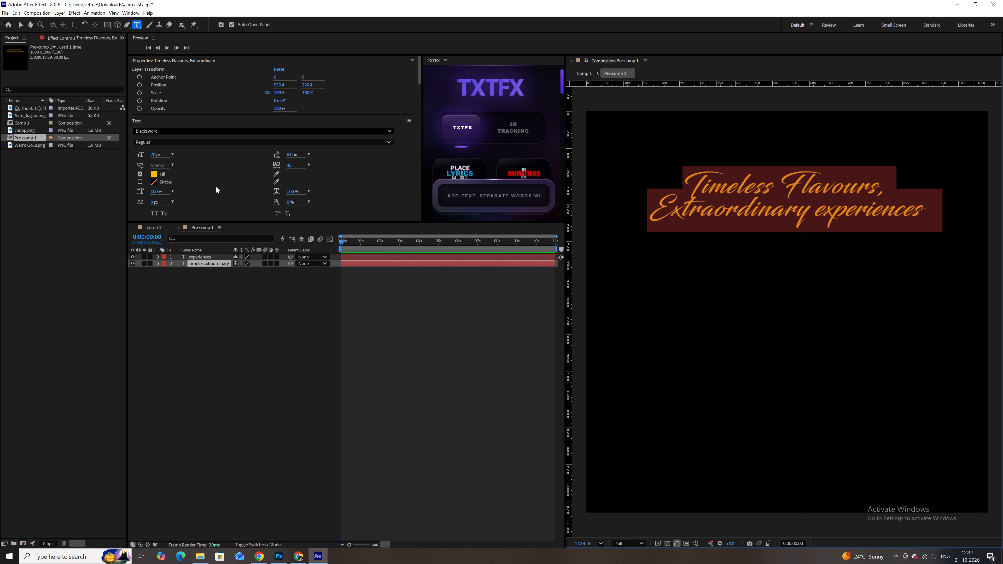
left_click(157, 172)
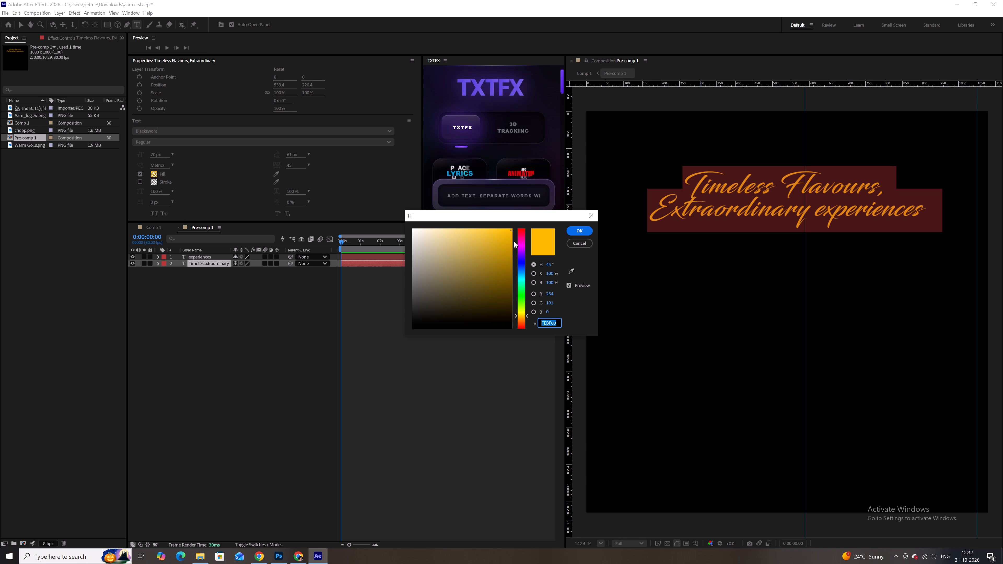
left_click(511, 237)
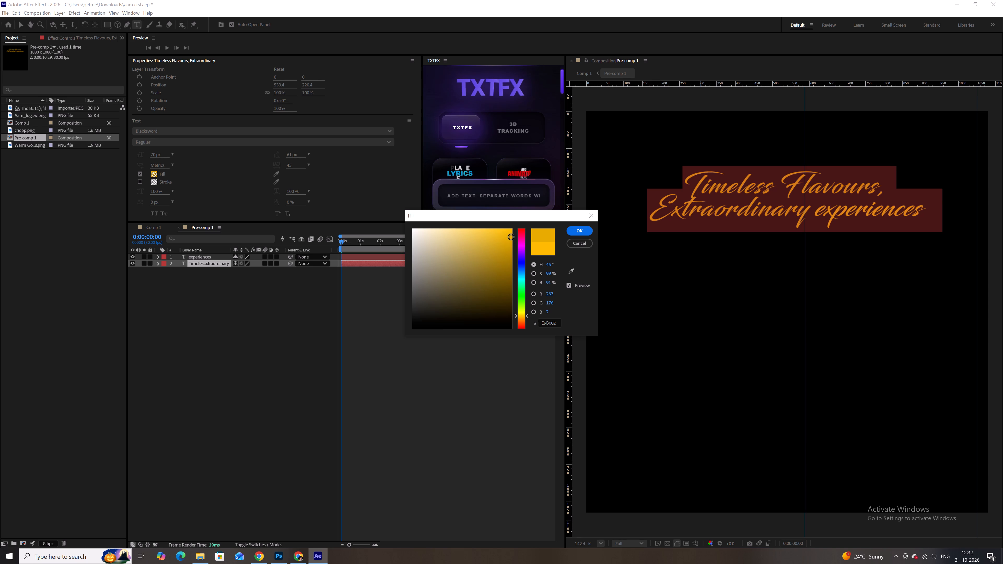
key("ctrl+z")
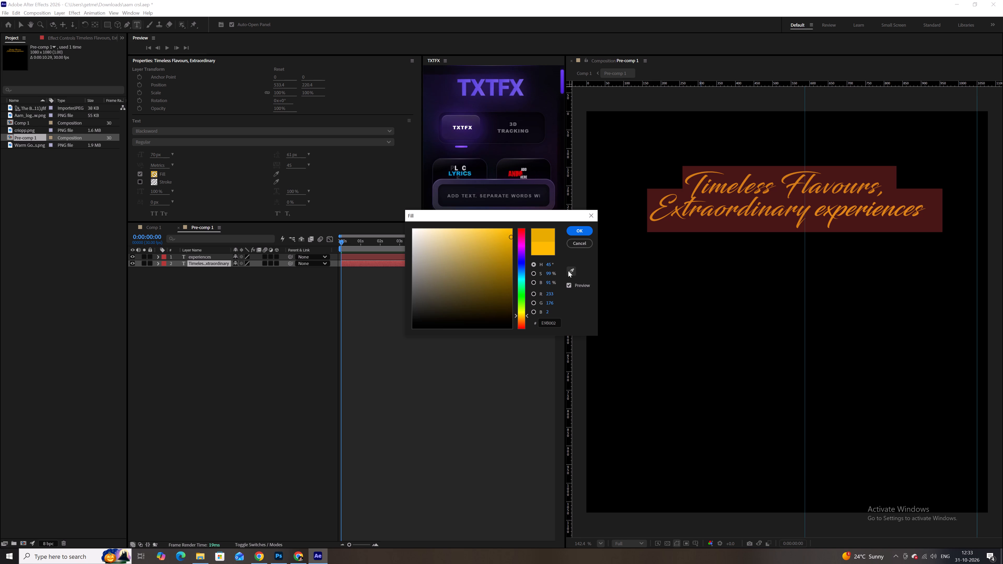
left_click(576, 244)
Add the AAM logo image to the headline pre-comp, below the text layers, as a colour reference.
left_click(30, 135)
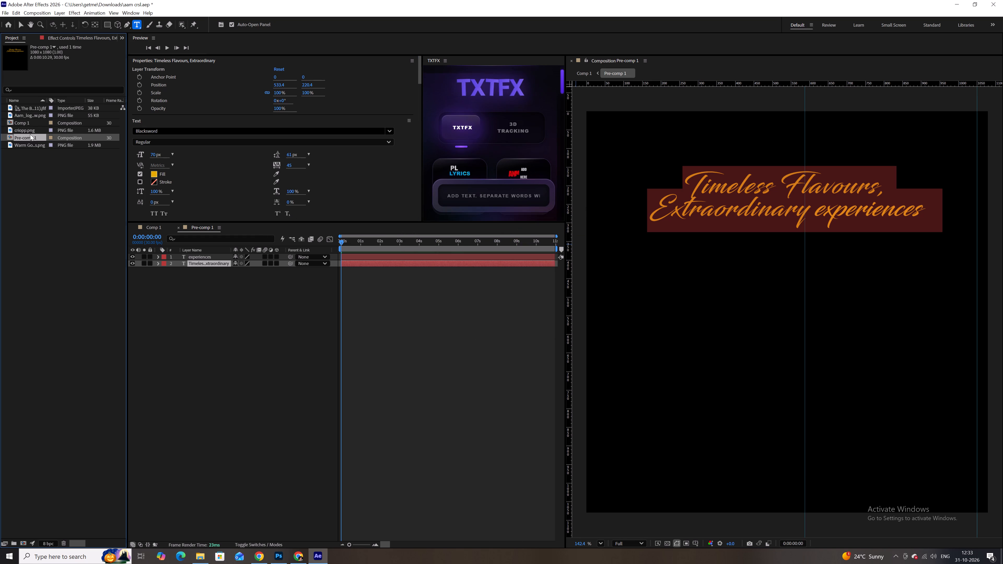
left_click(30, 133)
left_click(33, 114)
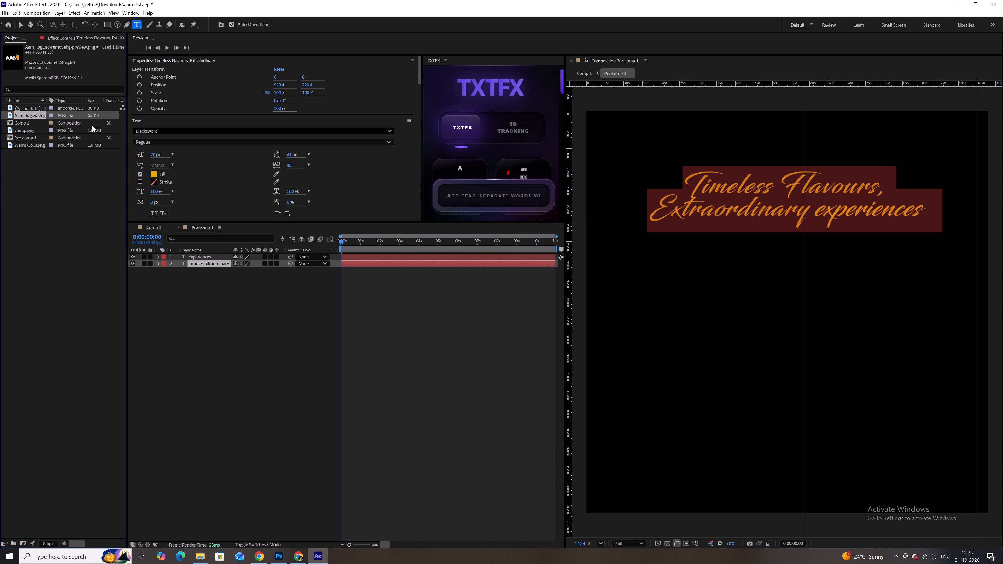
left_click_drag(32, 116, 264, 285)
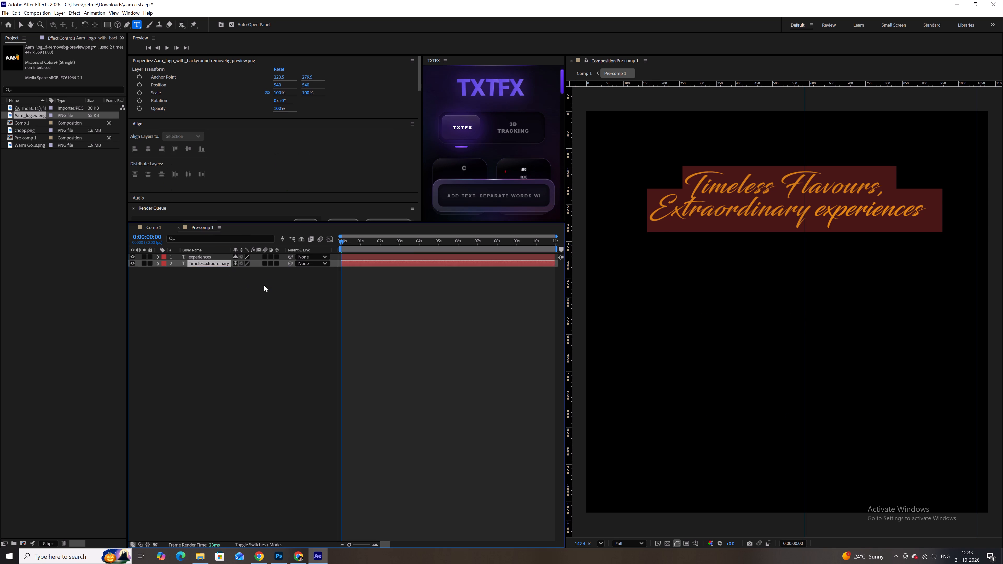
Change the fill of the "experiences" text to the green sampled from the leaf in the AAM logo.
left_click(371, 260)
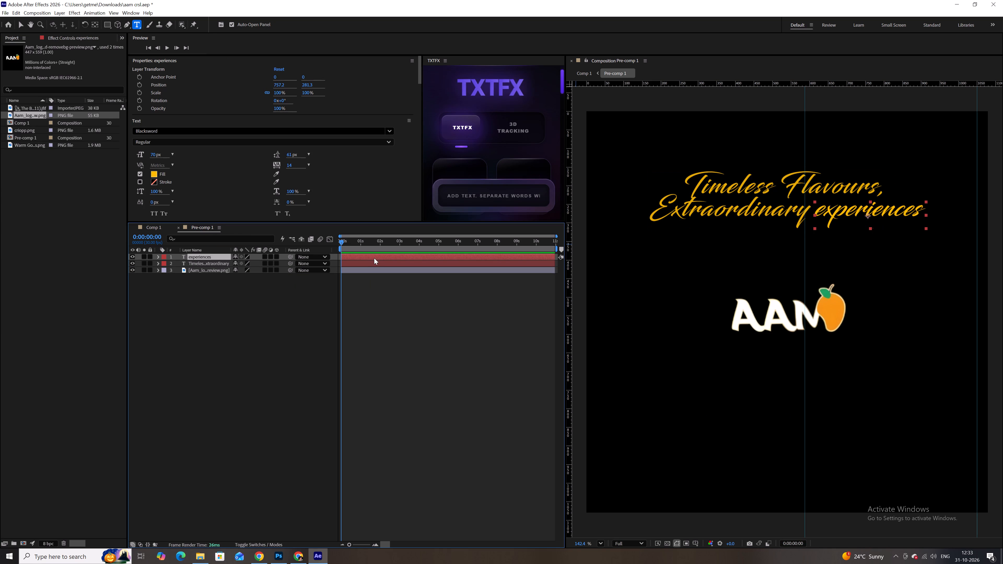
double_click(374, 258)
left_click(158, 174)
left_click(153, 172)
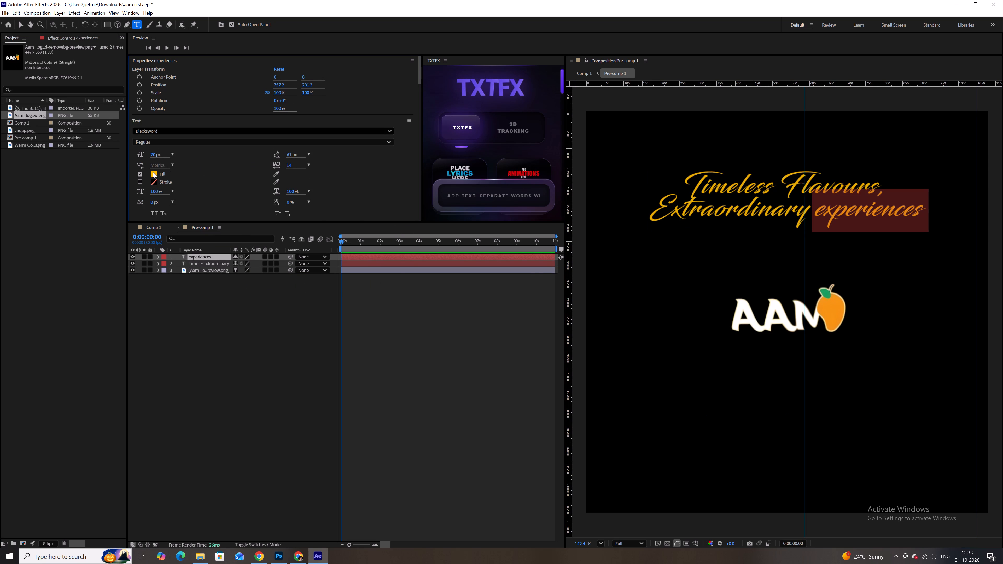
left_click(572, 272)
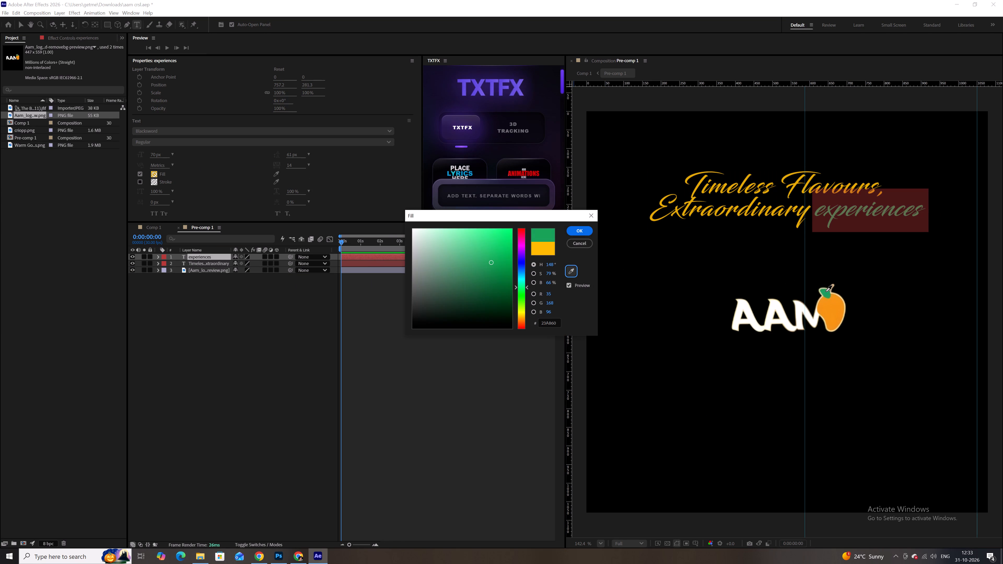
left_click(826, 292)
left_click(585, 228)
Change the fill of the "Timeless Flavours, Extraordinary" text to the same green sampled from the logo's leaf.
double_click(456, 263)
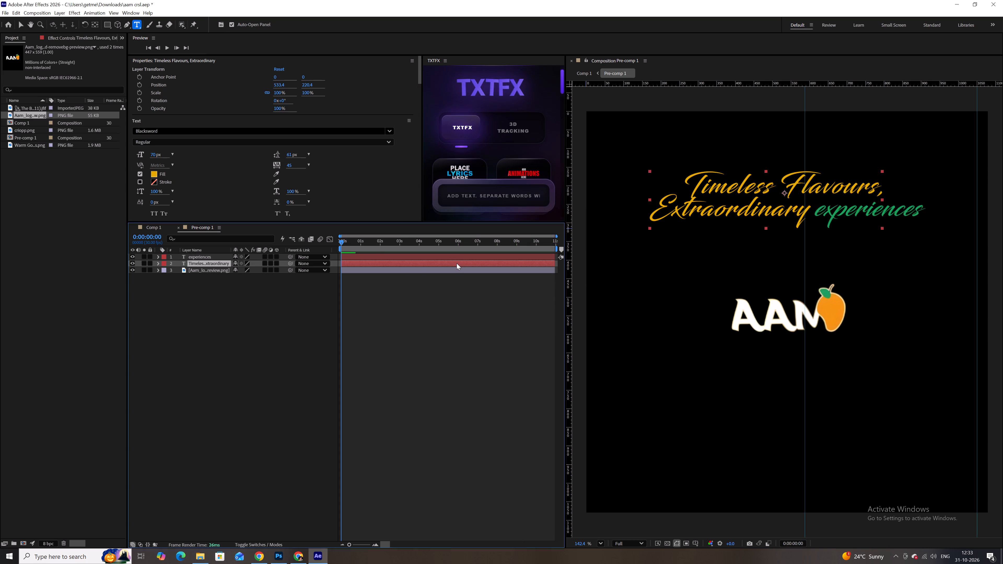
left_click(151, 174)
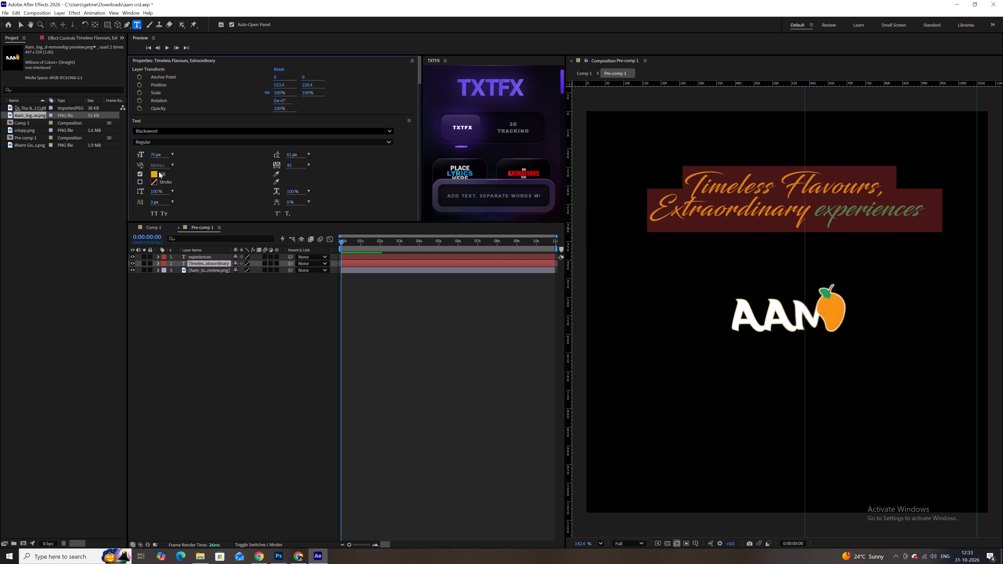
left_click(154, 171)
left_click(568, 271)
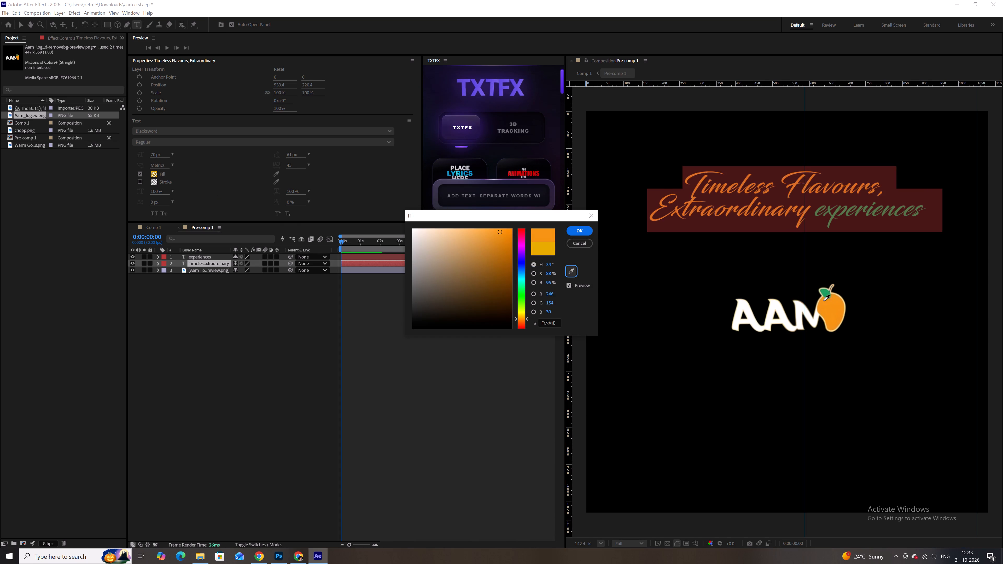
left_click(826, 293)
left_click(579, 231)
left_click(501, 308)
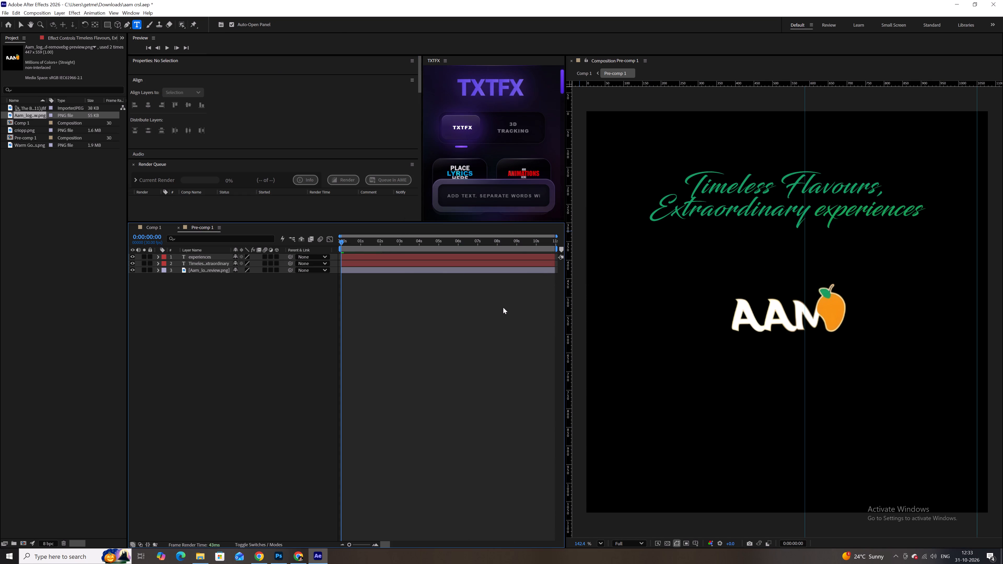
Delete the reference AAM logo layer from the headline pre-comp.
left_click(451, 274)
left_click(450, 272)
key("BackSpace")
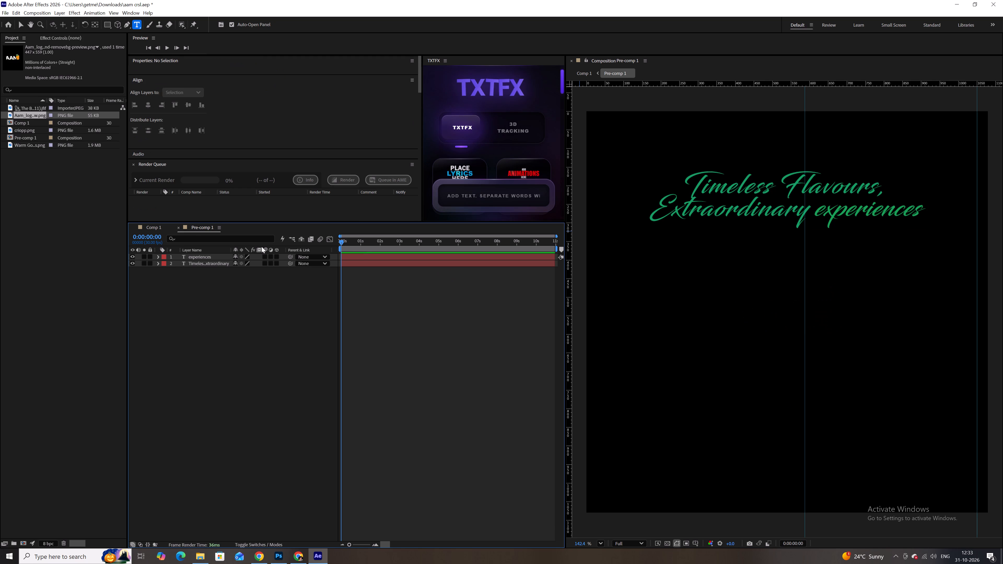
Return to Comp 1 and examine how the green headline looks against the orange background, logo and subtitle.
left_click(158, 228)
left_click(425, 361)
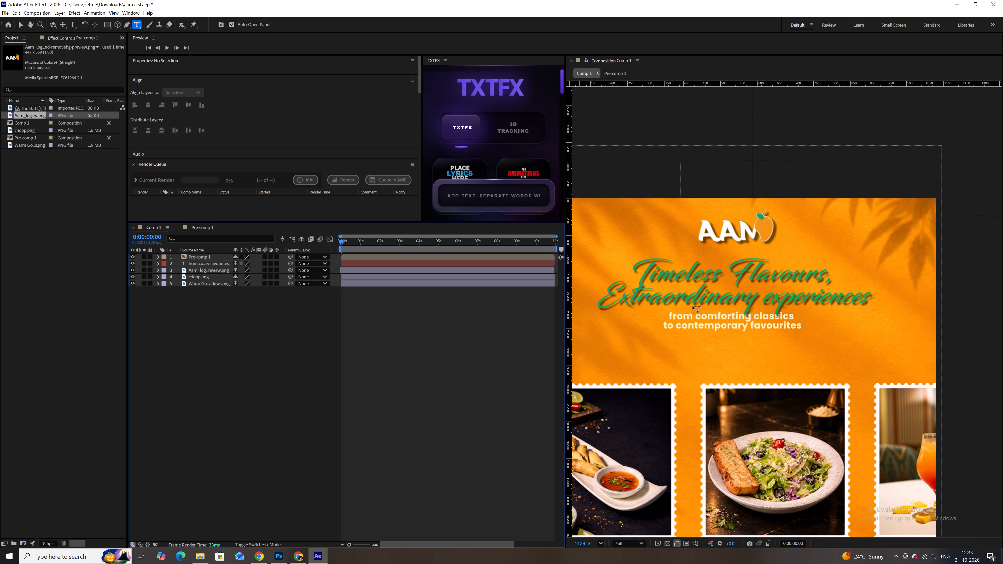
scroll(708, 306, "down", 3)
scroll(676, 300, "down", 1)
scroll(670, 296, "up", 2)
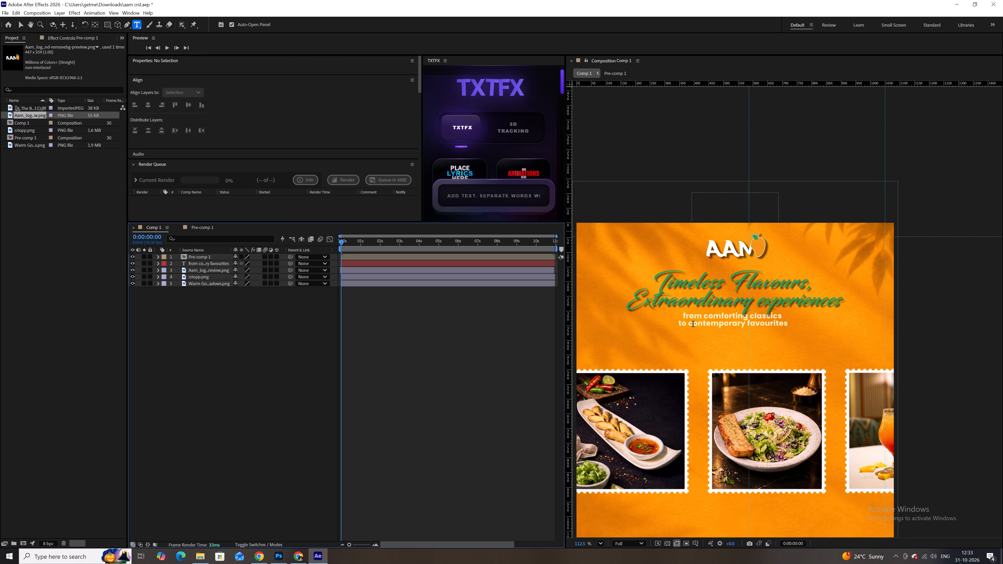
scroll(711, 324, "up", 2)
key("v")
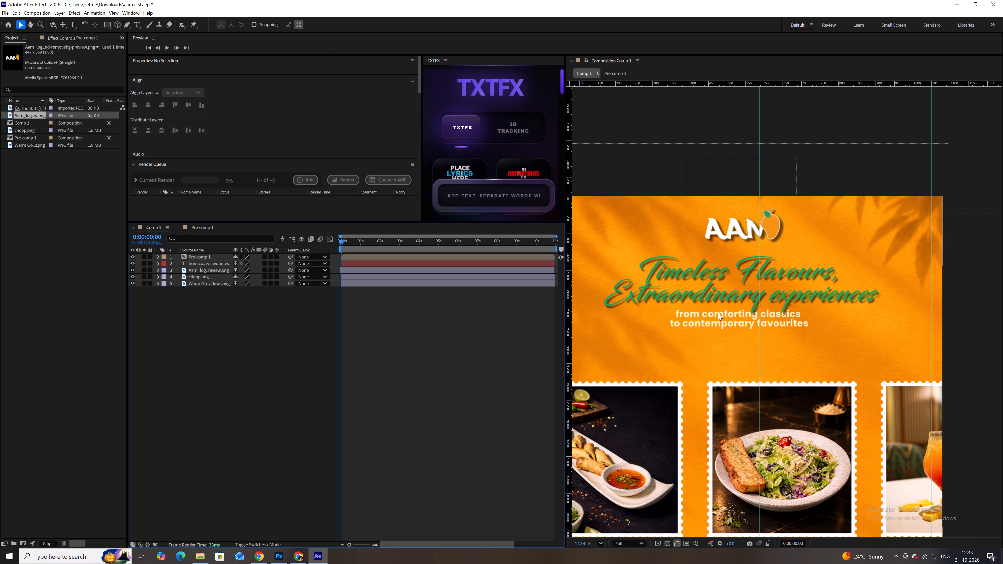
left_click(718, 314)
left_click(462, 318)
scroll(736, 326, "down", 1)
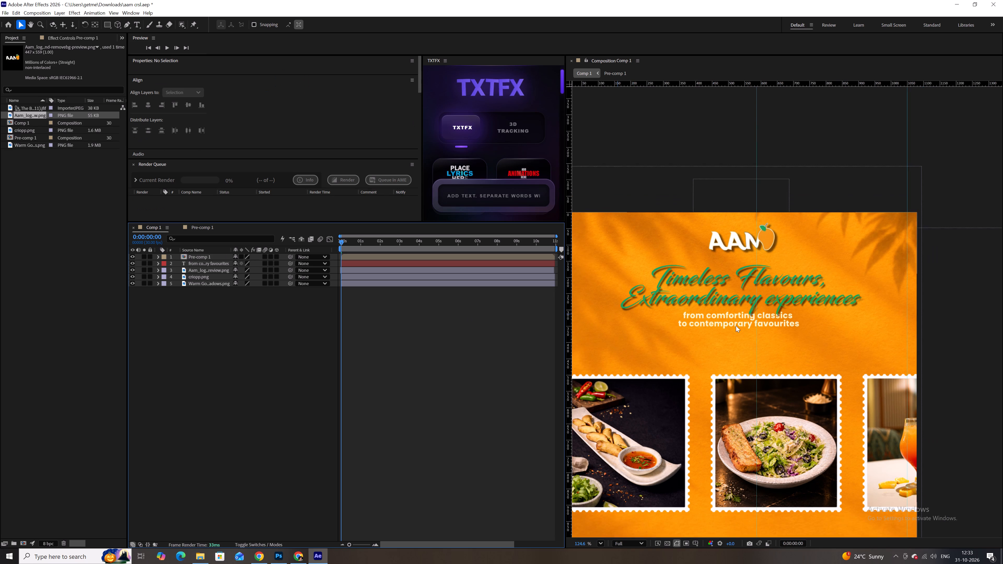
scroll(736, 326, "down", 3)
scroll(736, 326, "up", 6)
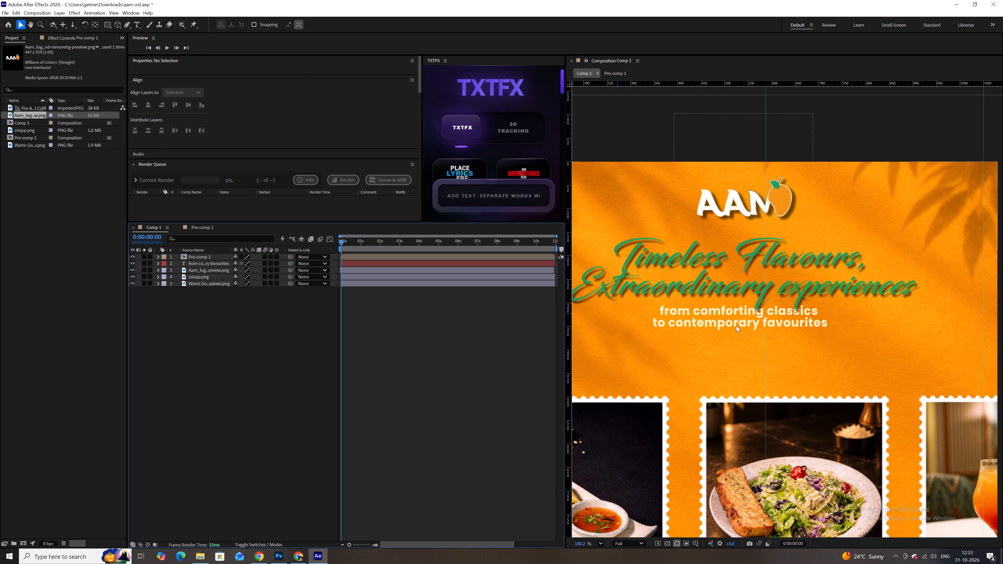
scroll(736, 326, "up", 4)
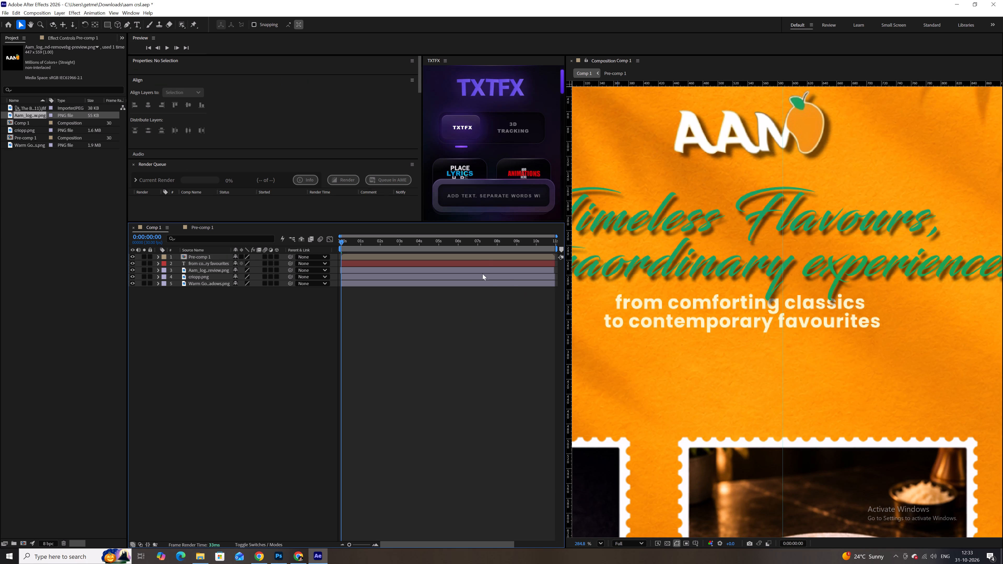
Undo the recolouring and the headline pre-composition, back to separate "experiences" and "Timeless Flavours, Extraordinary" text layers in Comp 1.
left_click(484, 258)
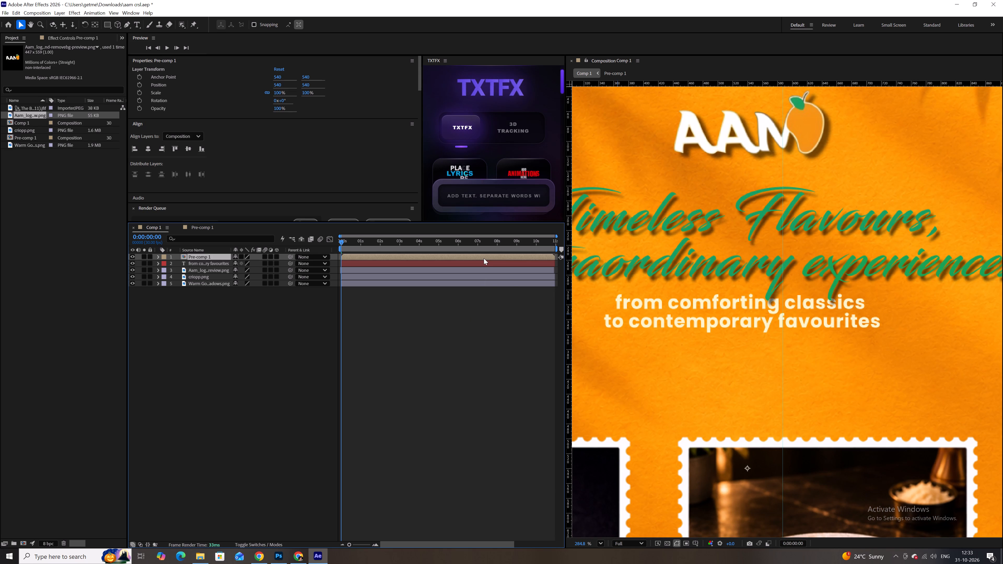
key("ctrl+z")
key("ctrl+z")
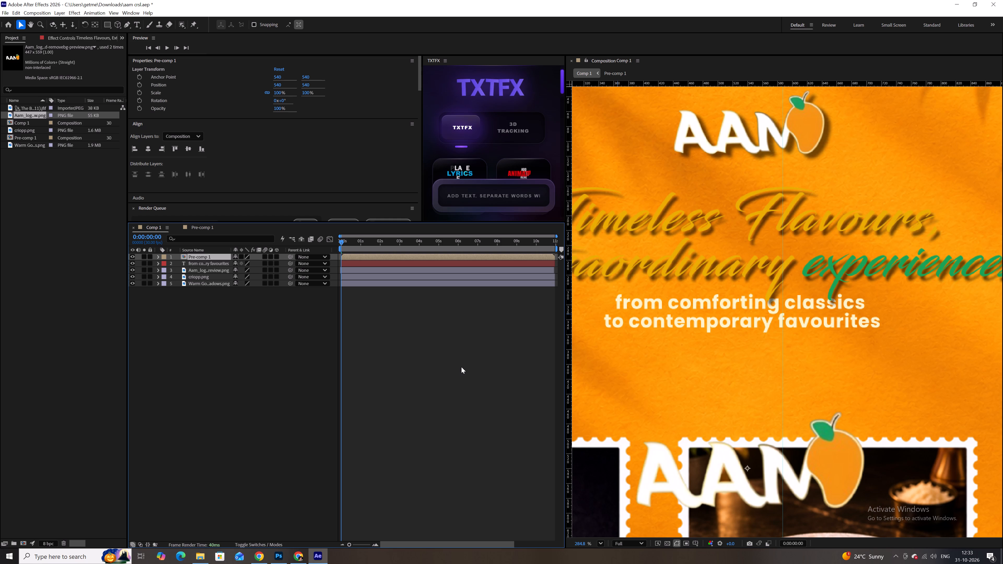
key("ctrl+z")
key("ctrl+z")
key("ctrl+z")
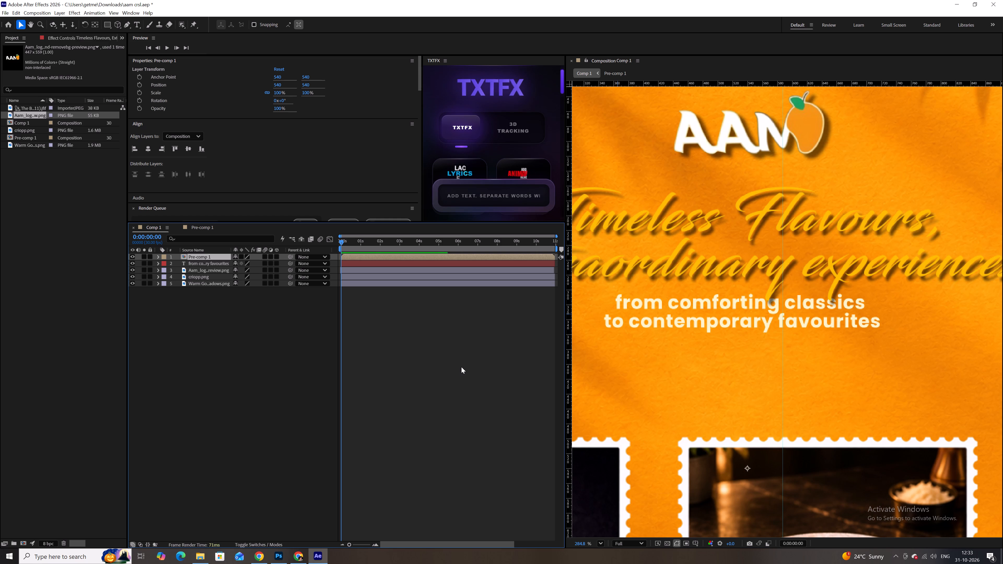
key("ctrl+z")
key("ctrl+z")
key("ctrl+z")
key("ctrl+z")
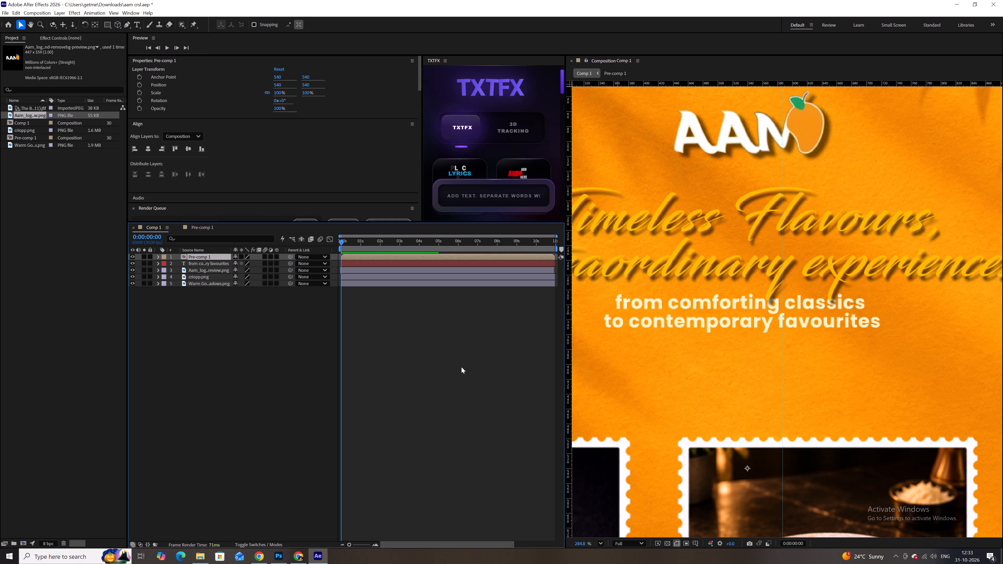
left_click(461, 367)
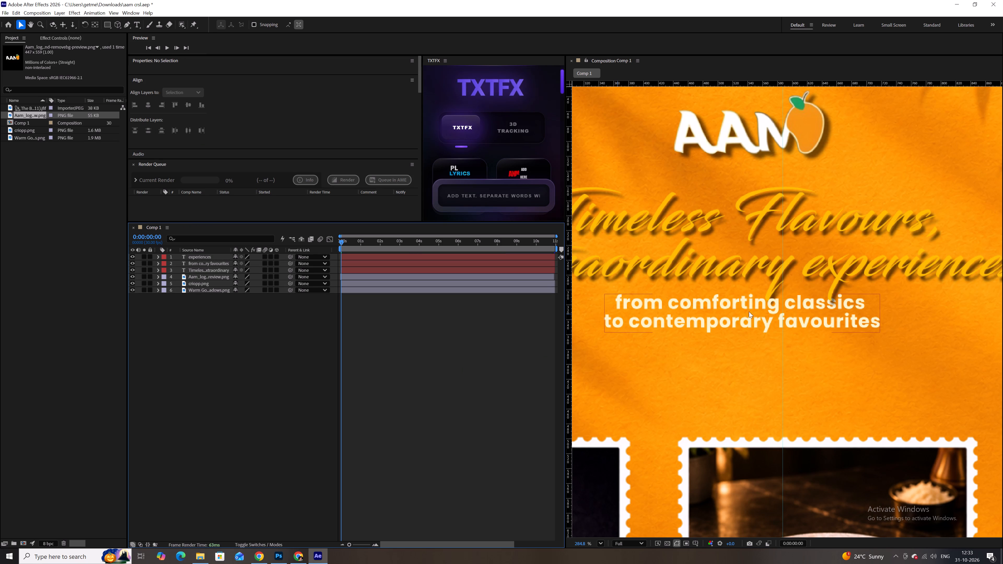
Nudge the "from comforting classics to contemporary favourites" subtitle slightly upward, to position about 531.7, 323.4.
left_click(760, 305)
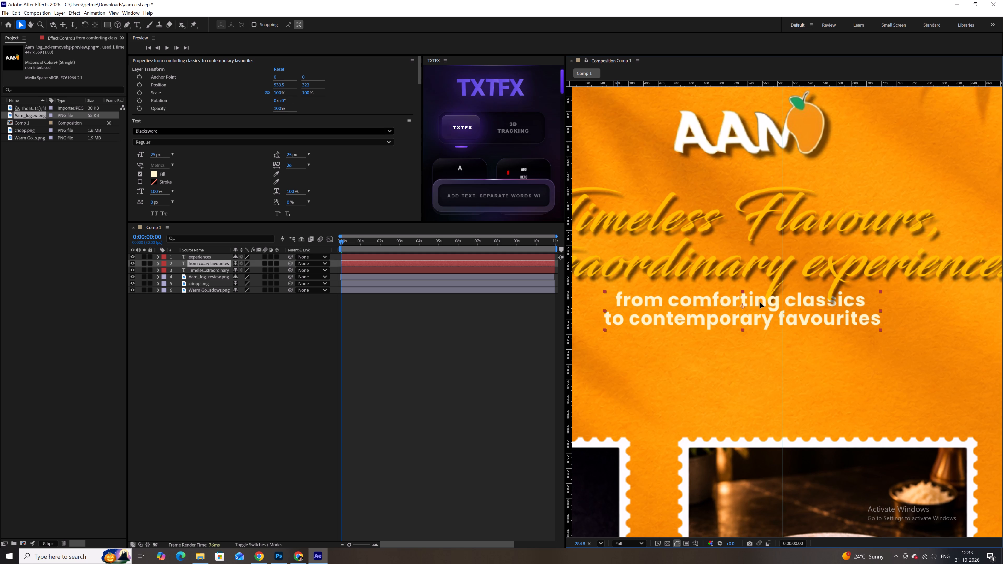
scroll(759, 303, "down", 7)
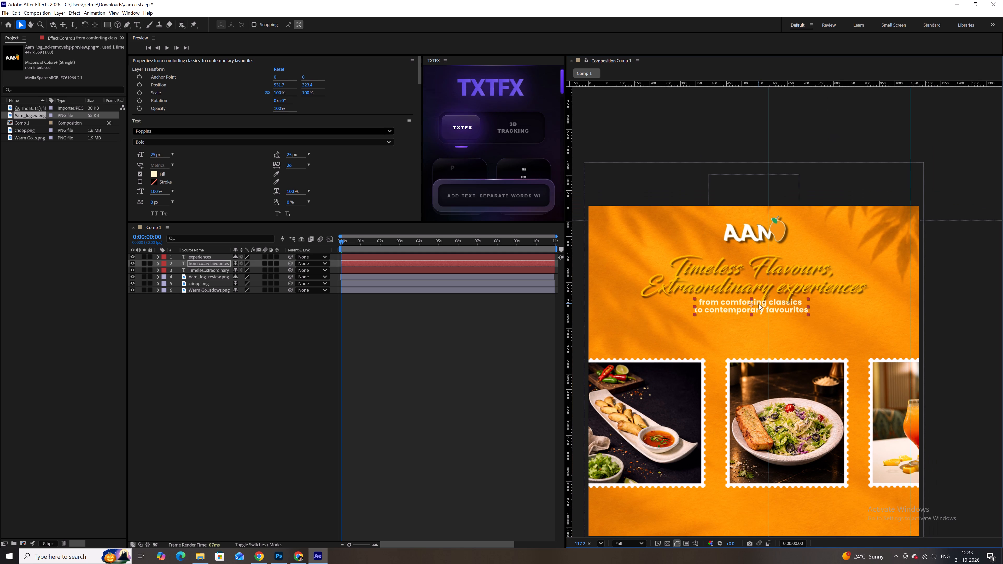
Change the fill of "Timeless Flavours, Extraordinary" to the green sampled from the logo's leaf, made slightly brighter.
left_click(493, 270)
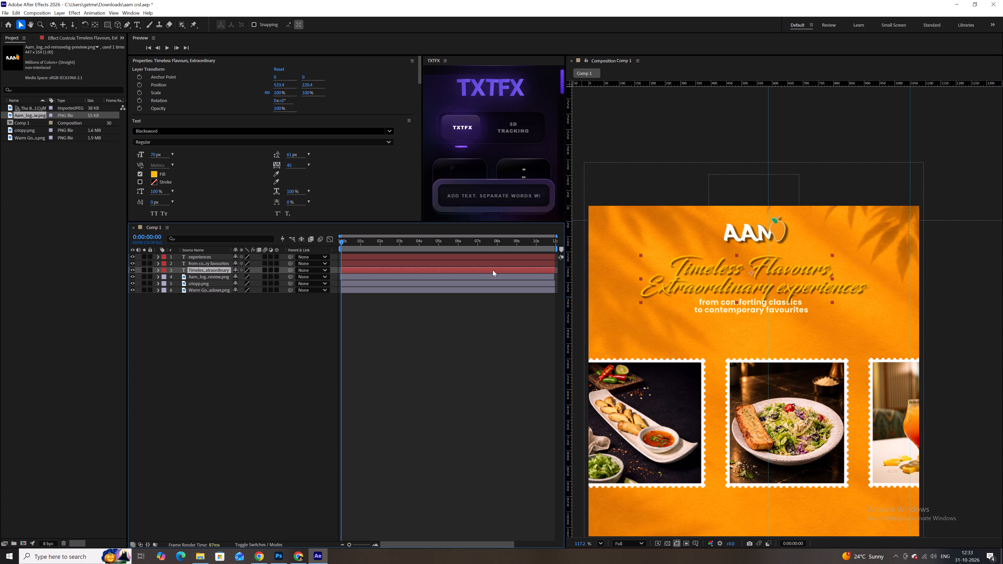
double_click(493, 270)
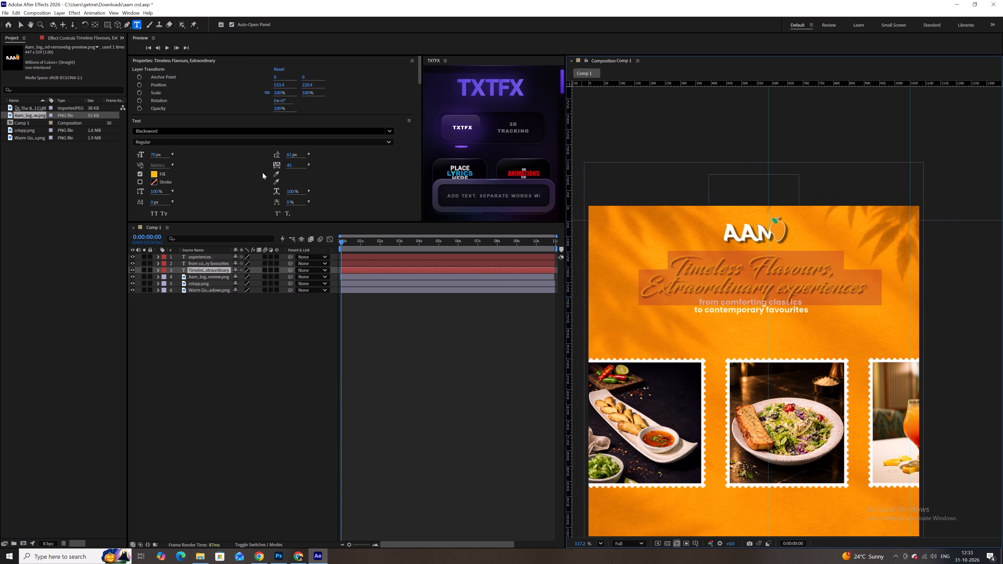
left_click(154, 174)
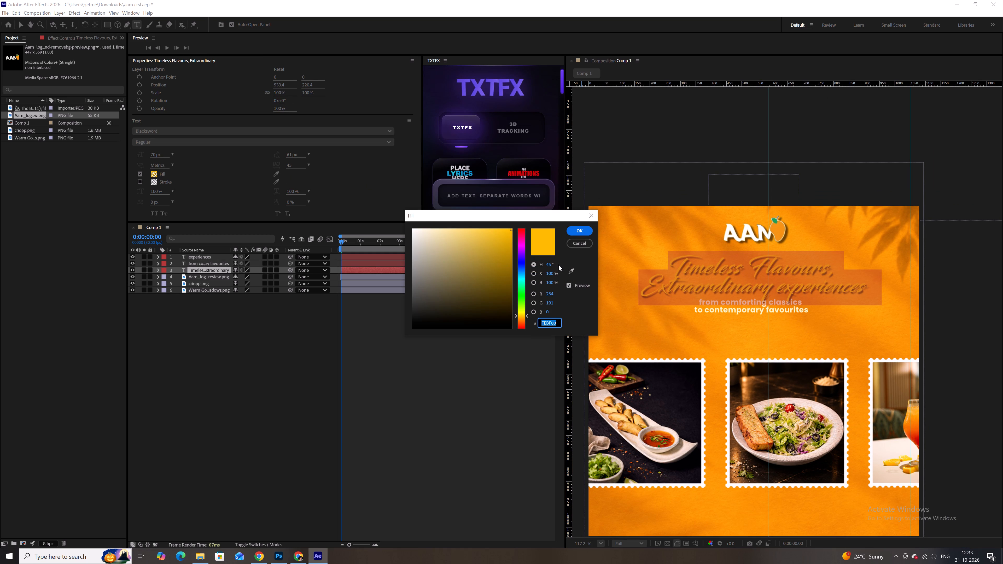
left_click_drag(571, 269, 575, 269)
left_click(775, 220)
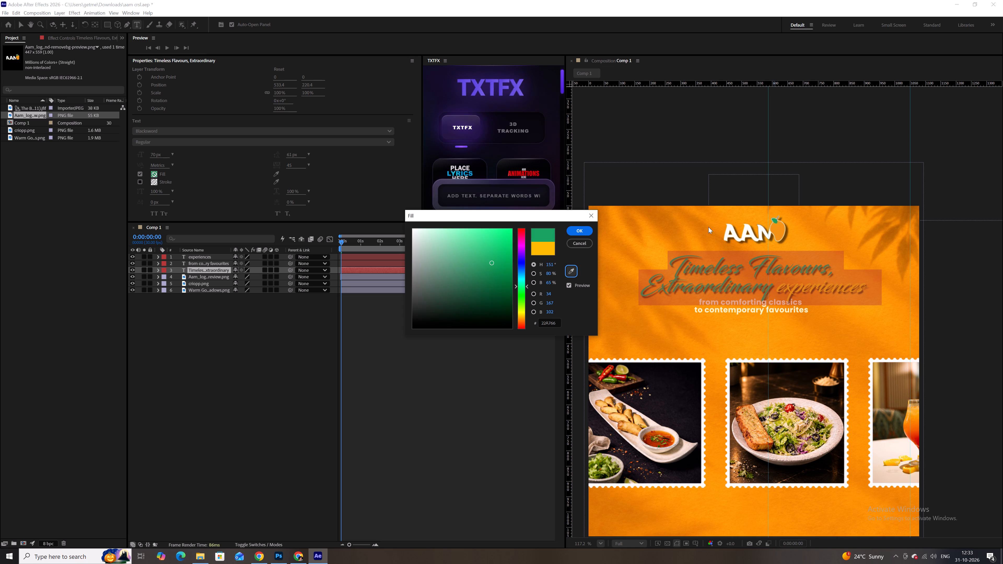
left_click(498, 256)
left_click(575, 232)
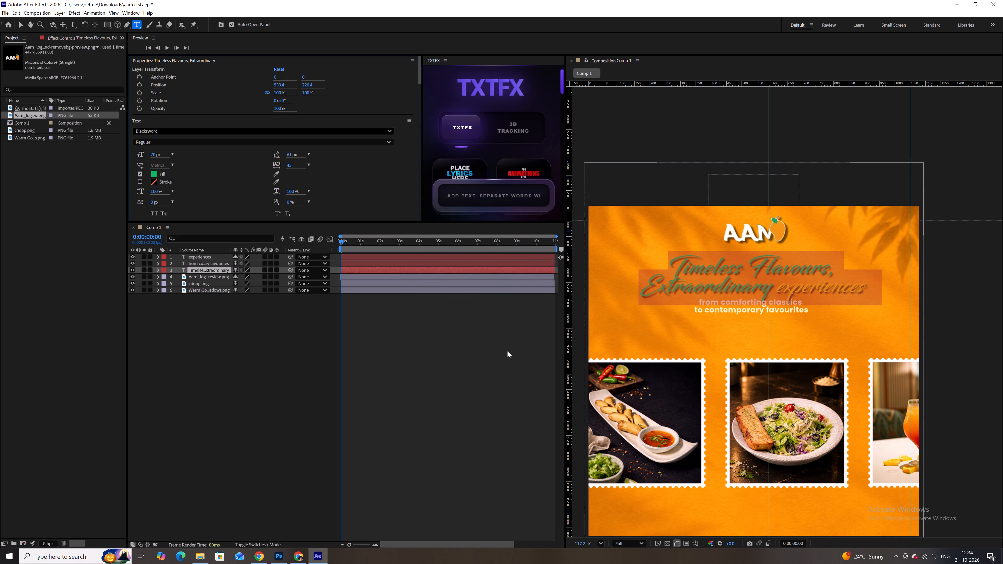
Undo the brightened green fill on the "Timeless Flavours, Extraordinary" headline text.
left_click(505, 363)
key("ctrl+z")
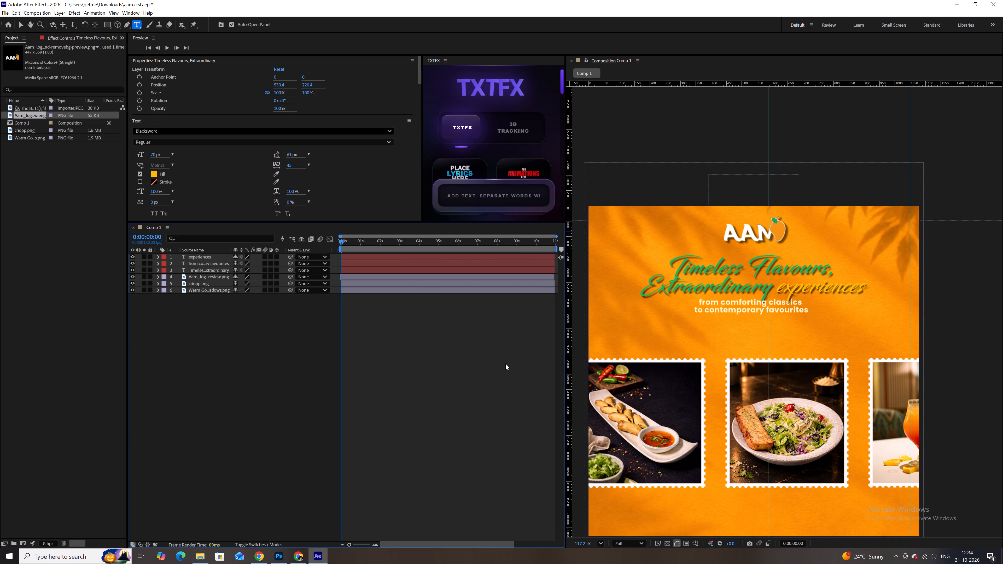
Recolour the "Timeless Flavours, Extraordinary" text fill with the green sampled from the logo's leaf, 29A26A.
double_click(469, 271)
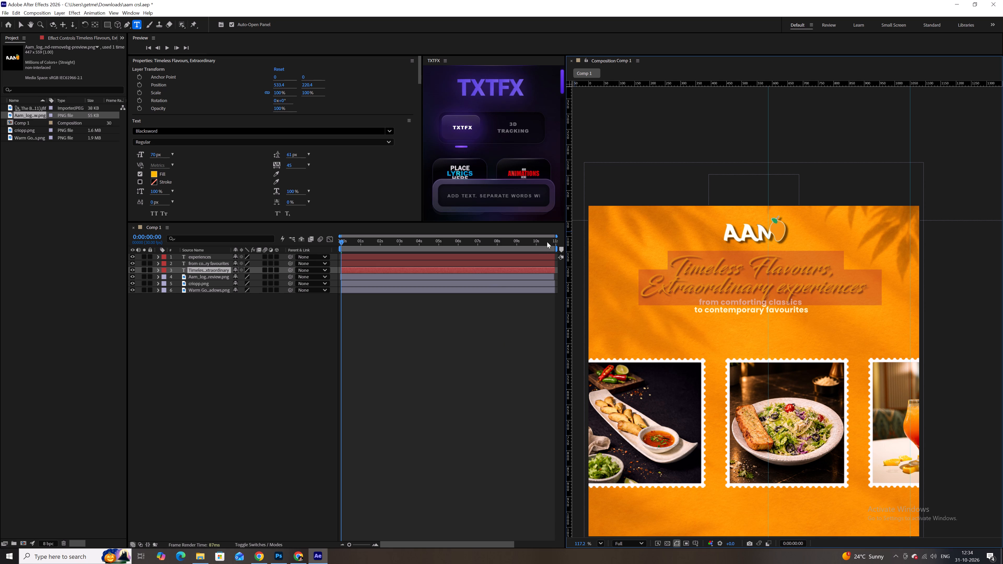
scroll(759, 221, "up", 10)
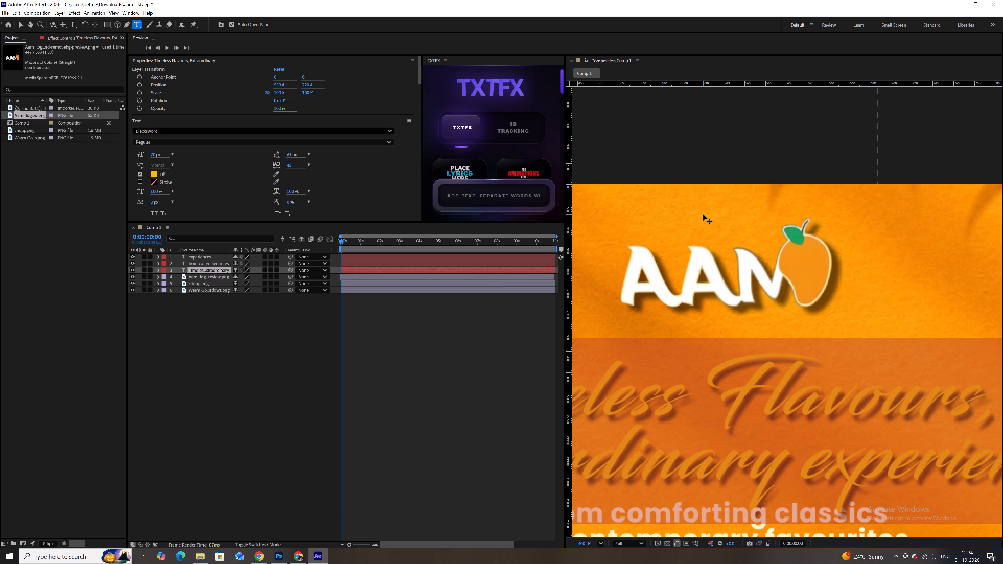
left_click(154, 177)
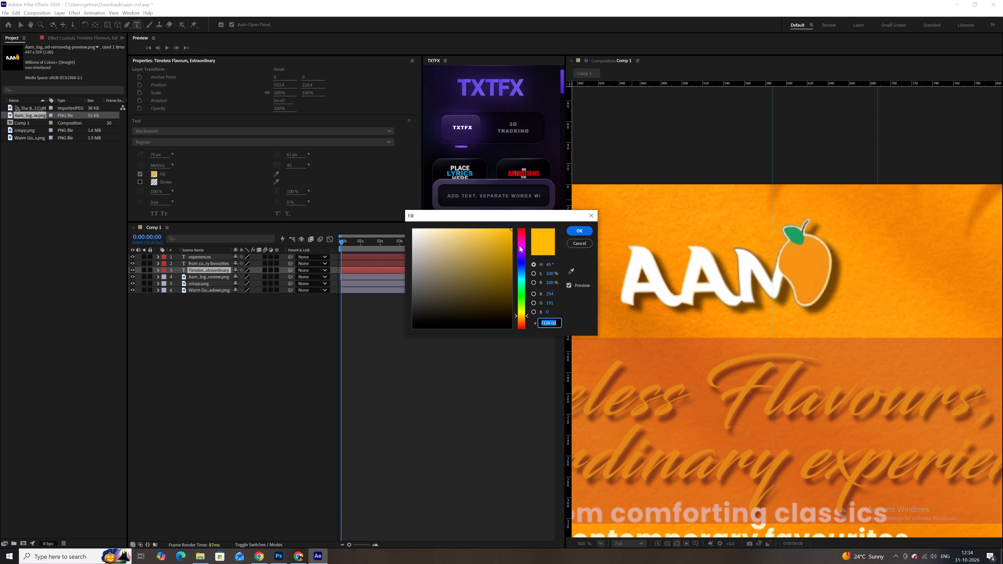
left_click(570, 268)
left_click(794, 233)
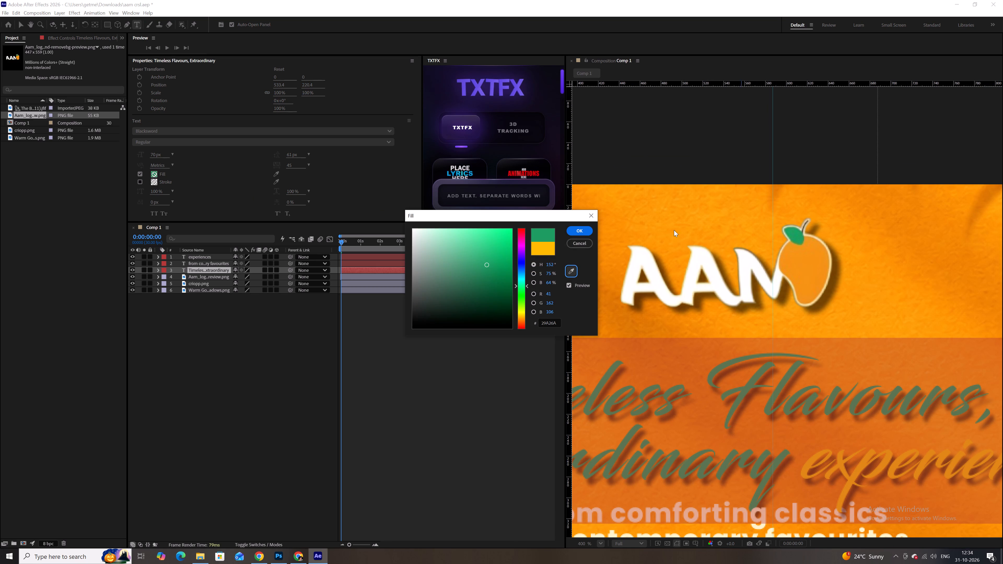
left_click(586, 231)
left_click(497, 328)
scroll(704, 296, "down", 8)
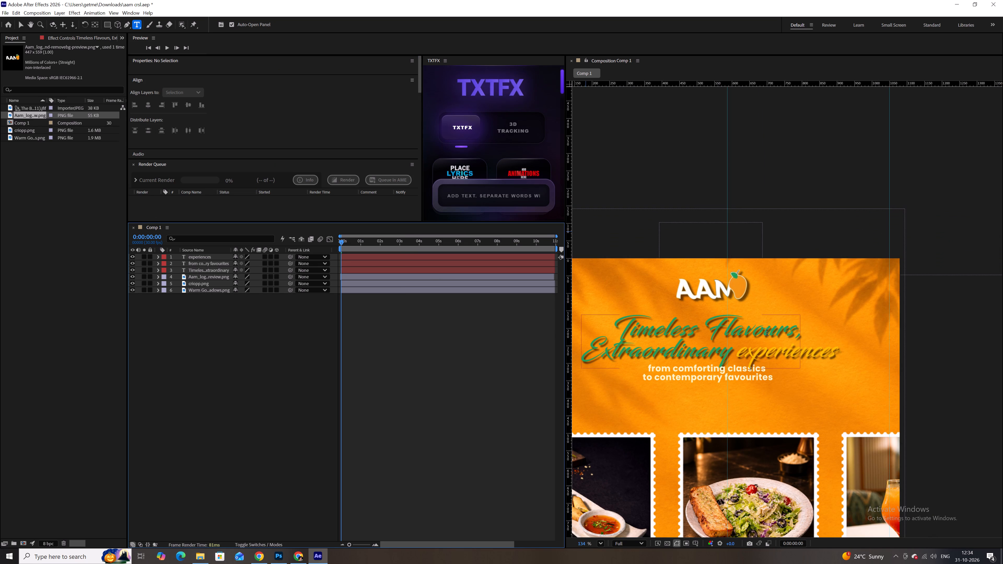
Recolour the "experiences" text fill with the green sampled from the logo's leaf, 28A468.
double_click(780, 349)
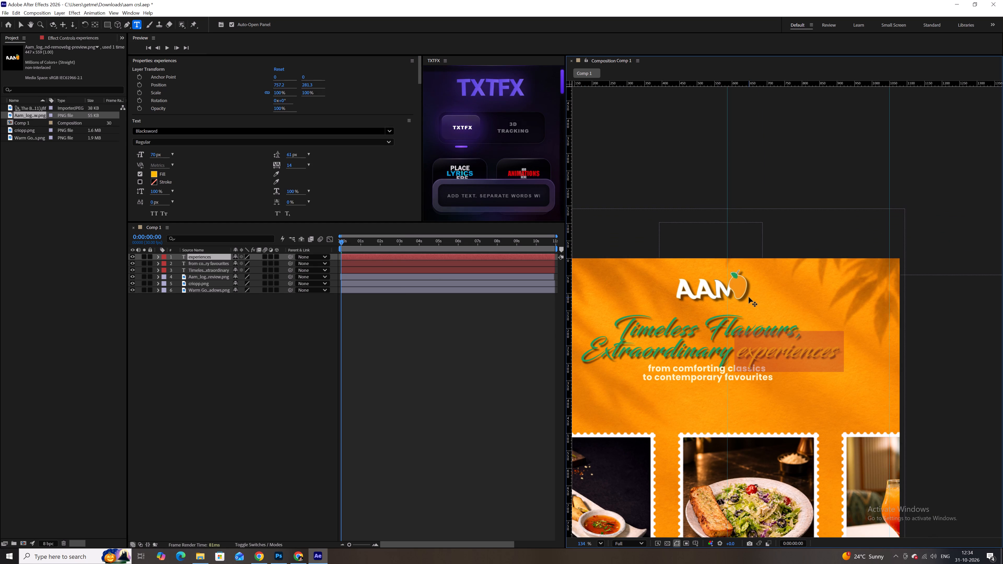
scroll(749, 297, "up", 1)
left_click(158, 174)
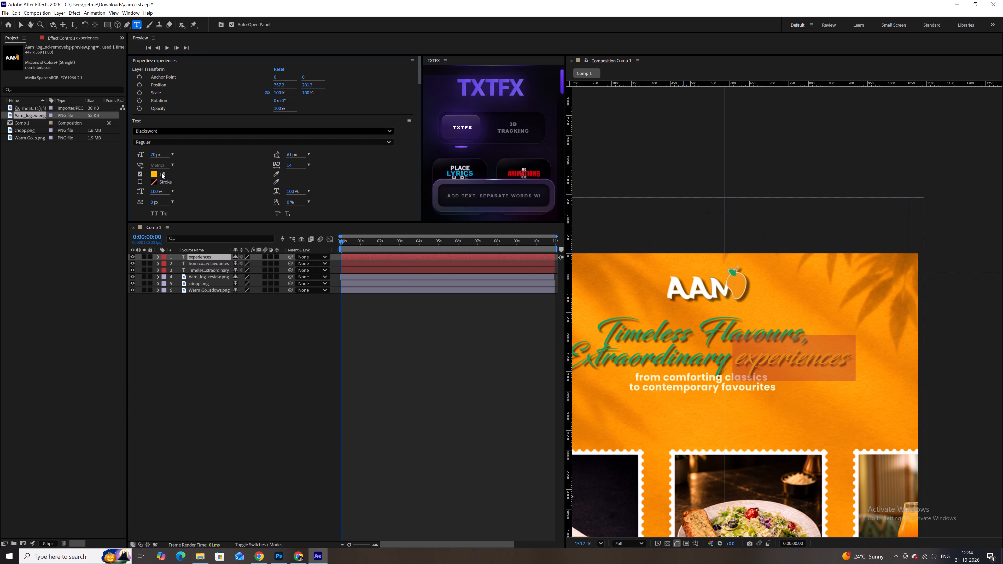
left_click(155, 174)
left_click(568, 268)
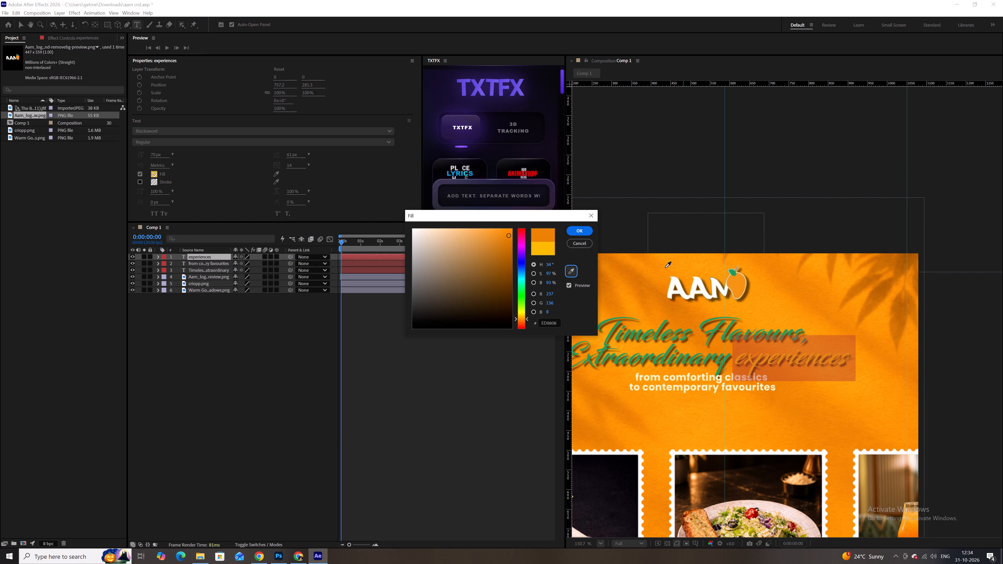
left_click(734, 272)
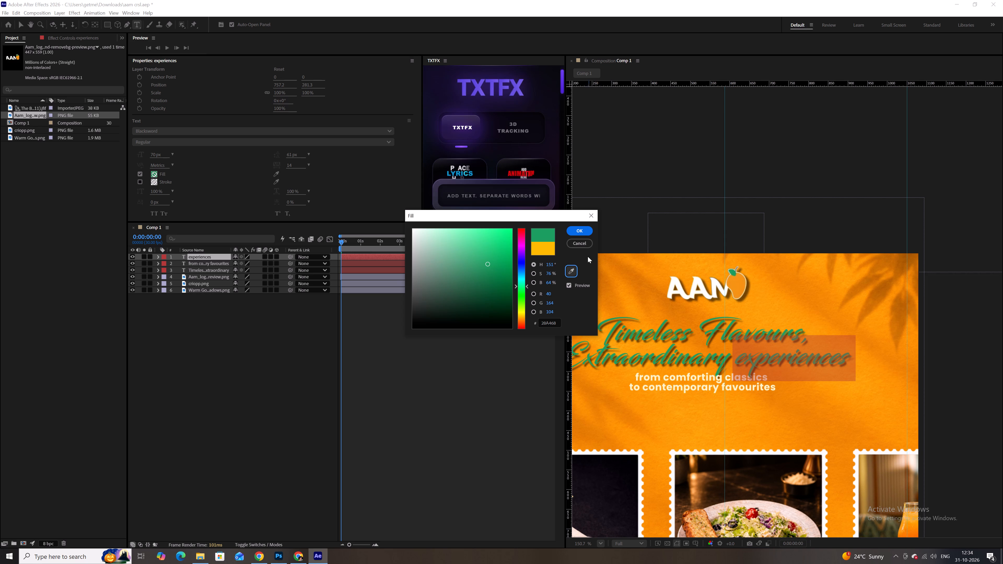
left_click(576, 231)
left_click(523, 348)
scroll(669, 330, "down", 6)
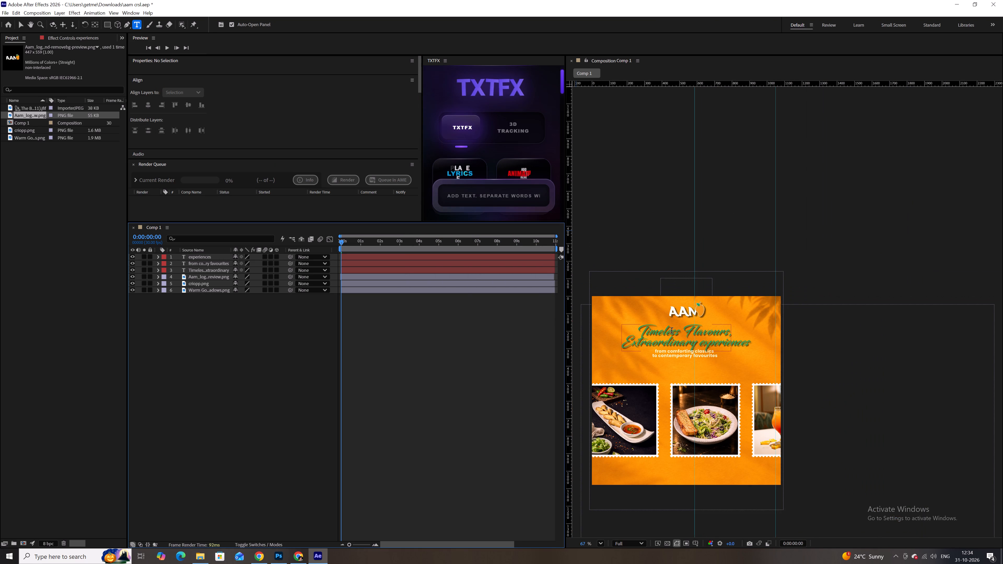
Examine the green headline up close and in the full layout against the logo, subtitle, orange background and food images.
key("space")
key("space")
key("space")
key("space")
key("space")
key("space")
key("space")
key("space")
left_click_drag(678, 339, 692, 298)
scroll(692, 301, "up", 5)
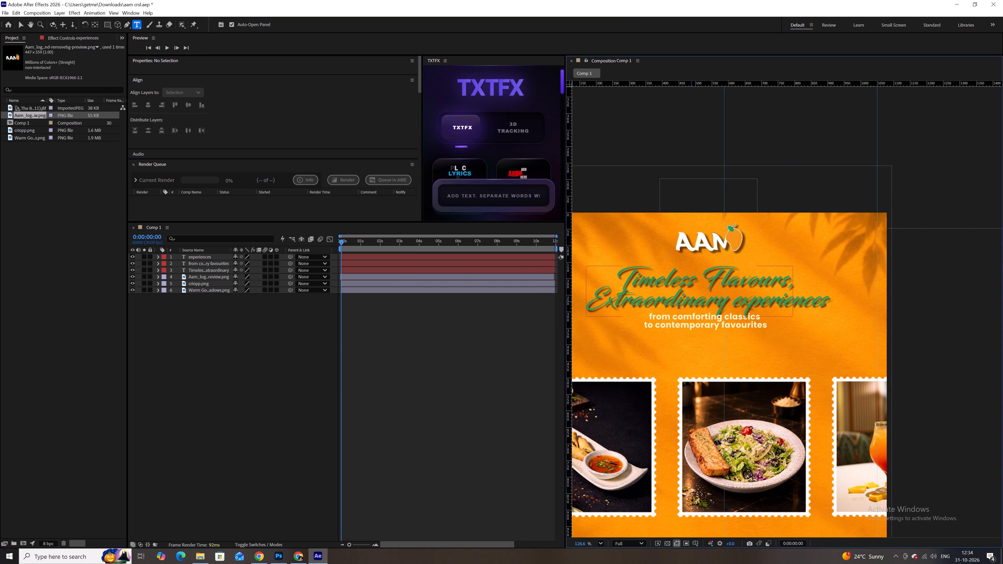
scroll(669, 314, "down", 2)
scroll(669, 313, "up", 3)
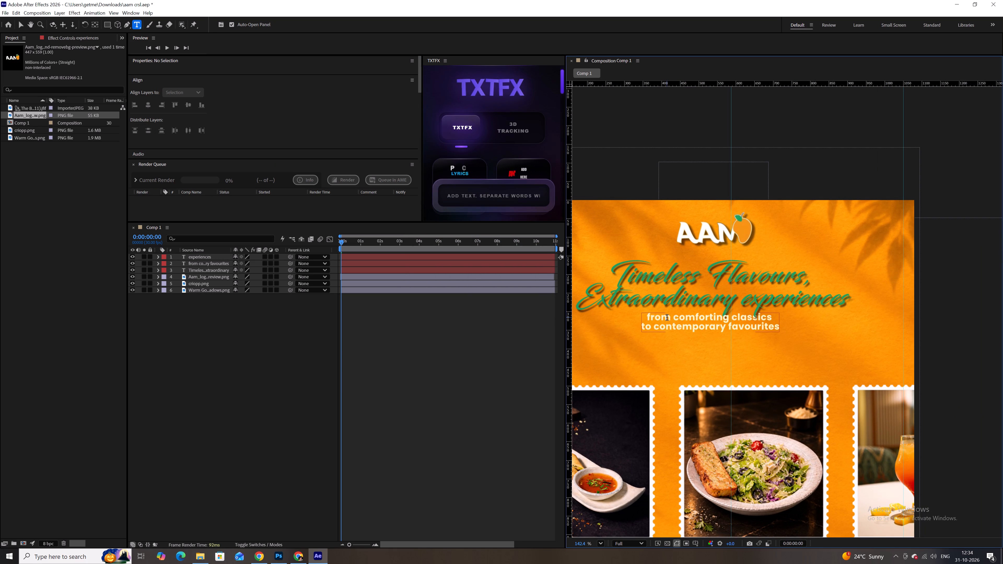
scroll(668, 316, "up", 1)
scroll(668, 316, "down", 1)
scroll(668, 316, "up", 1)
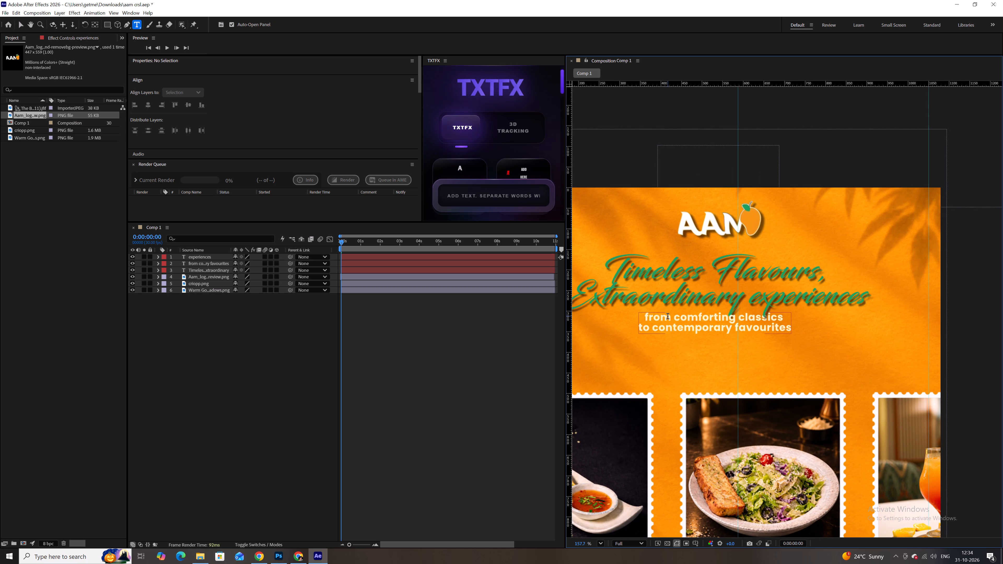
key("space")
key("space")
key("space")
key("space")
key("space")
key("space")
key("space")
key("space")
key("space")
key("space")
key("space")
key("space")
key("space")
key("space")
key("space")
key("space")
key("space")
key("space")
key("space")
key("space")
left_click_drag(663, 313, 686, 308)
scroll(686, 308, "down", 3)
scroll(686, 308, "up", 4)
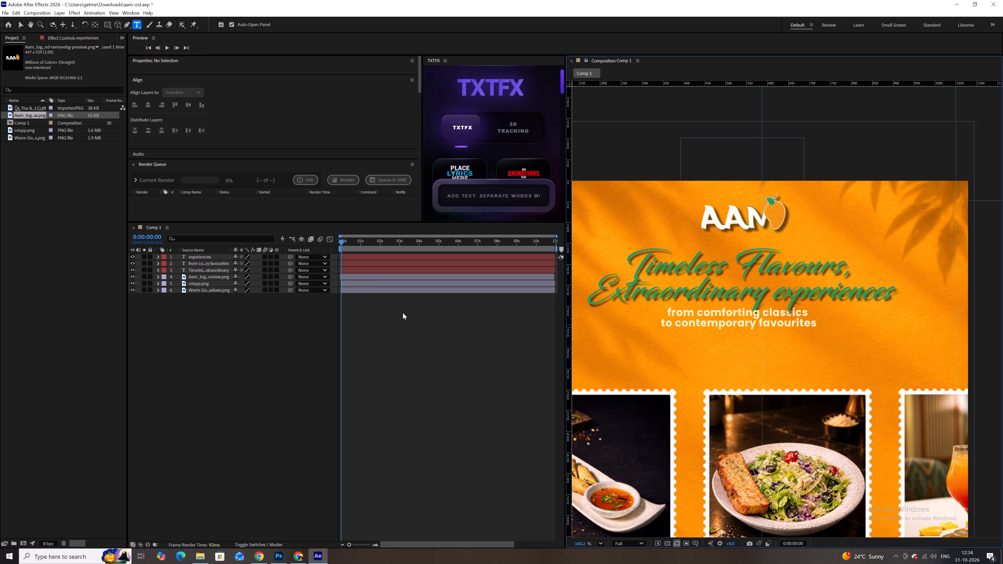
left_click(359, 263)
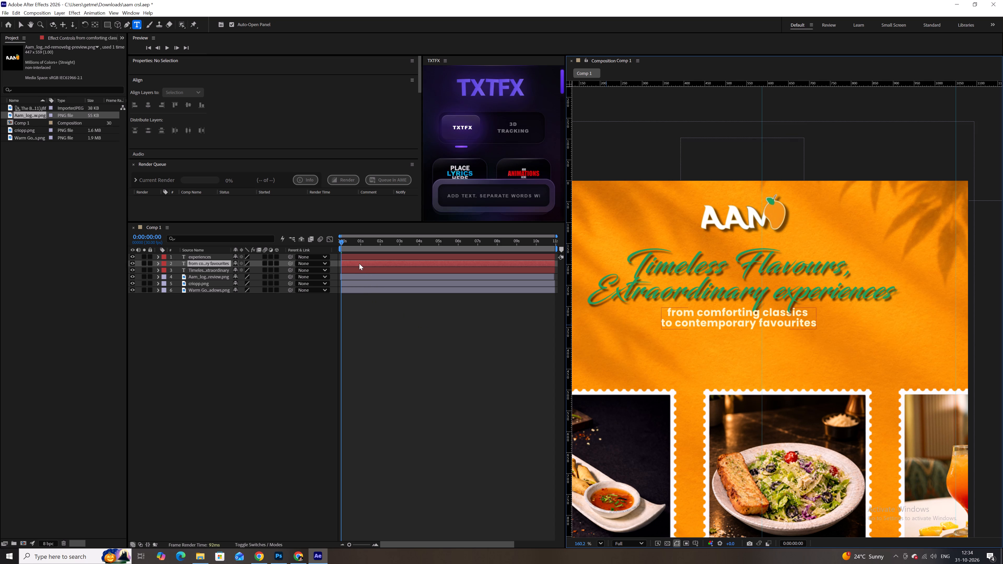
left_click(359, 270)
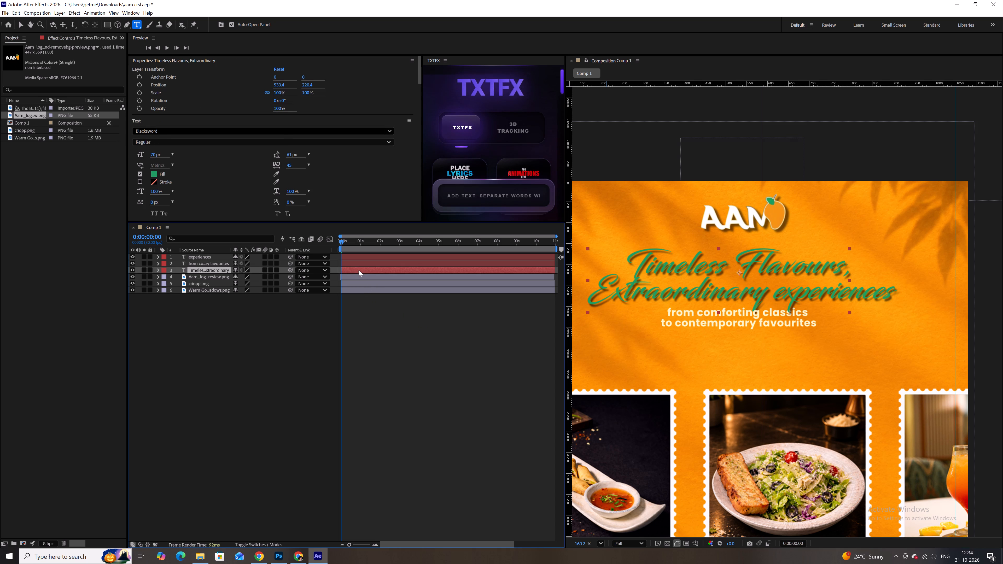
left_click(395, 357)
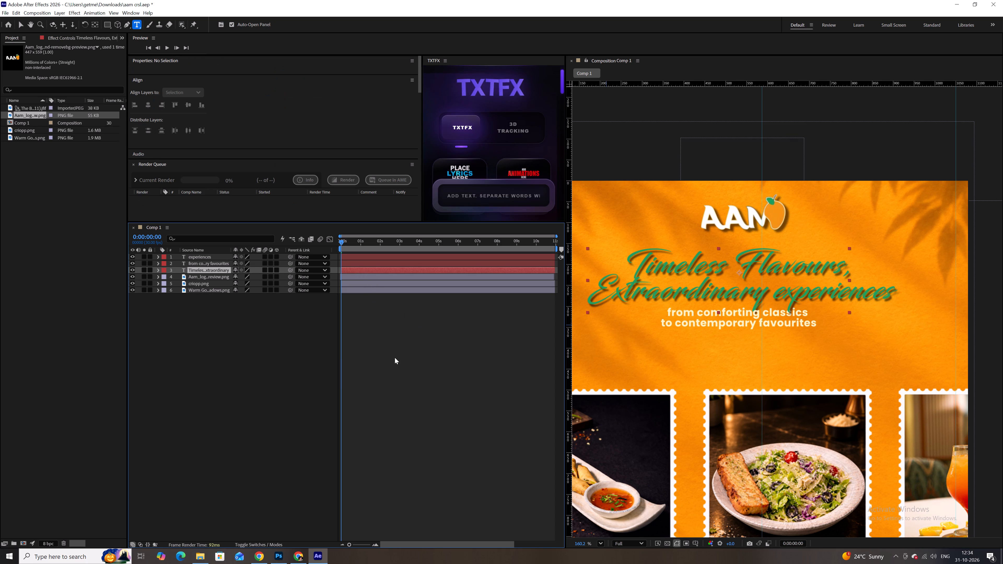
scroll(640, 348, "down", 3)
scroll(640, 348, "up", 2)
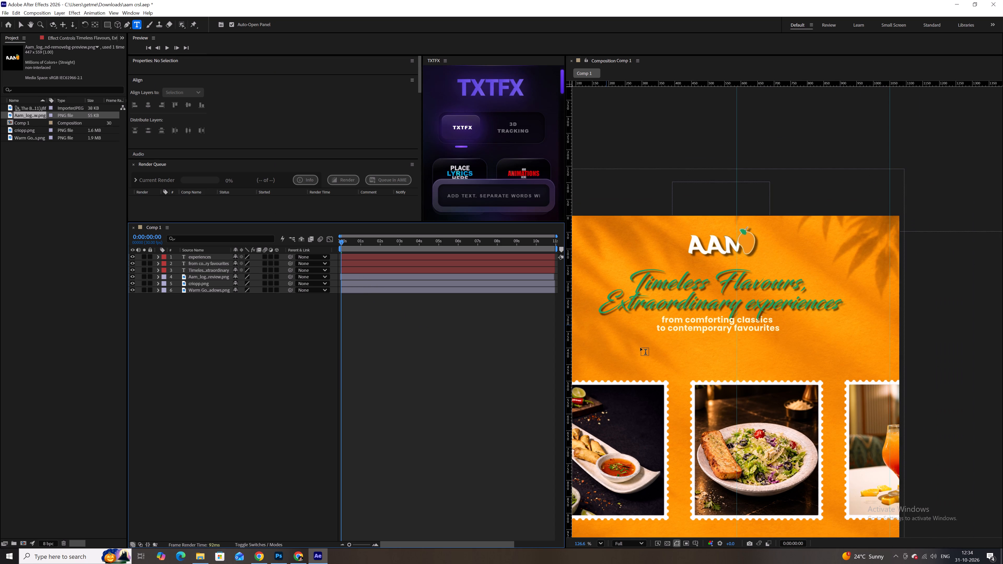
key("space")
key("space")
key("space")
key("space")
key("space")
key("space")
key("space")
key("space")
key("space")
key("space")
key("space")
key("space")
key("space")
key("space")
key("space")
key("space")
key("space")
key("space")
key("space")
key("space")
left_click_drag(640, 348, 665, 315)
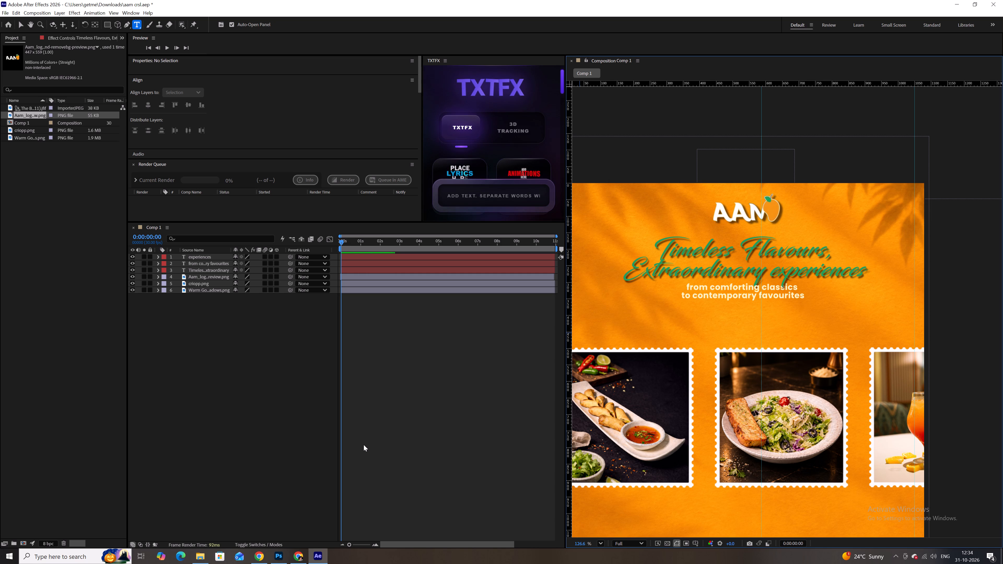
scroll(619, 343, "down", 4)
key("space")
key("space")
key("space")
key("space")
key("space")
key("space")
key("space")
key("space")
key("space")
key("space")
left_click_drag(624, 338, 638, 277)
scroll(669, 383, "up", 2)
key("space")
key("space")
key("space")
key("space")
key("space")
key("space")
key("space")
key("space")
left_click_drag(669, 383, 669, 379)
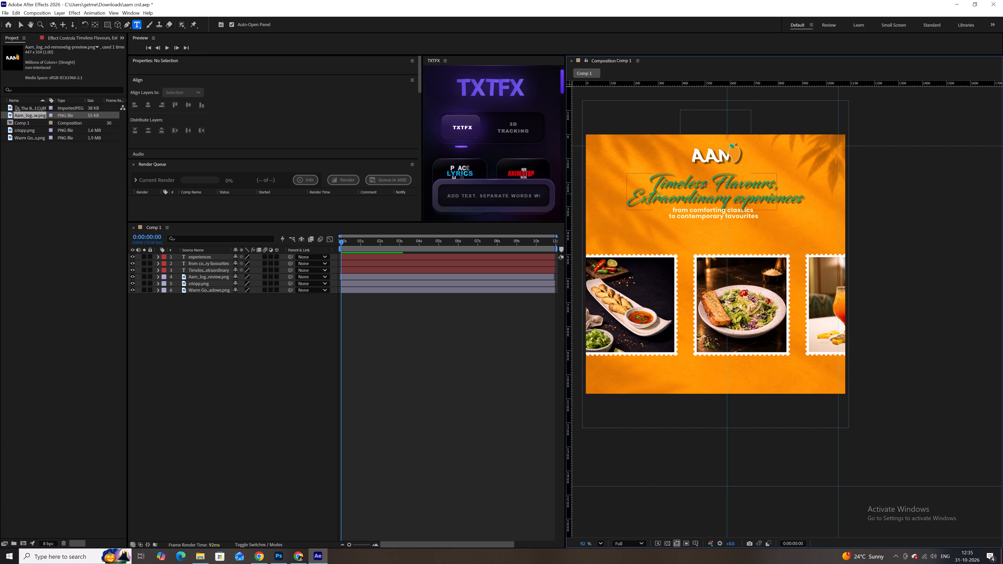
Duplicate the "from comforting classics to contemporary favourites" subtitle and place the copy below the food images, near the poster's bottom edge.
key("v")
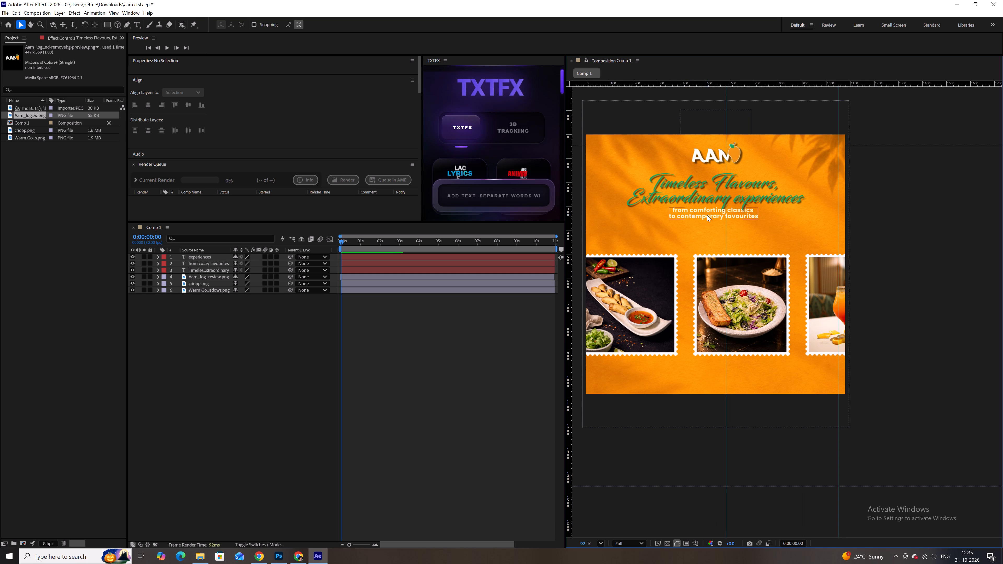
left_click_drag(707, 215, 698, 363, "alt")
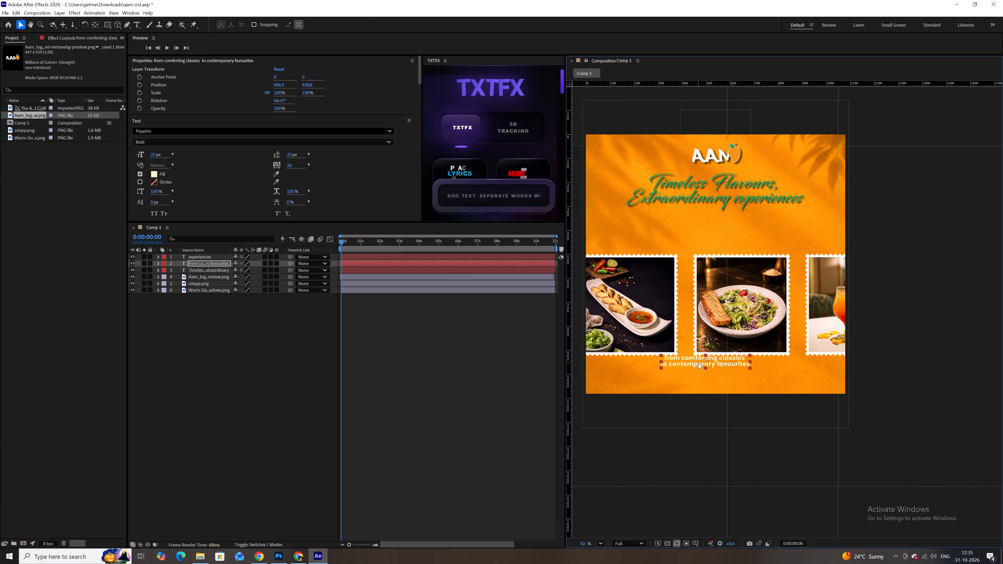
key("ctrl+z")
key("ctrl+d")
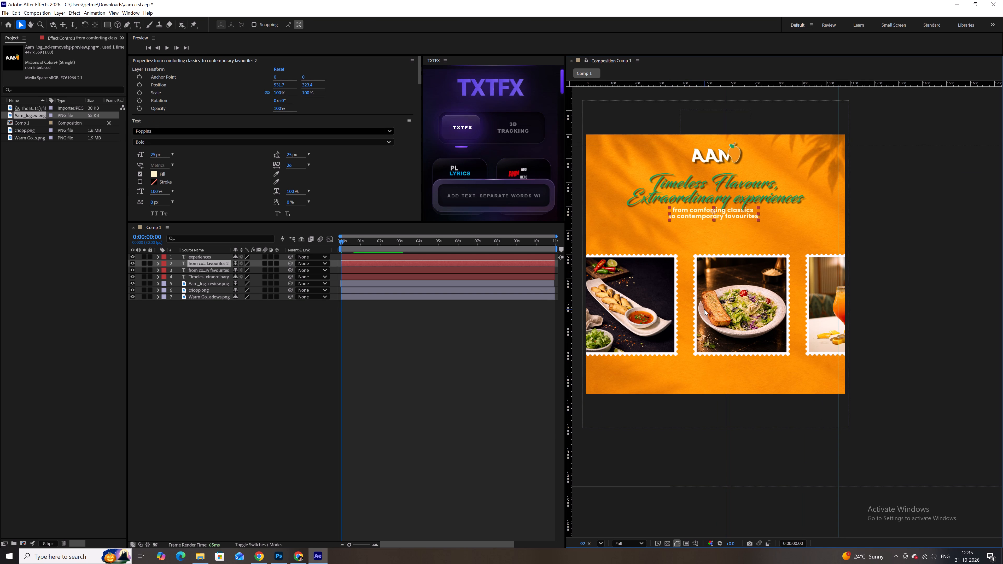
key("shift+Down")
key("shift+Down")
key("shift+Down")
key("shift+Down")
key("shift+Down")
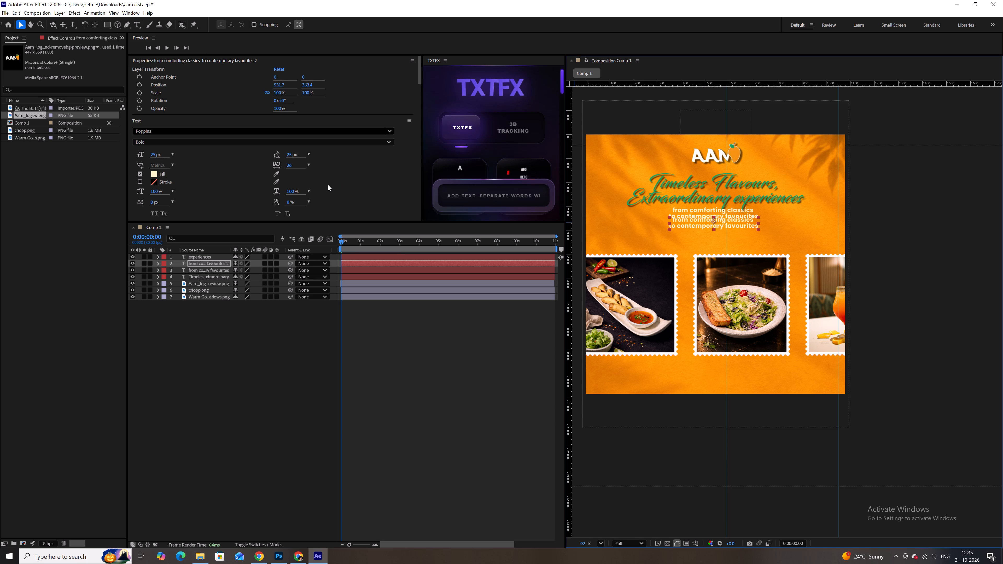
scroll(332, 194, "down", 7)
left_click_drag(698, 225, 708, 275)
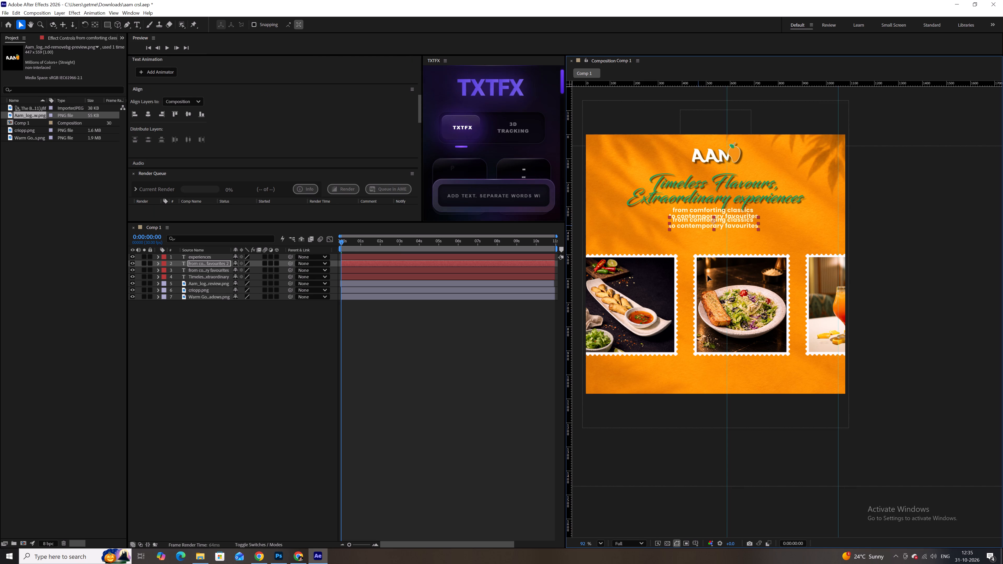
left_click_drag(708, 275, 697, 385)
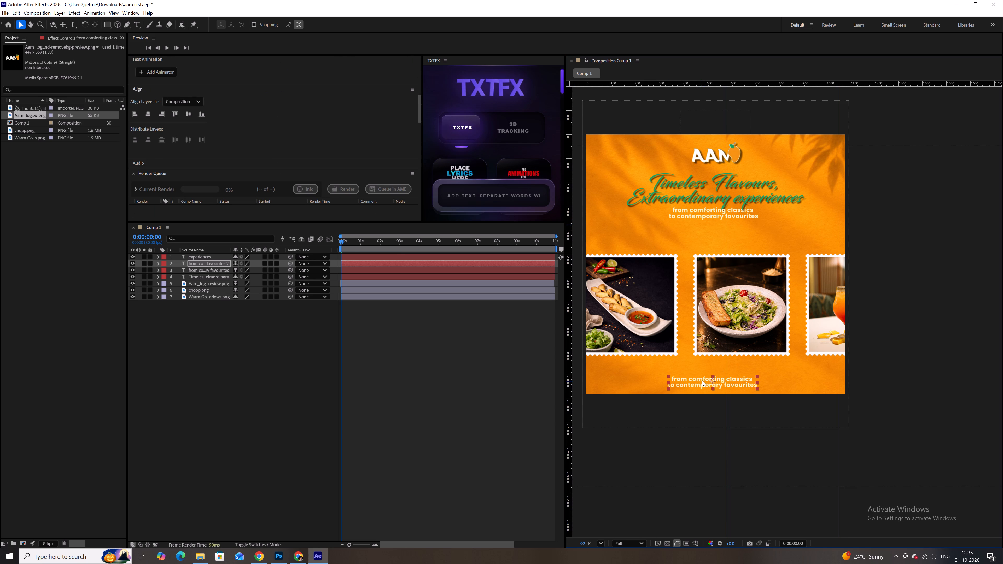
Replace the copied subtitle's text below the food images with "A World Of Flavours , under one roof" and save the project.
double_click(702, 380)
key("BackSpace")
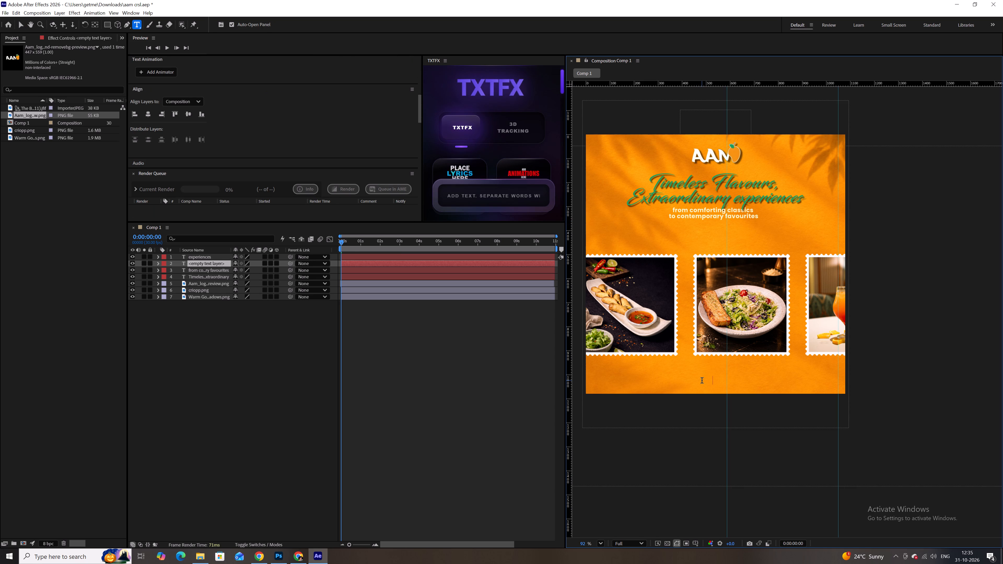
type("A")
key("space")
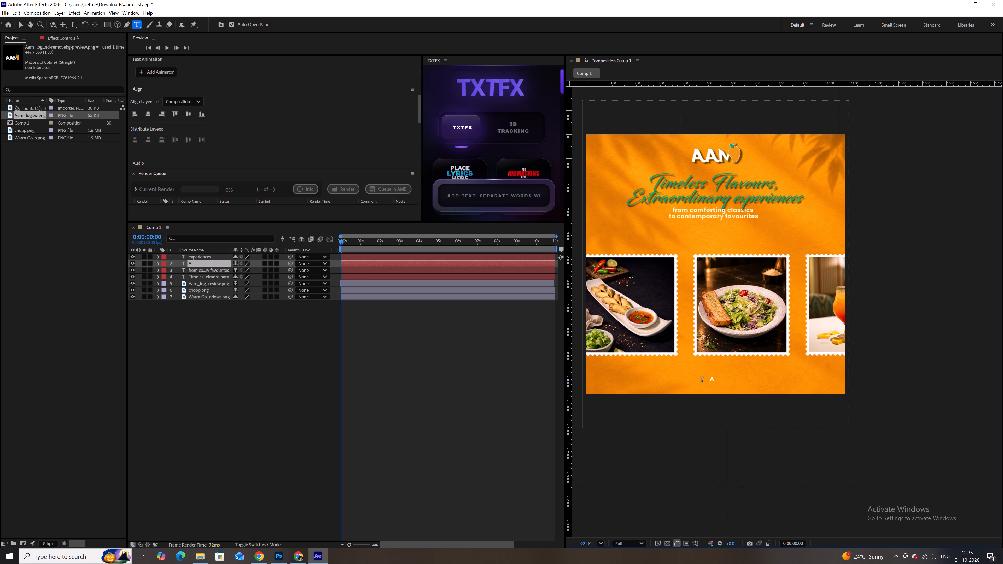
key("w")
type("orld")
key("space")
type("f")
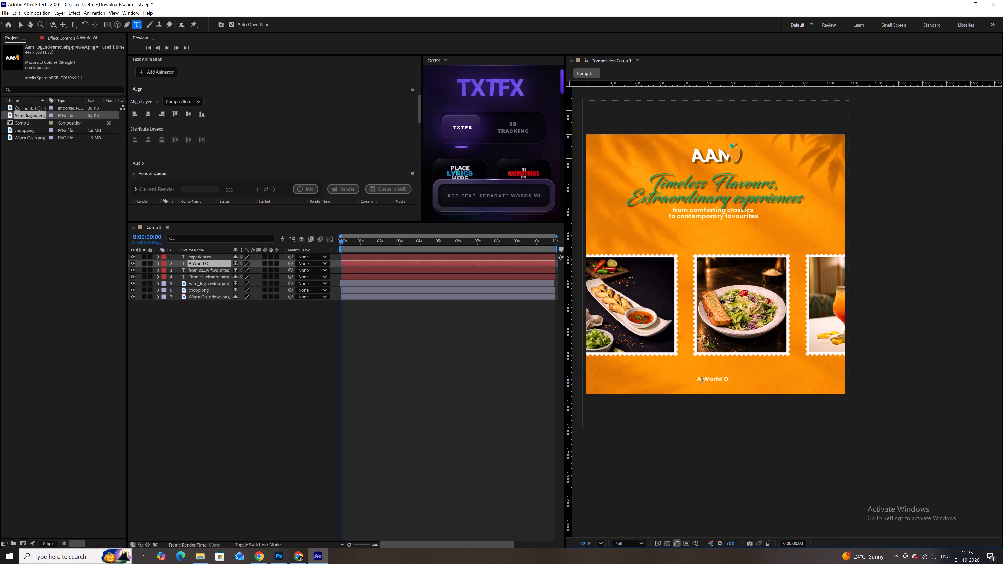
key("space")
type("lavo")
type("urs")
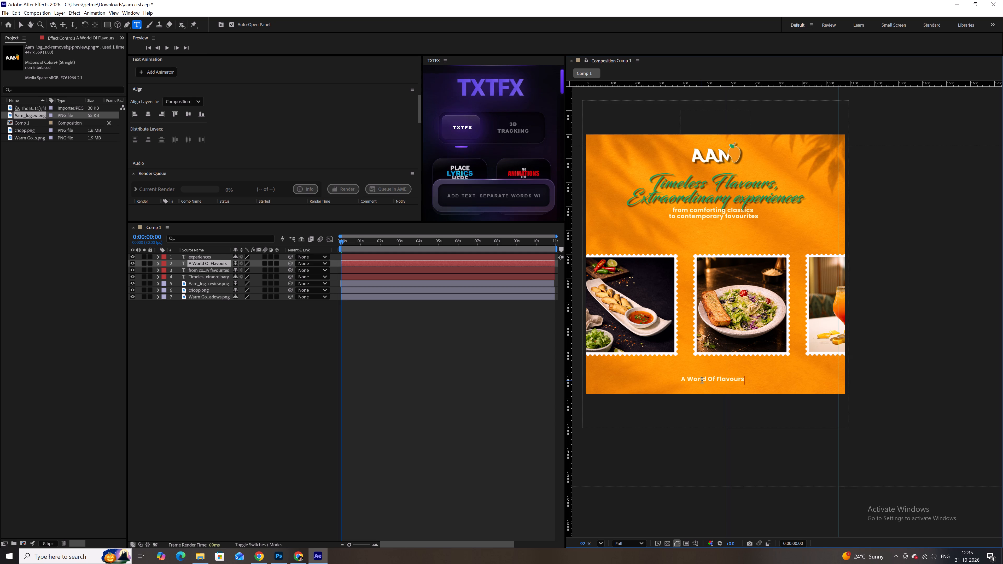
key("space")
type(",")
key("space")
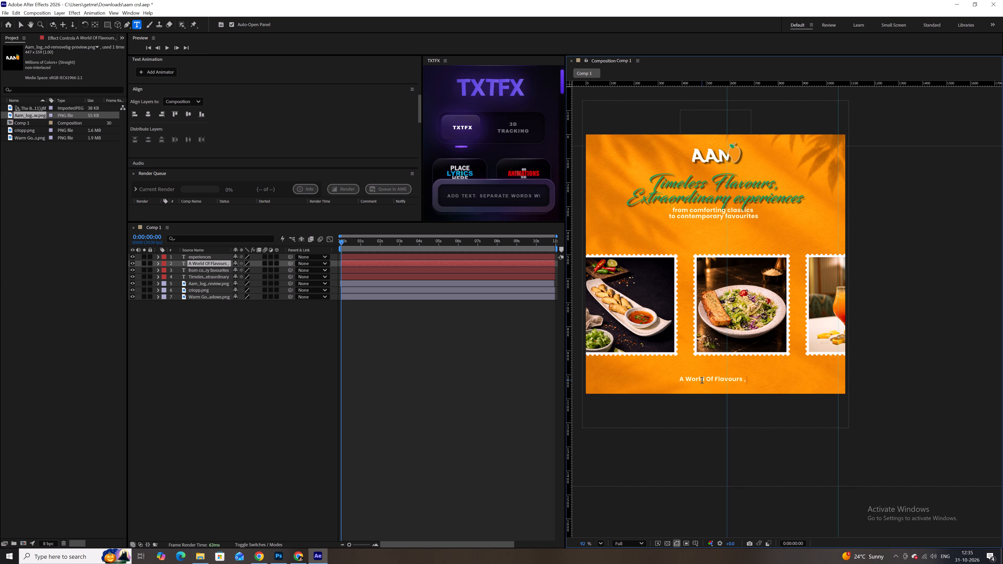
type("un")
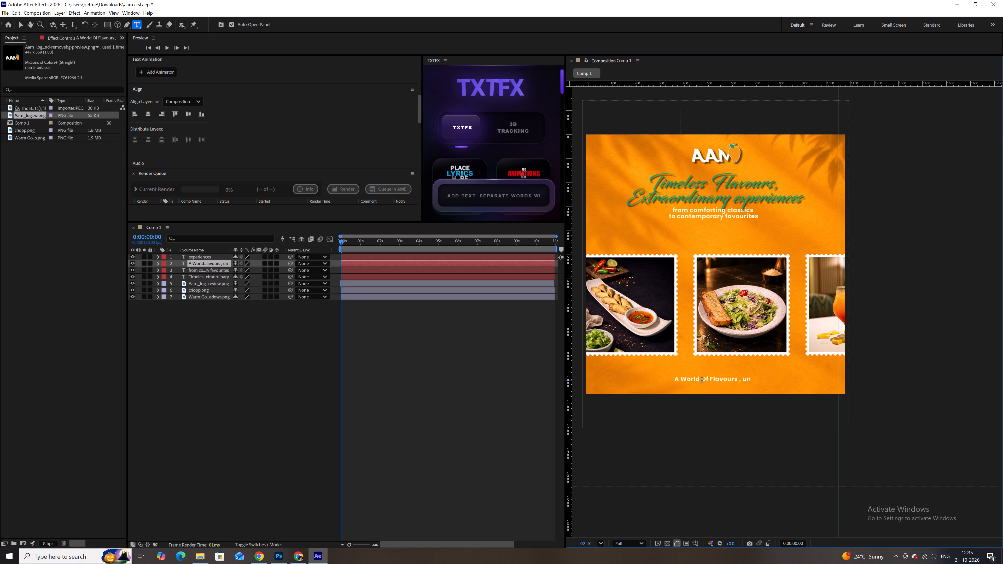
type("der one roof")
key("ctrl+s")
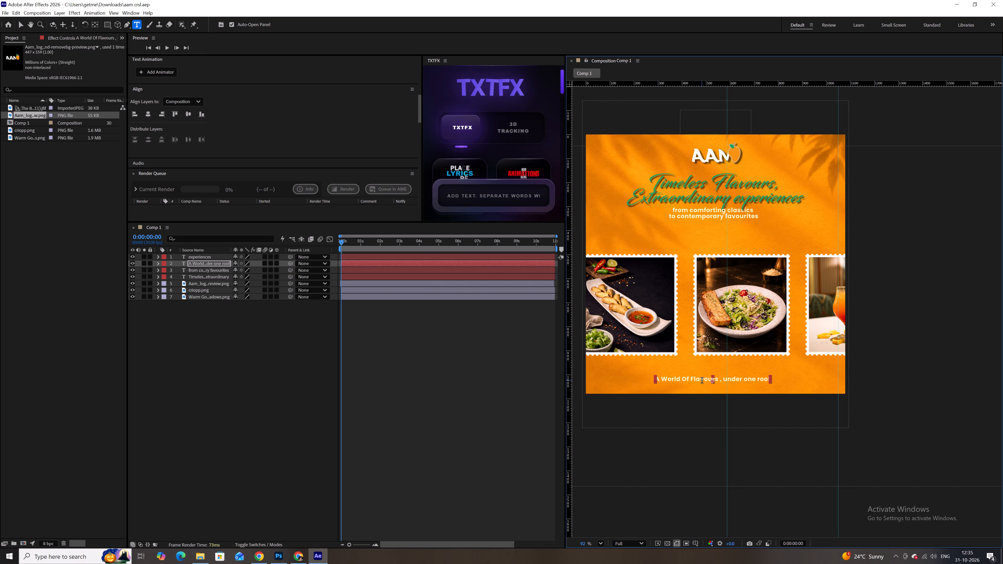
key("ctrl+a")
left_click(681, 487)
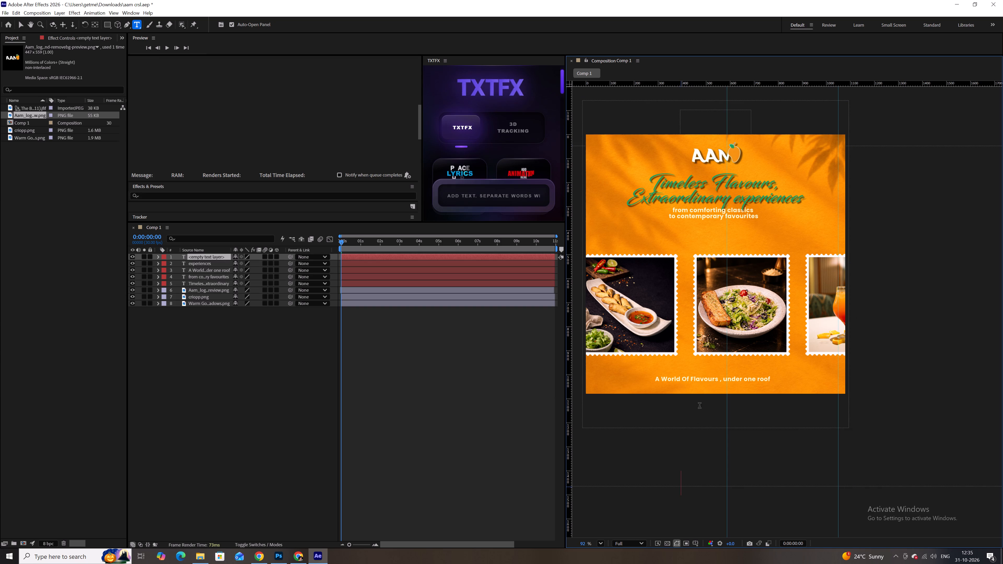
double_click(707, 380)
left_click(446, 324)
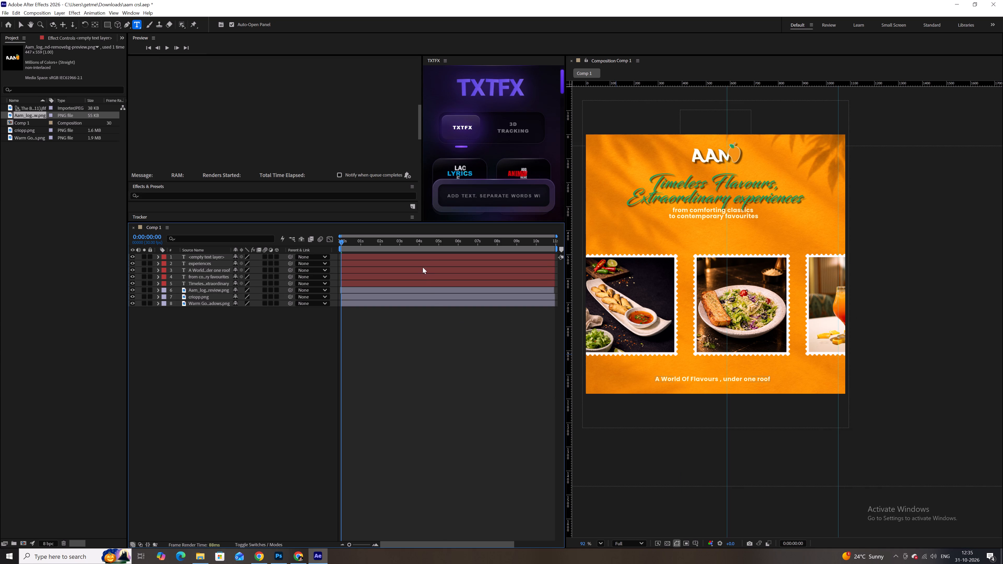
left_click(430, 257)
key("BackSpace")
Select all the text of the "A World Of Flavours , under one roof" tagline and bring its text settings into view.
double_click(692, 378)
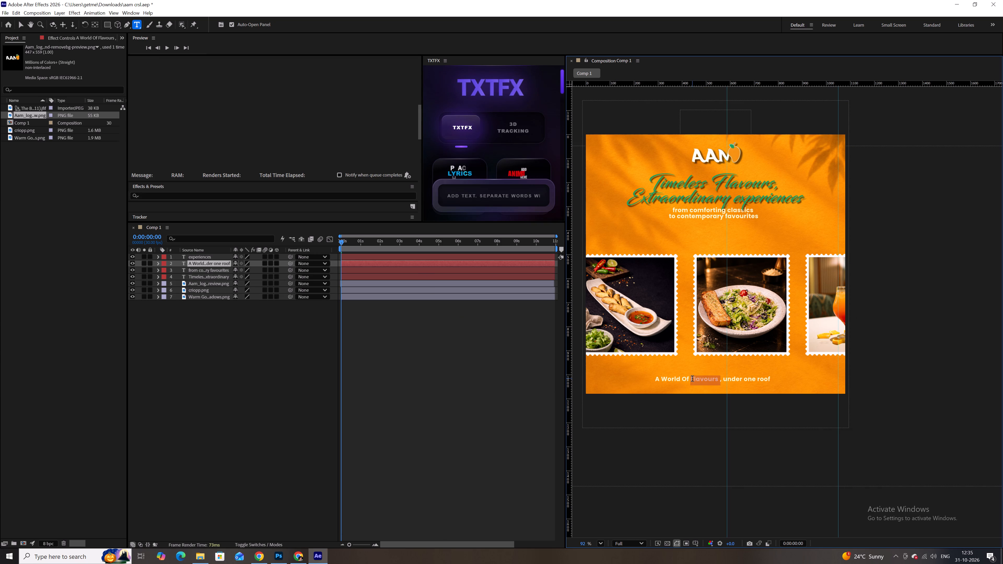
key("ctrl+a")
scroll(326, 173, "up", 11)
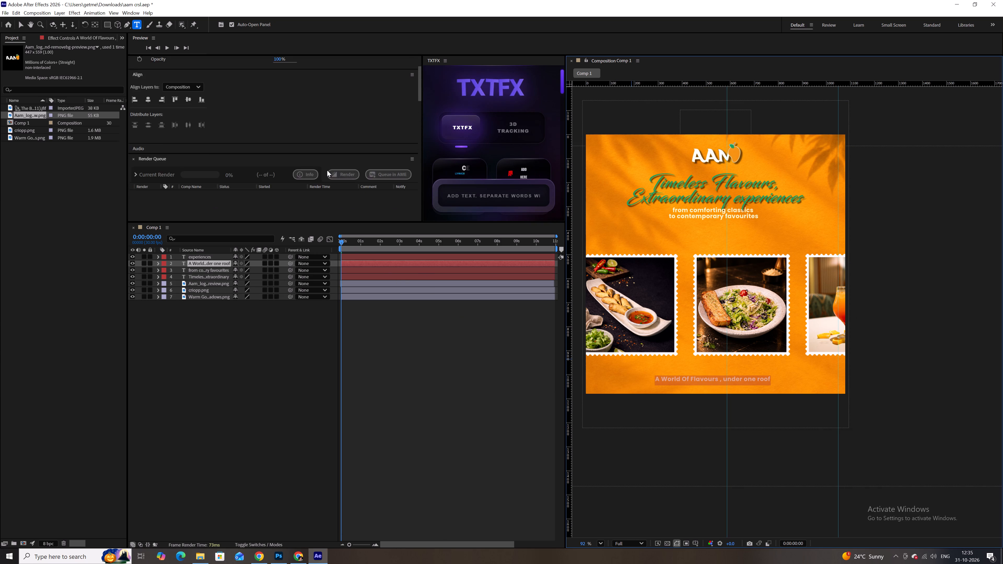
scroll(327, 170, "up", 9)
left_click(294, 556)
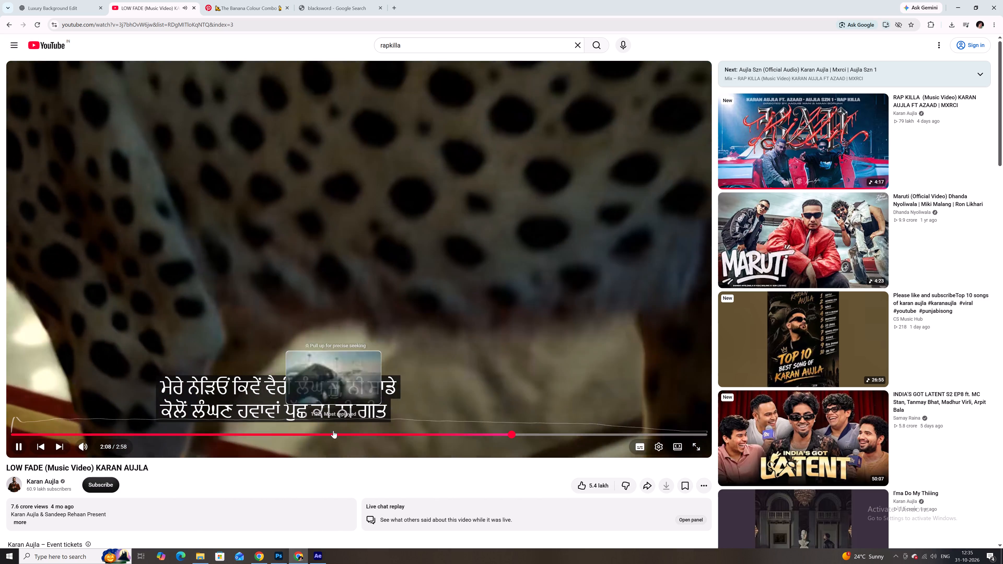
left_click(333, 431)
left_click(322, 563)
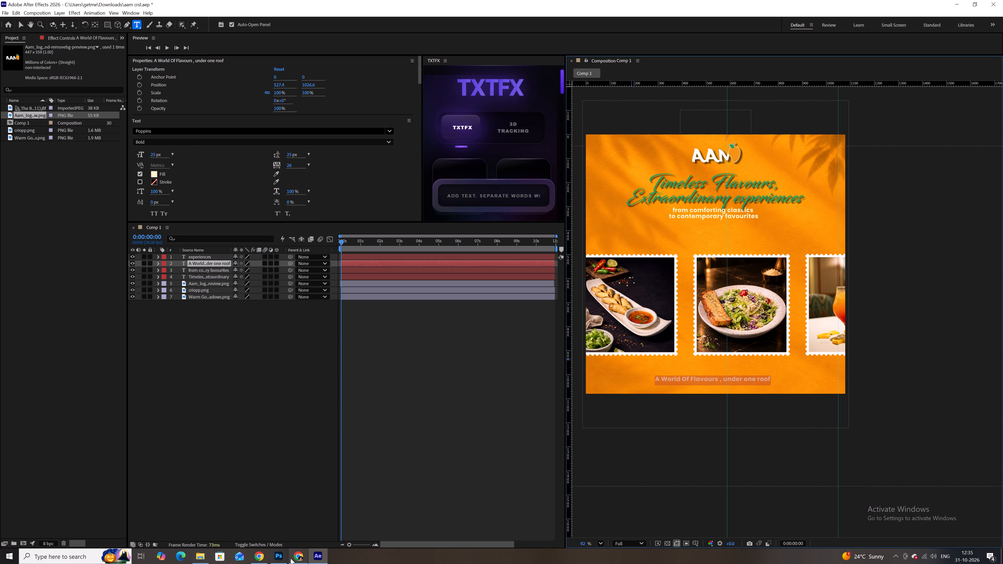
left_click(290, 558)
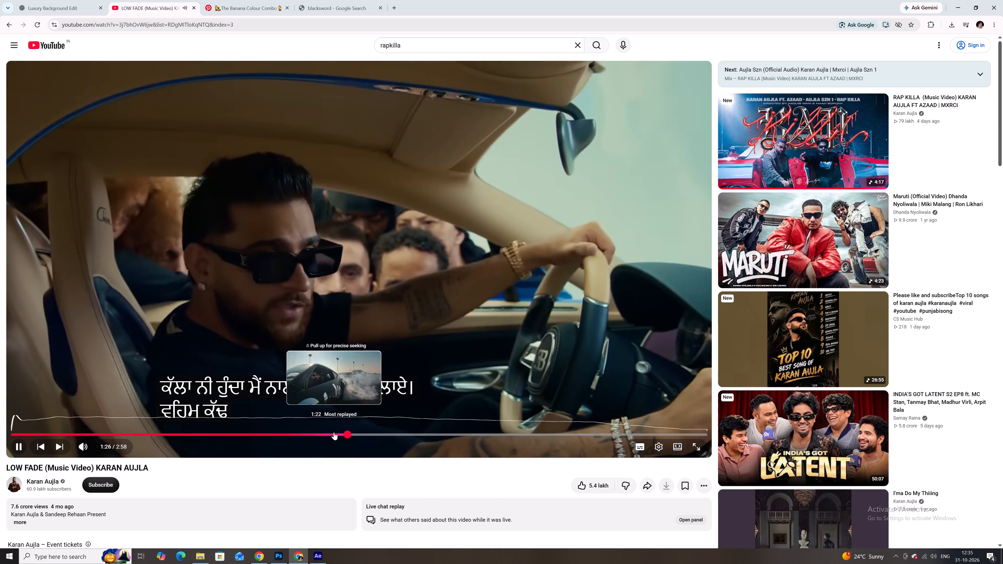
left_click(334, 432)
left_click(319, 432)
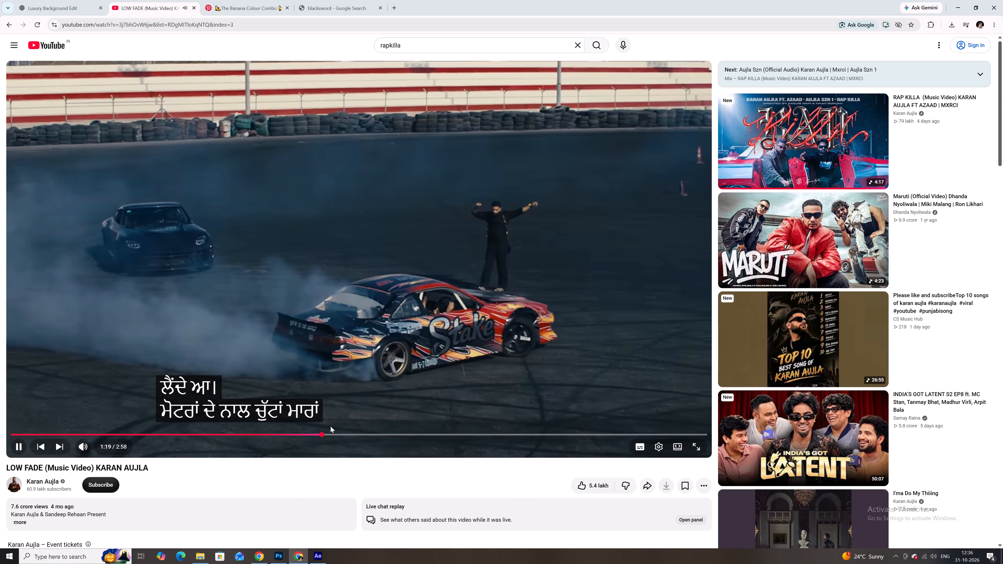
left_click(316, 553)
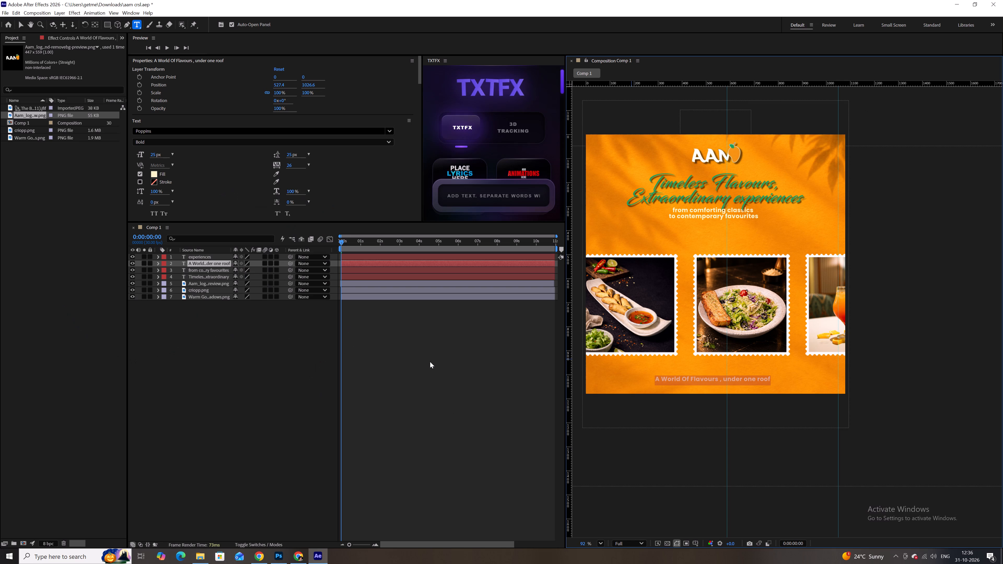
Set the "A World Of Flavours , under one roof" tagline in all caps.
scroll(627, 338, "up", 1)
scroll(699, 358, "up", 3)
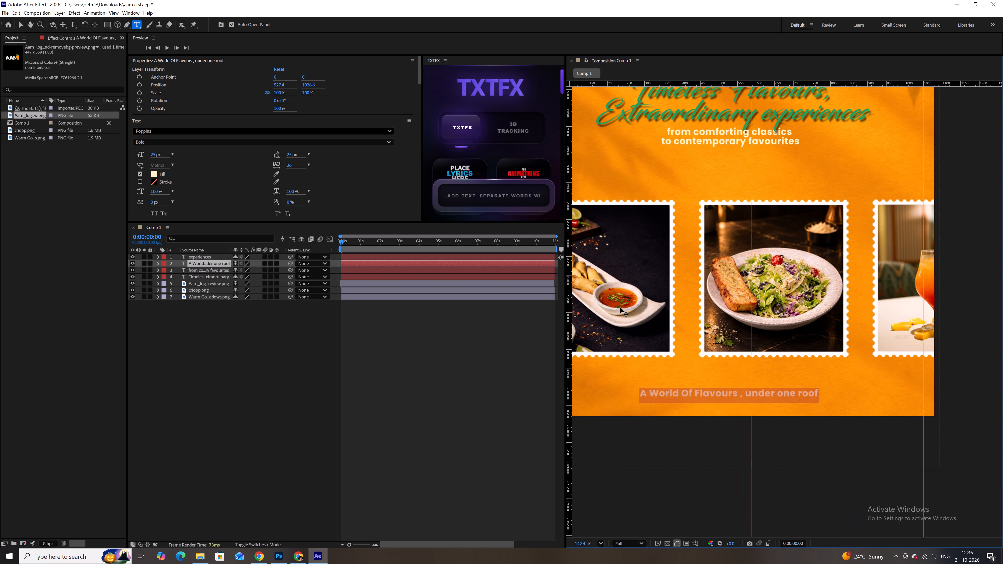
scroll(346, 190, "down", 9)
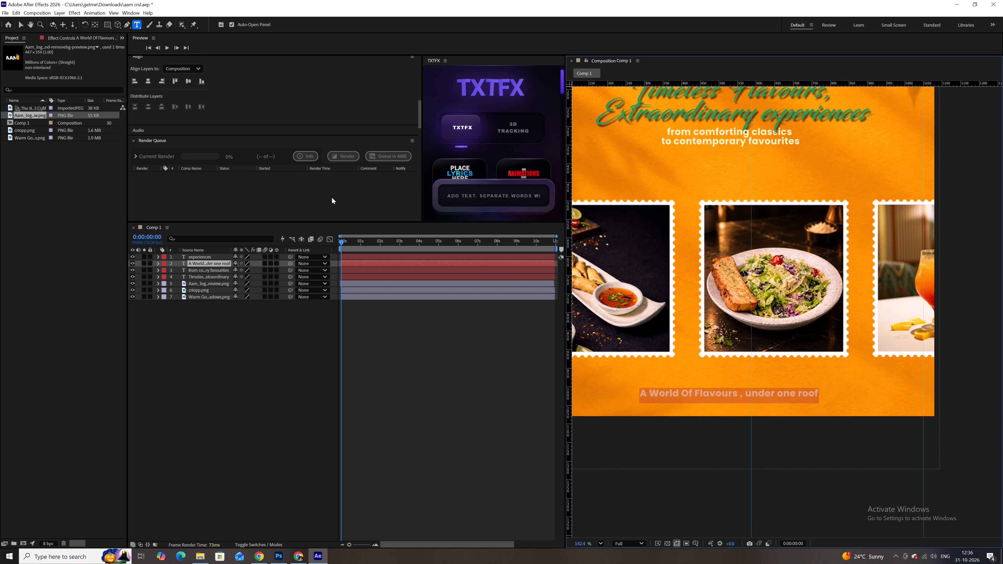
scroll(332, 197, "down", 3)
scroll(332, 197, "up", 16)
scroll(377, 174, "down", 1)
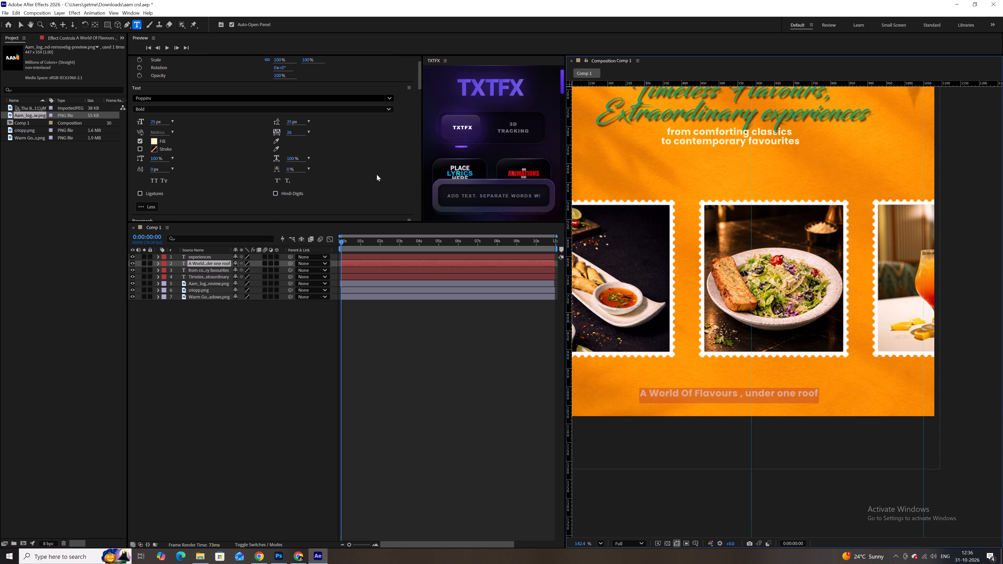
left_click(154, 183)
scroll(629, 289, "down", 3)
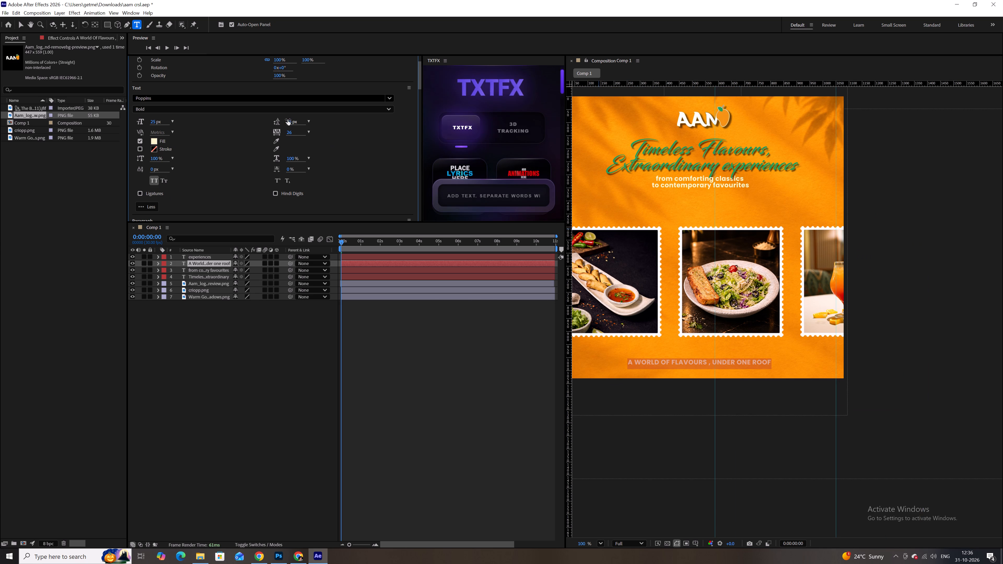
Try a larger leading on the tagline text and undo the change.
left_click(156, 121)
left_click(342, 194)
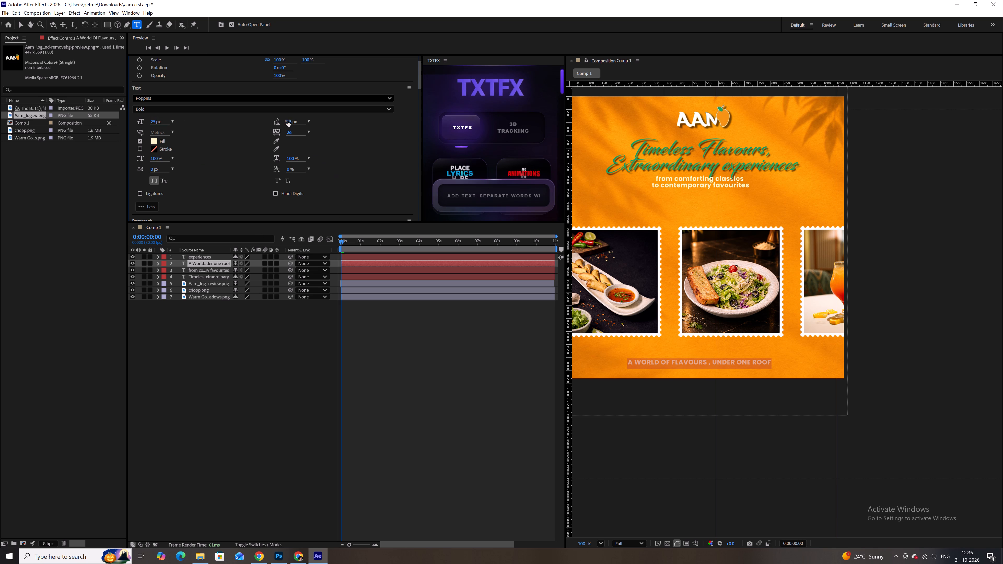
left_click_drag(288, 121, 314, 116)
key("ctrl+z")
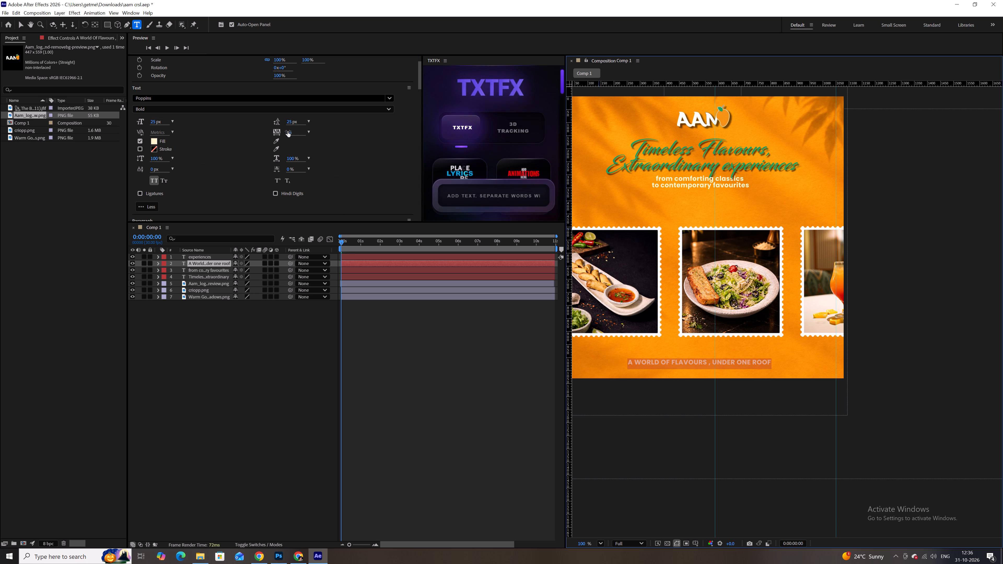
Set the tagline text's tracking to 300 and deselect it.
left_click_drag(288, 131, 368, 123)
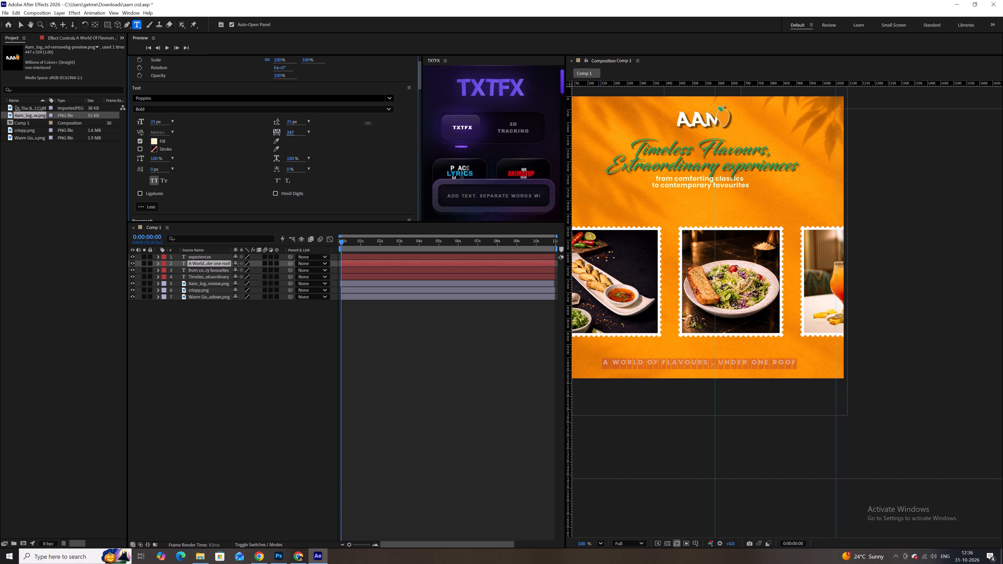
left_click_drag(368, 123, 385, 120)
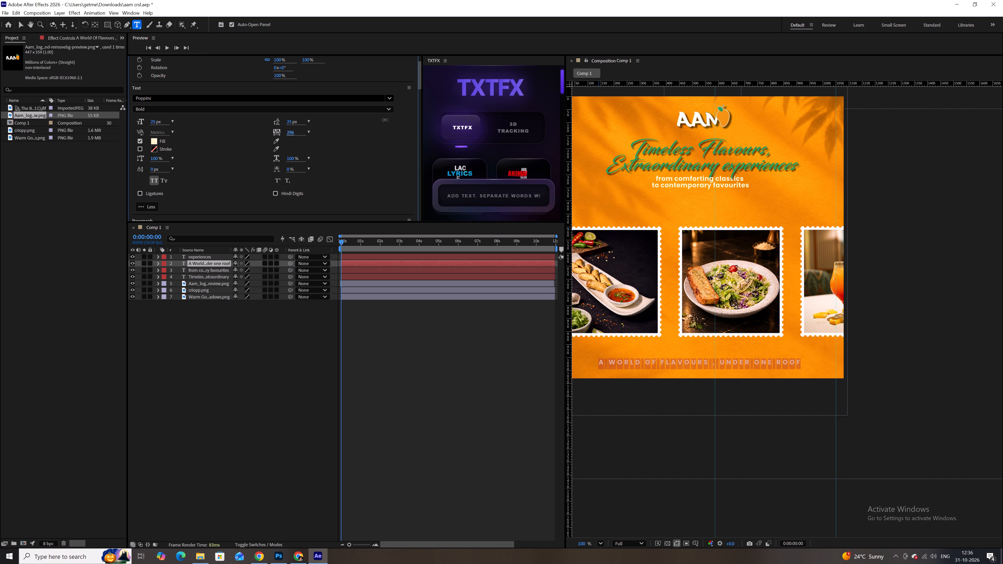
left_click_drag(385, 120, 385, 120)
scroll(644, 278, "down", 3)
scroll(644, 274, "up", 2)
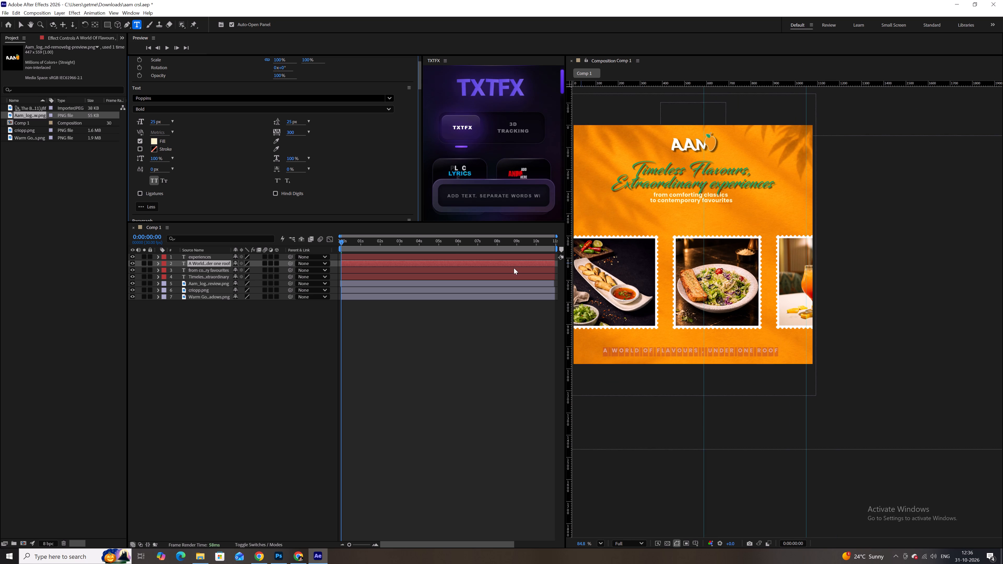
left_click(380, 190)
left_click(506, 418)
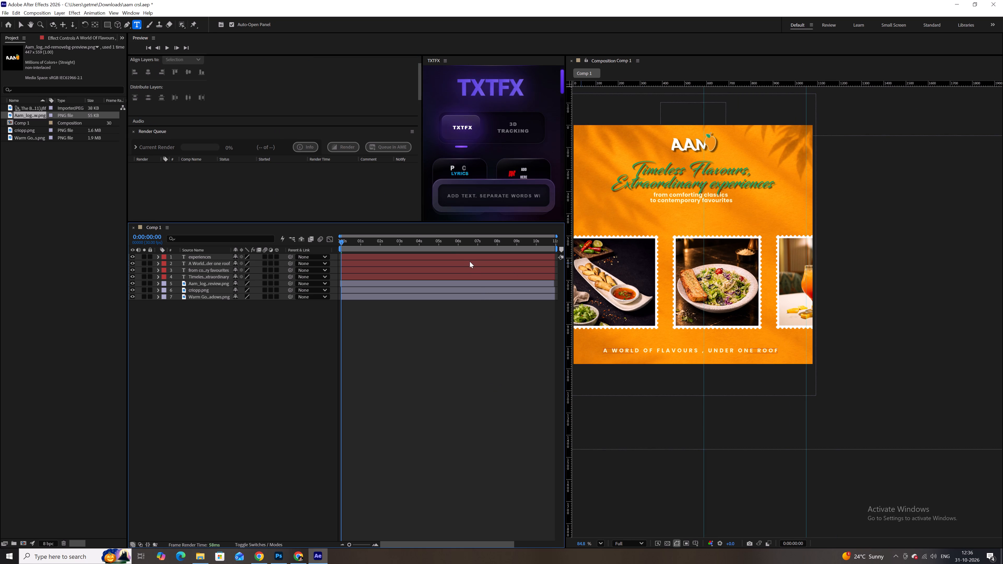
Nudge the "A World Of Flavours , under one roof" tagline down, closer to the poster's bottom edge.
left_click(467, 257)
left_click(491, 261)
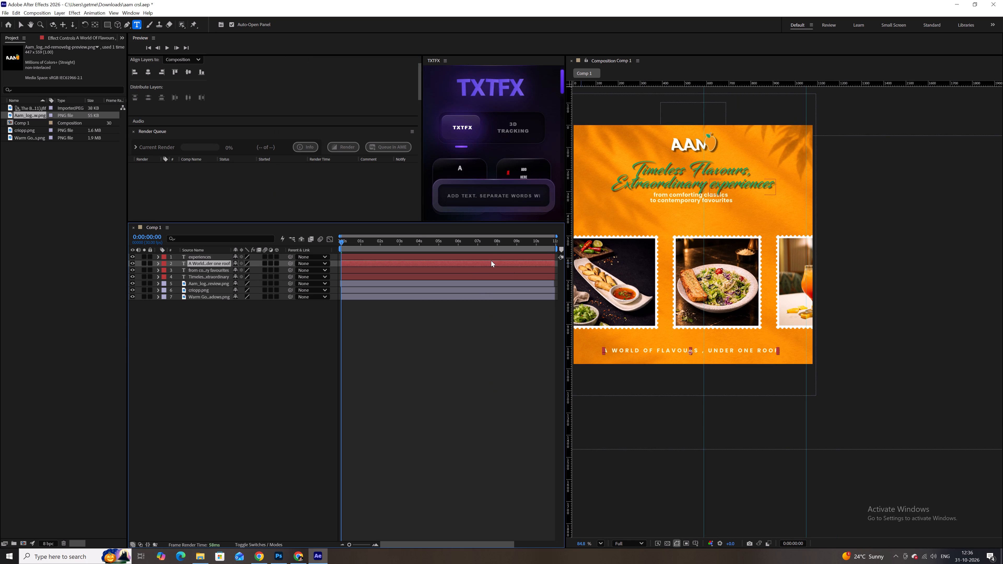
key("shift+Down")
key("shift+Down")
key("shift+Down")
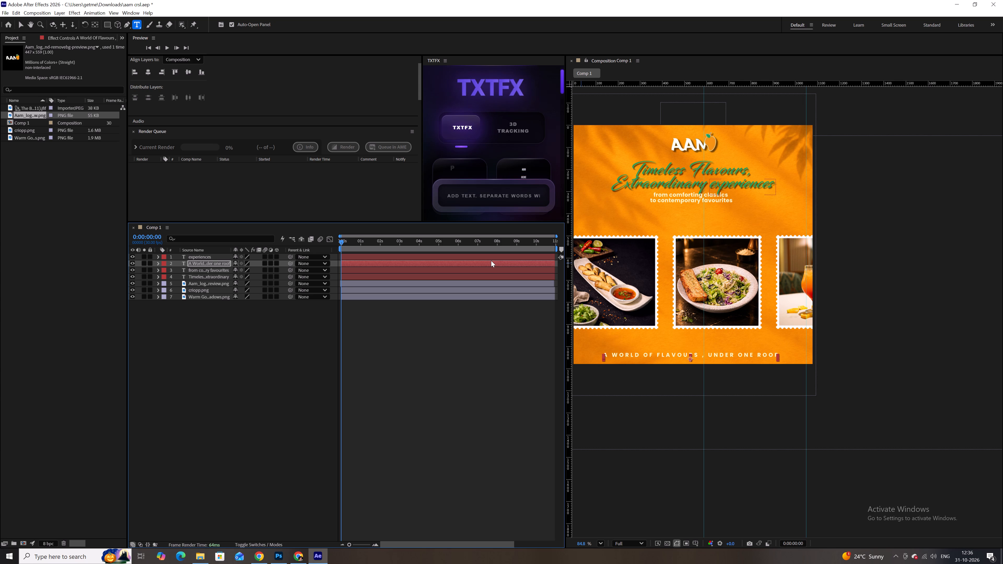
key("shift+Up")
key("shift+Down")
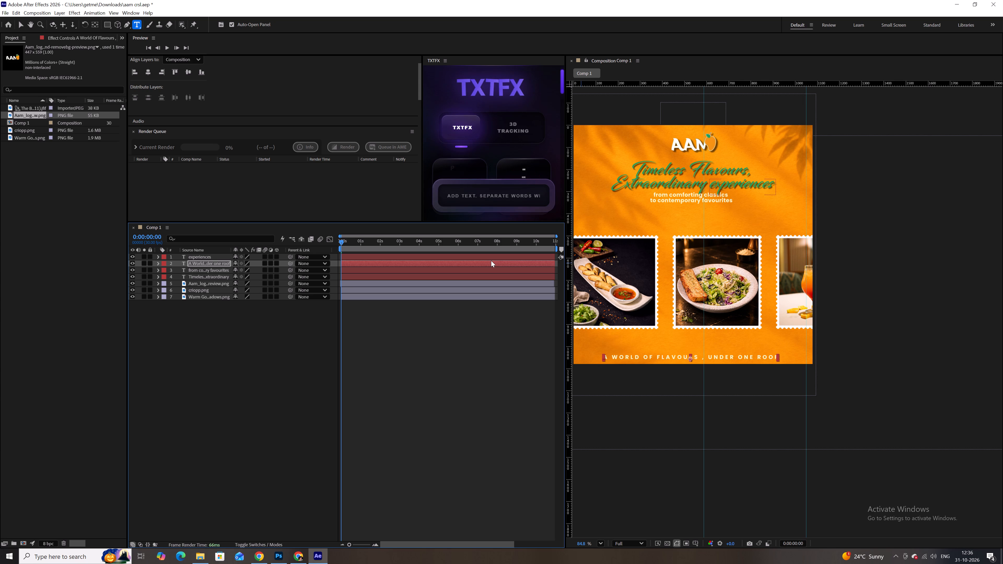
left_click(479, 366)
Nudge the tagline back up by one large increment to leave more space above the poster's bottom edge.
key("space")
key("space")
key("space")
key("space")
key("space")
key("space")
key("space")
key("space")
key("space")
left_click_drag(619, 268, 657, 271)
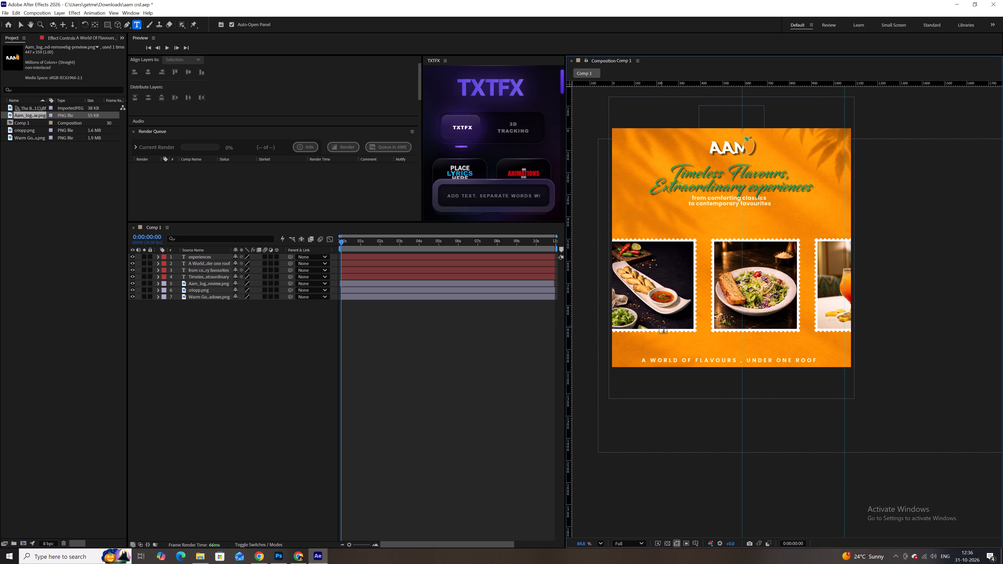
key("v")
left_click(681, 359)
key("shift+Up")
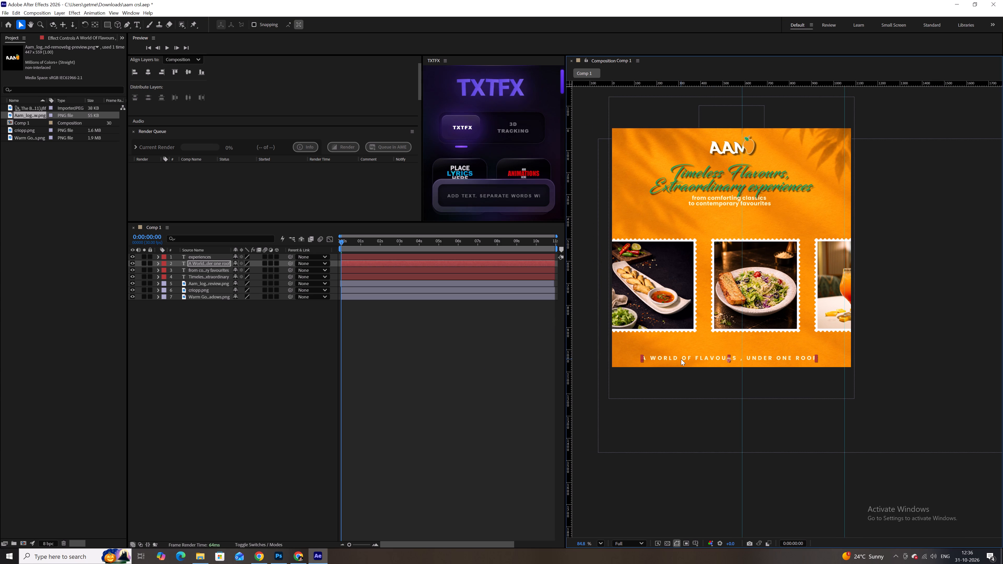
Undo the last upward nudge of the tagline near the poster's bottom edge.
left_click(555, 338)
key("space")
key("space")
key("space")
key("space")
key("space")
key("space")
key("space")
key("space")
key("space")
key("space")
key("space")
key("space")
left_click_drag(713, 302, 712, 302)
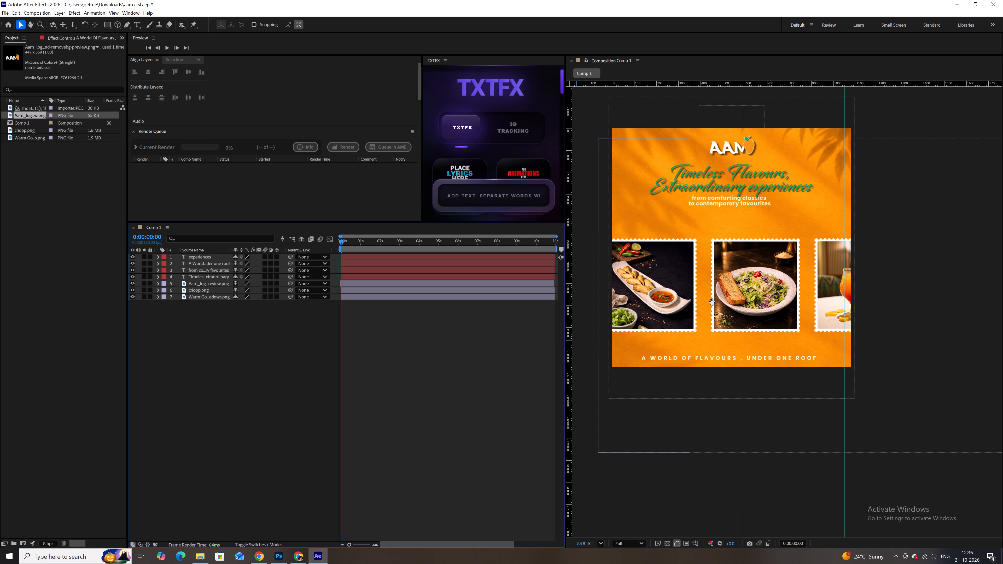
left_click_drag(712, 302, 712, 310)
scroll(696, 366, "up", 2, "alt")
scroll(696, 366, "down", 1, "alt")
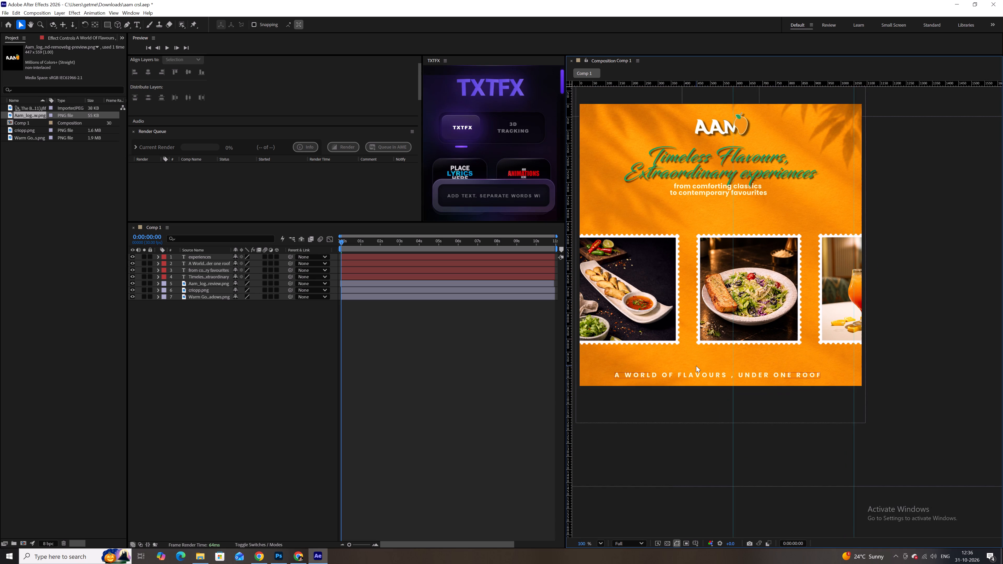
key("space")
key("space")
key("space")
key("space")
key("space")
key("space")
key("space")
key("space")
key("space")
key("space")
key("space")
key("space")
key("space")
key("space")
key("space")
key("space")
key("space")
left_click_drag(695, 365, 704, 363)
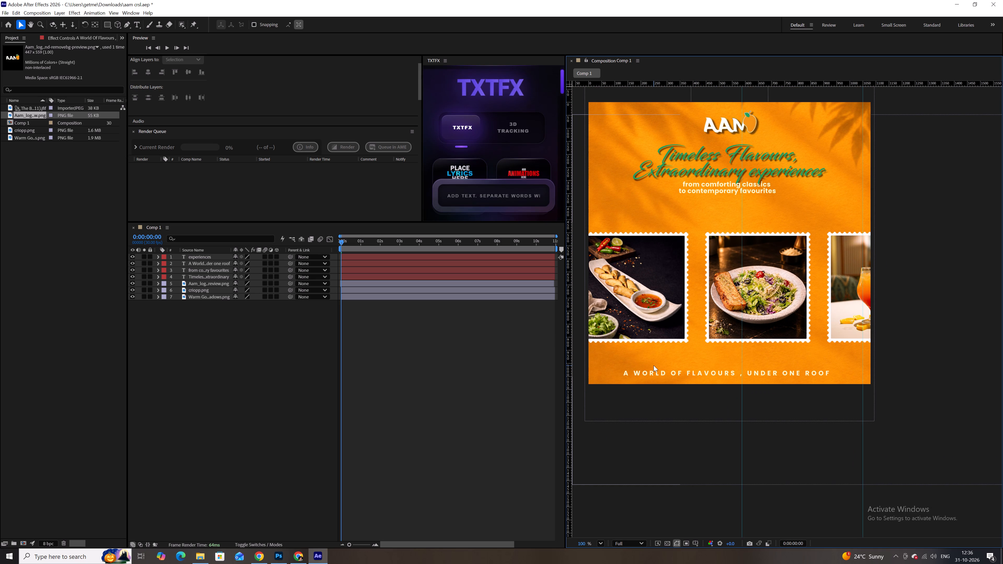
key("ctrl+z")
Set the tracking of the whole "A World Of Flavours , under one roof" tagline to 0.
double_click(667, 375)
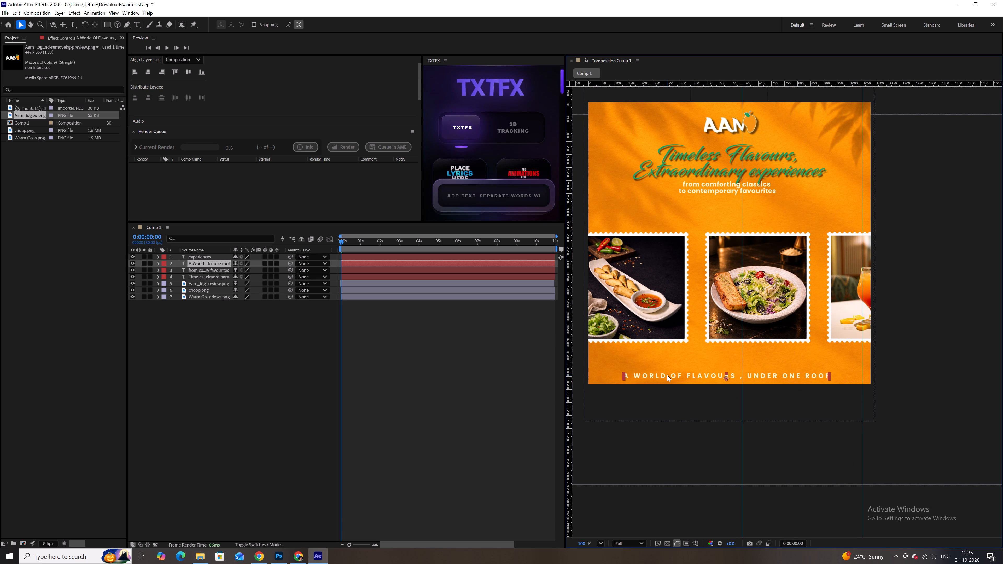
scroll(350, 145, "up", 19)
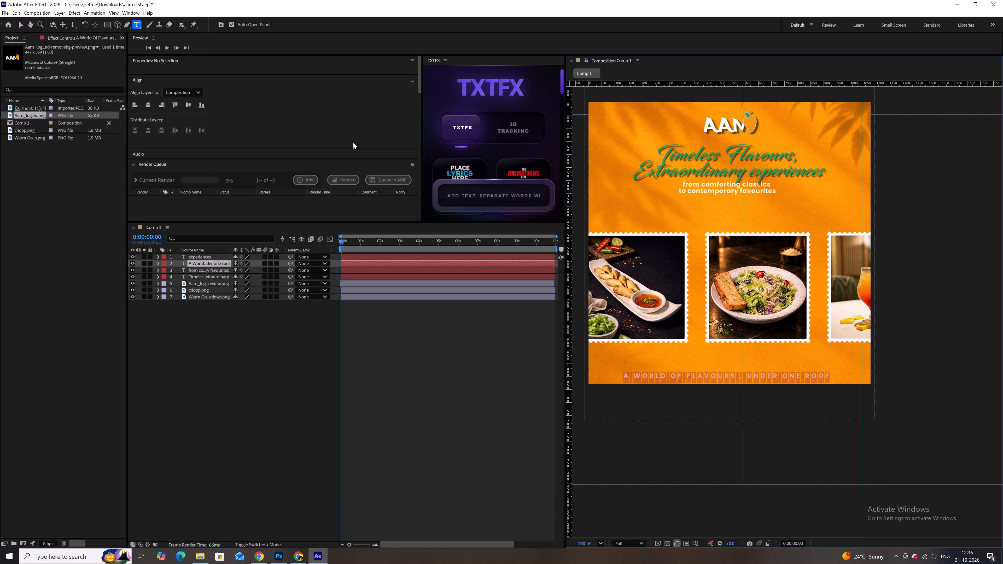
scroll(353, 143, "up", 2)
left_click(235, 61)
left_click(235, 61)
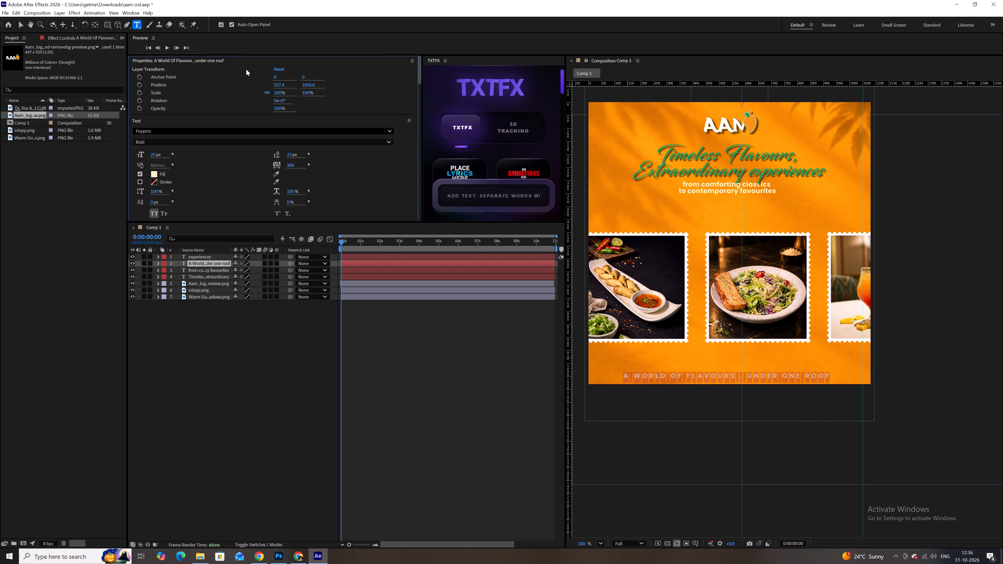
left_click(291, 164)
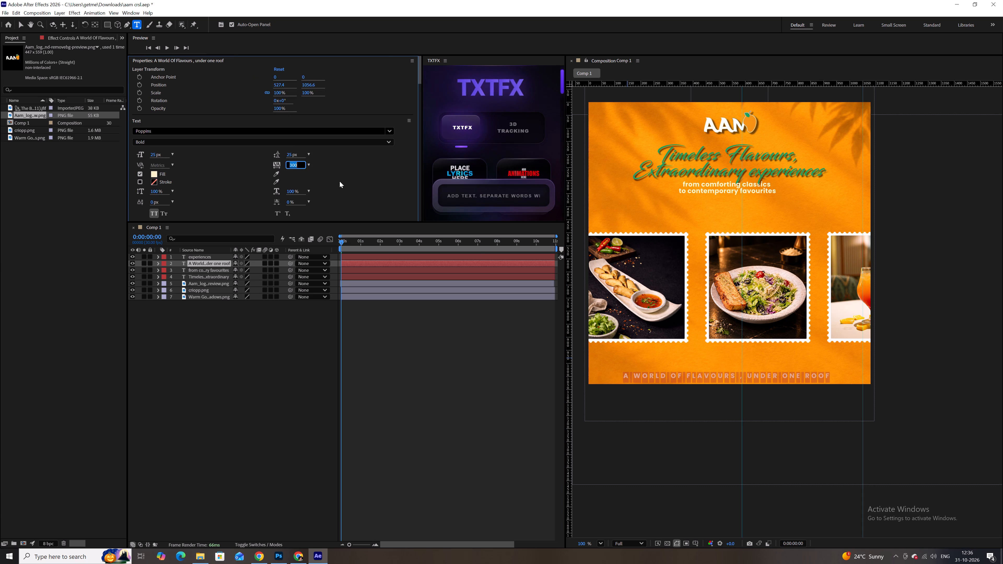
left_click(340, 181)
left_click(307, 165)
left_click(322, 222)
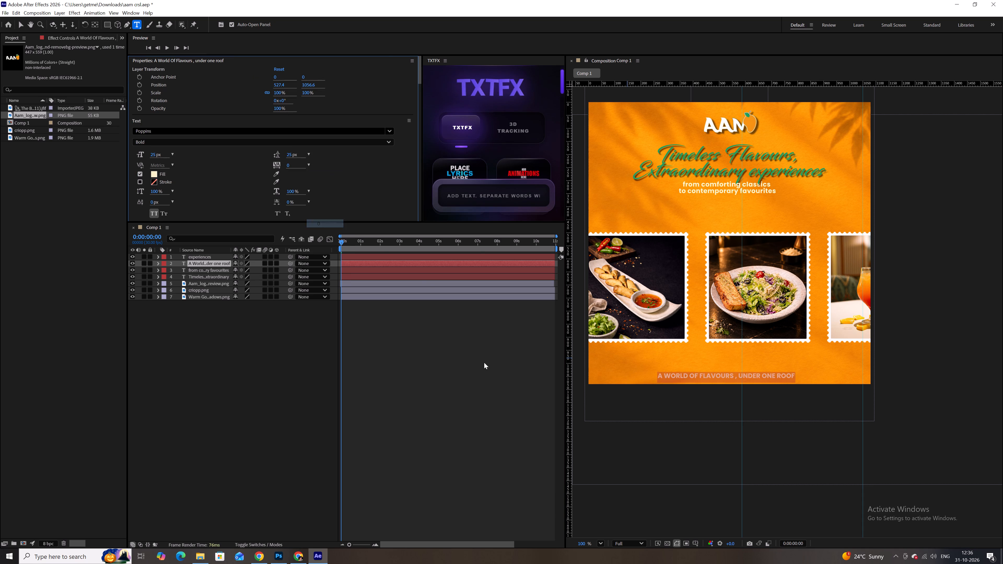
left_click(495, 378)
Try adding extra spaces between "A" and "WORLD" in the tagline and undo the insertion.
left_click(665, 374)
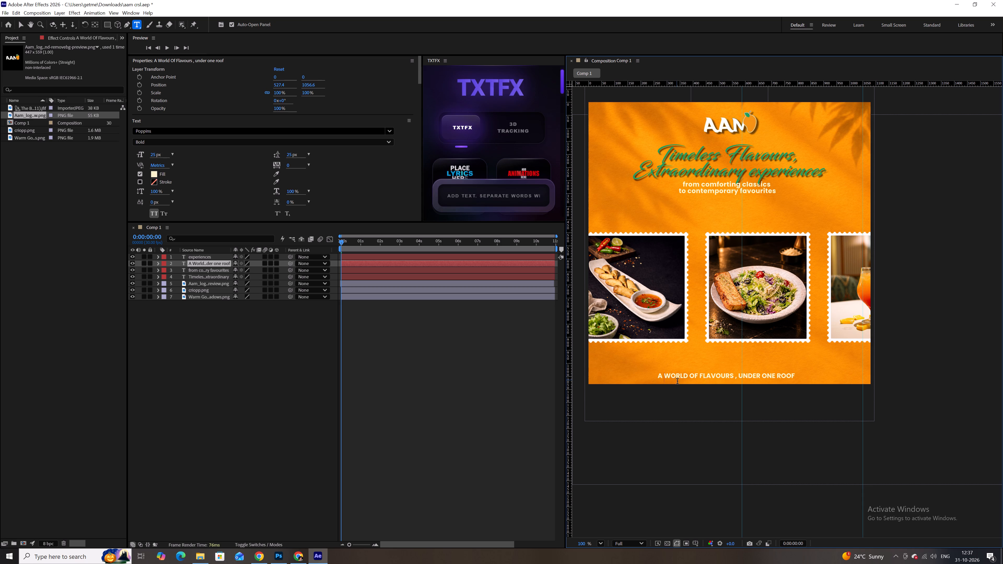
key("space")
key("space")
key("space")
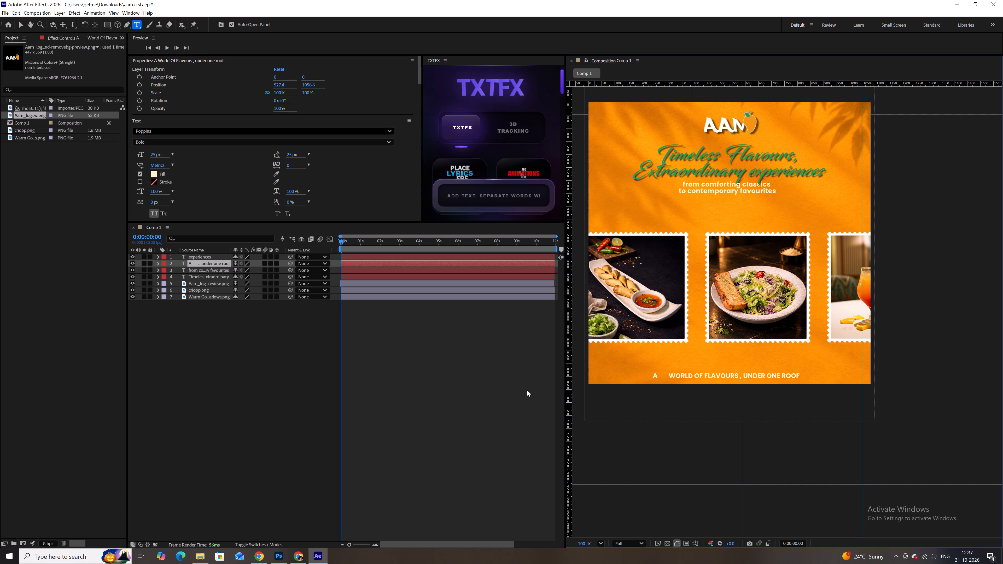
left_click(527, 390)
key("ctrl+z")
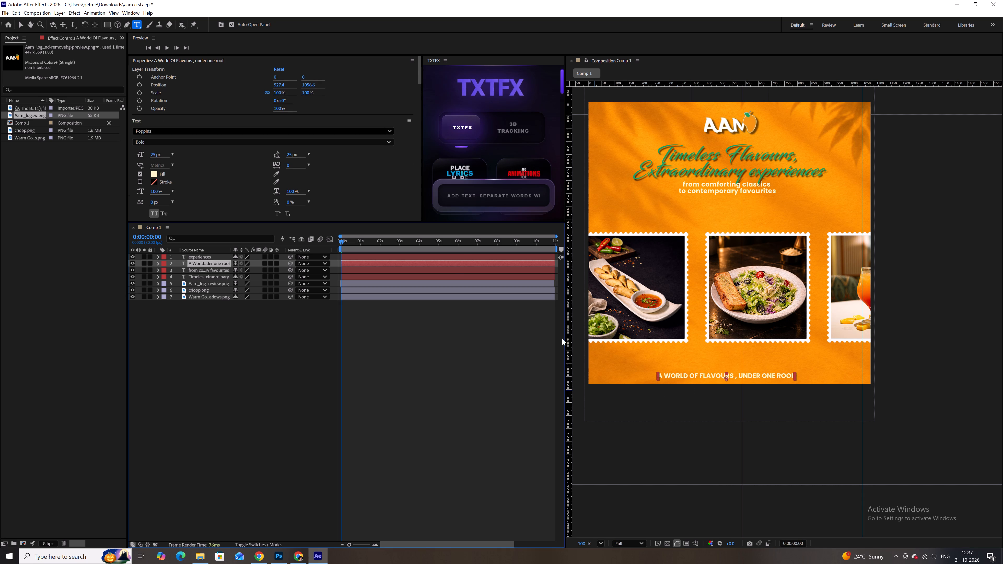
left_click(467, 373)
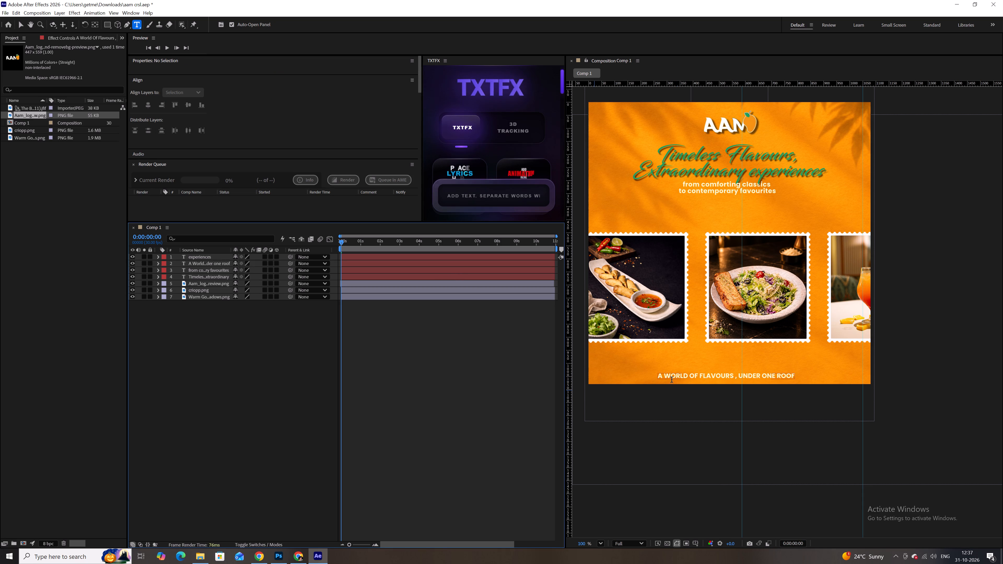
Insert ten extra spaces between "A" and "WORLD" in the tagline text.
left_click(665, 376)
key("space")
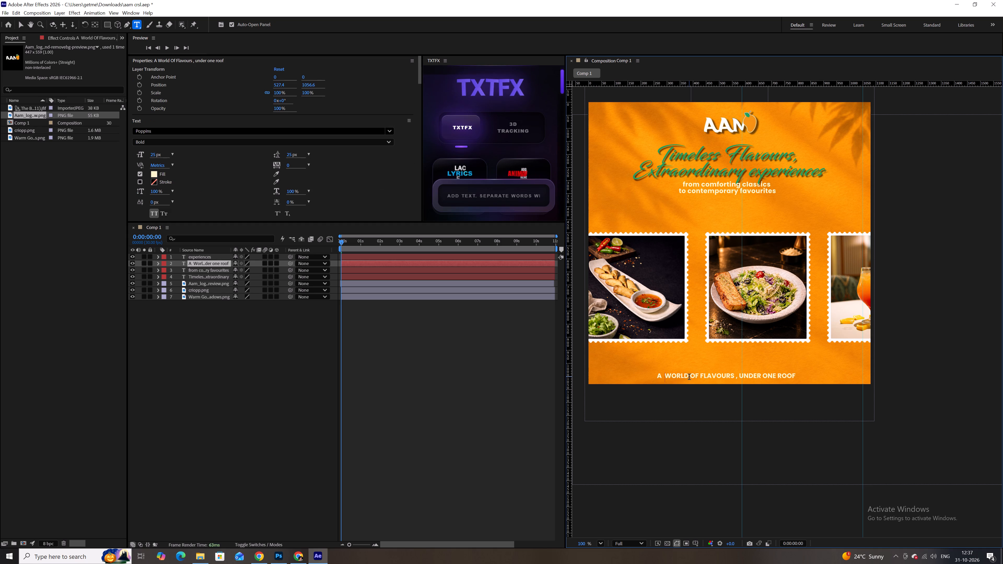
key("space")
key("space")
key("space")
key("space")
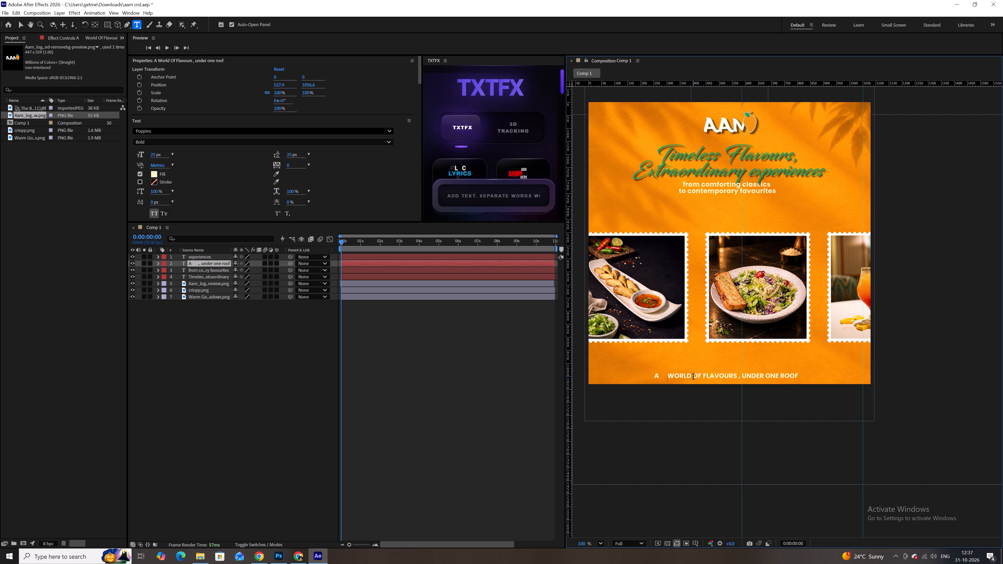
key("space")
key("space")
key("space")
key("space")
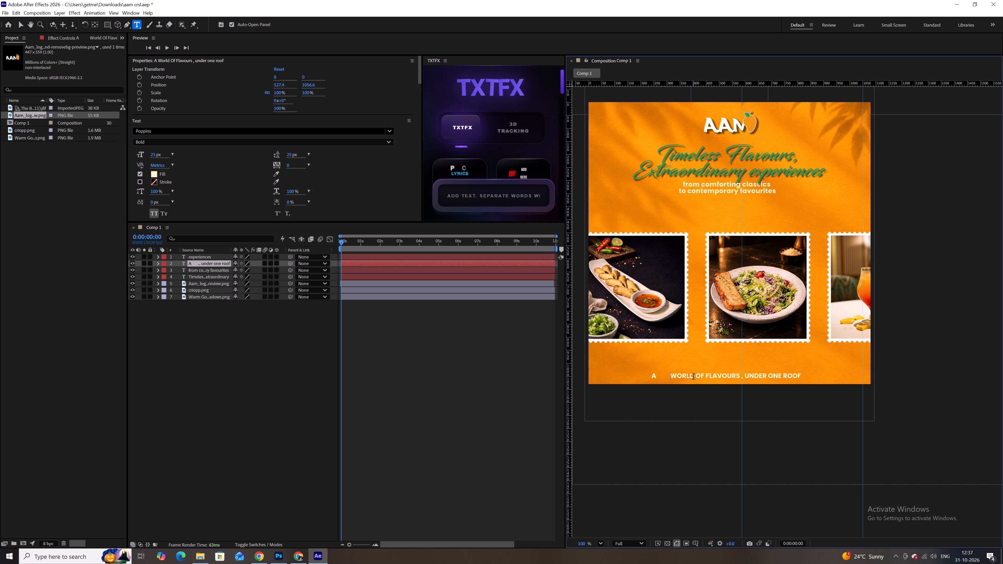
key("space")
Insert eight extra spaces between "WORLD" and "OF" in the tagline text.
left_click(697, 375)
key("space")
key("space")
key("space")
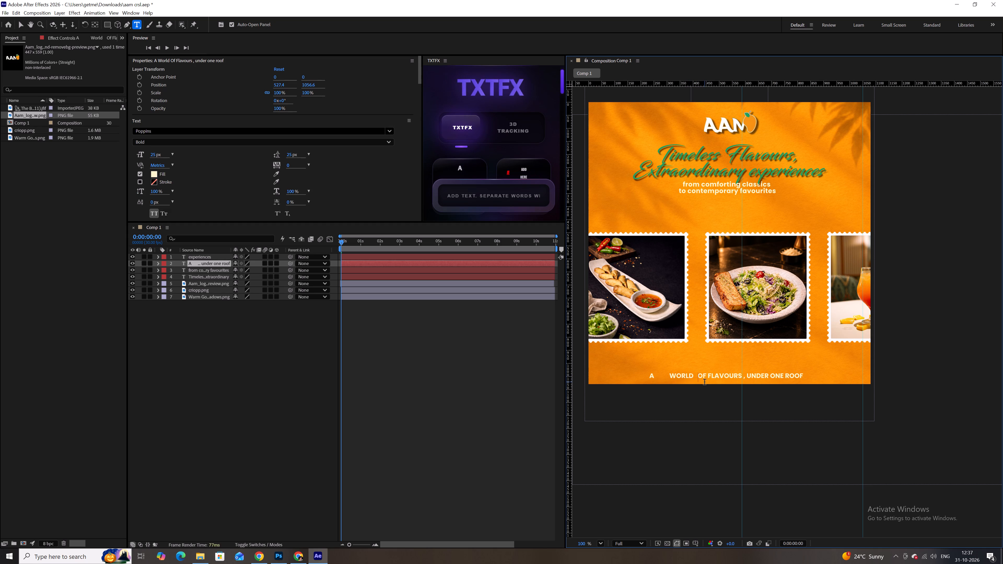
key("space")
key("space")
key("space")
key("space")
key("space")
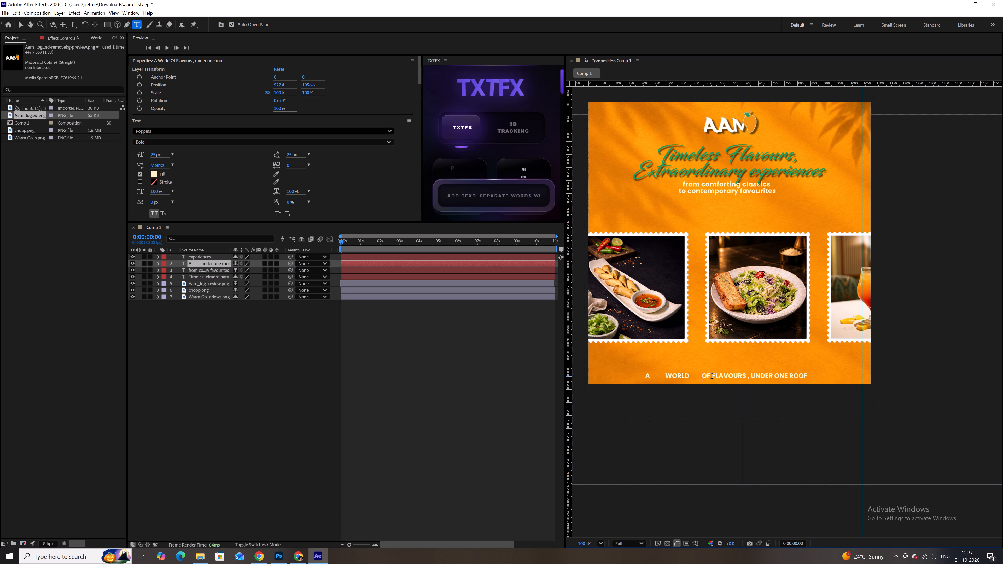
Insert nine extra spaces between "OF" and "FLAVOURS" in the tagline text.
left_click(712, 376)
key("space")
key("space")
key("space")
key("space")
key("space")
key("space")
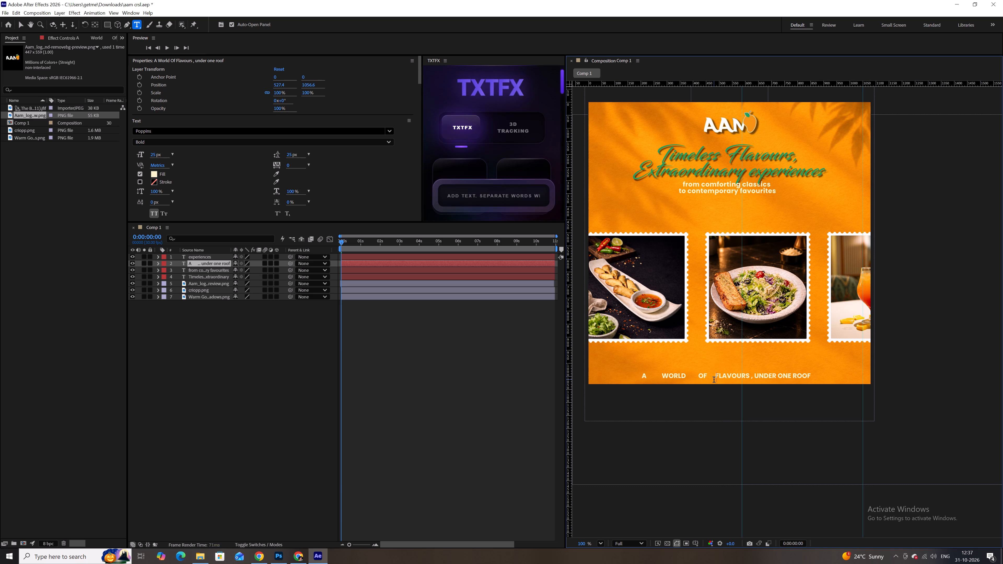
key("space")
key("space")
key("space")
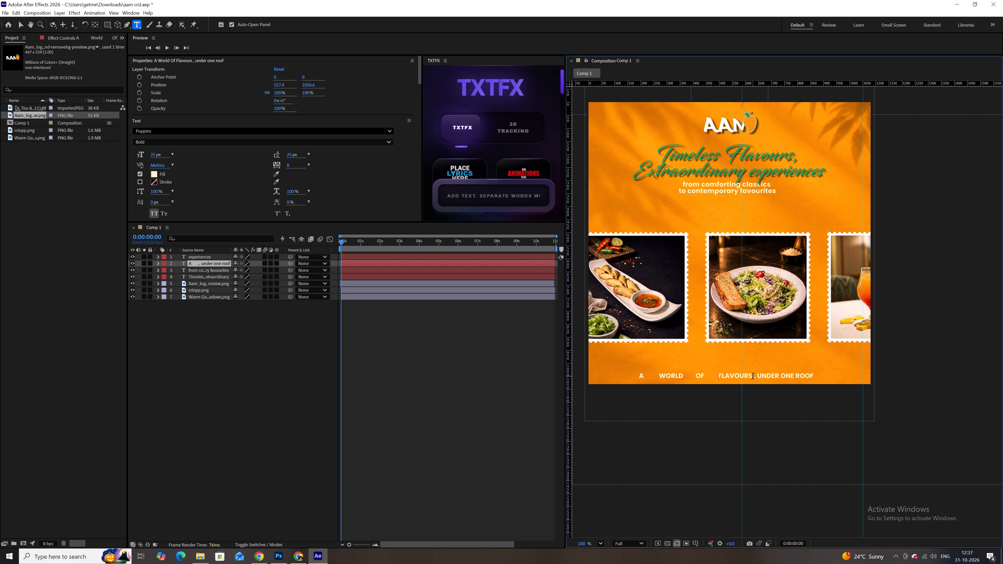
Insert eight extra spaces between "FLAVOURS" and the comma in the tagline text.
left_click(753, 376)
key("space")
key("space")
key("space")
key("space")
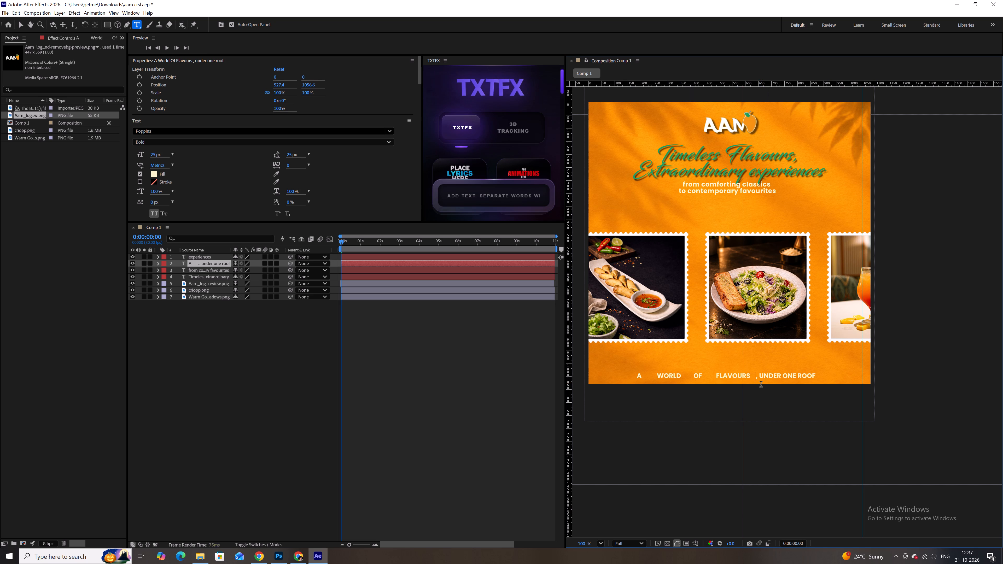
key("space")
key("space")
key("space")
key("space")
Insert nine extra spaces between the comma and "UNDER" in the tagline text.
left_click(762, 373)
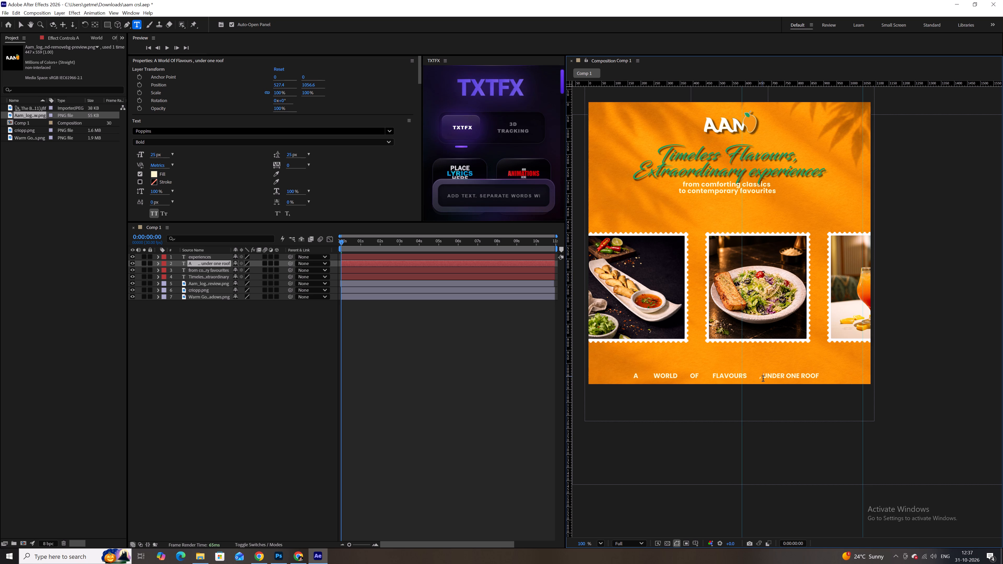
key("space")
key("space")
key("space")
key("space")
key("space")
key("space")
key("space")
key("space")
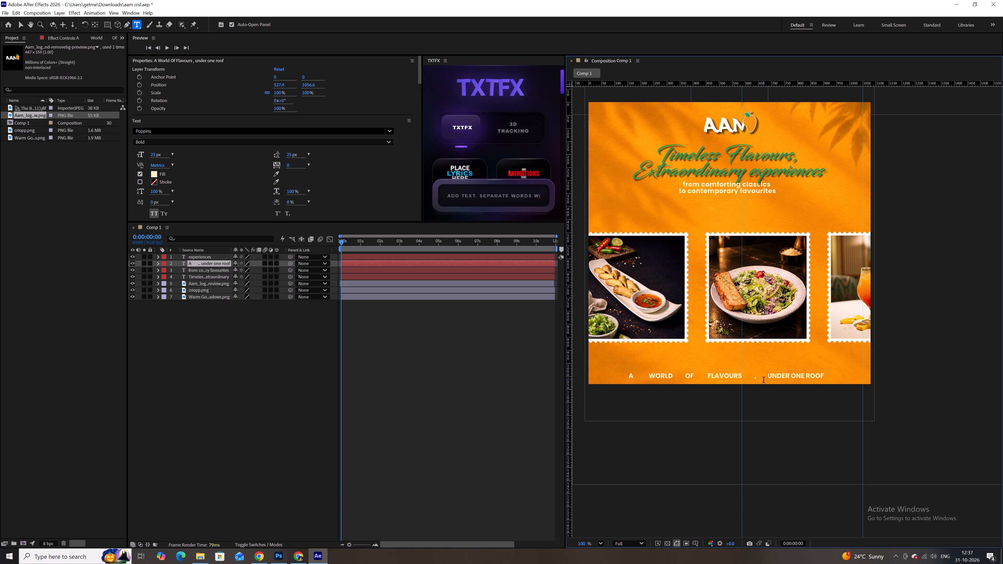
key("space")
Insert nine extra spaces between "UNDER" and "ONE" in the tagline text.
left_click(792, 375)
key("space")
key("space")
key("space")
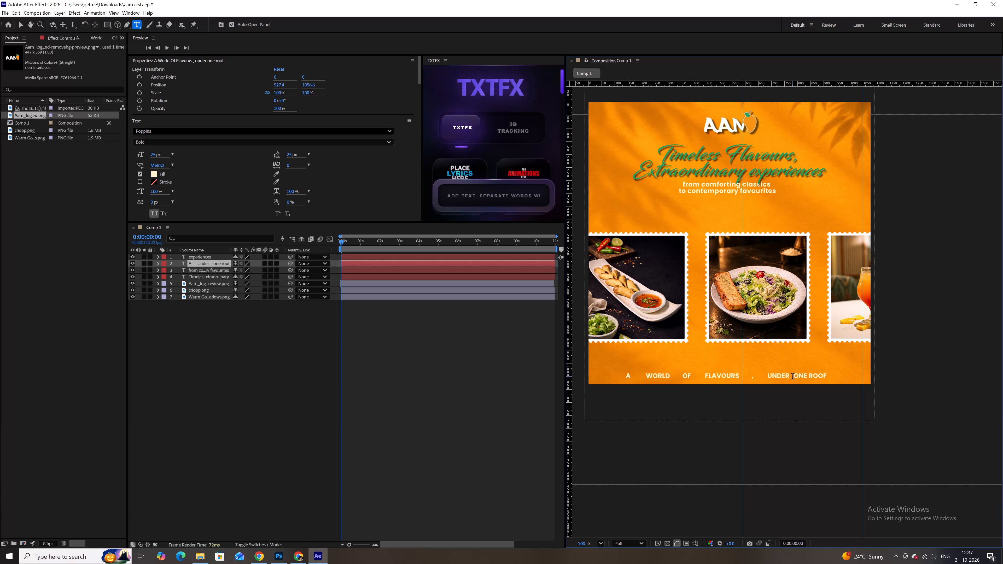
key("space")
key("space")
key("space")
key("space")
key("space")
key("space")
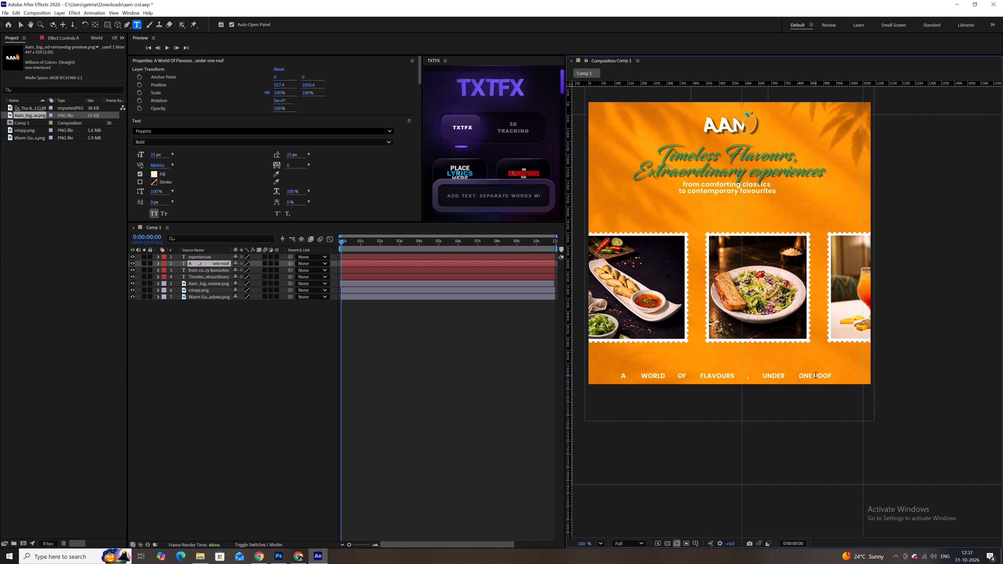
Insert ten extra spaces between "ONE" and "ROOF" and finish editing the tagline text.
left_click(815, 375)
key("space")
key("space")
key("space")
key("space")
key("space")
key("space")
key("space")
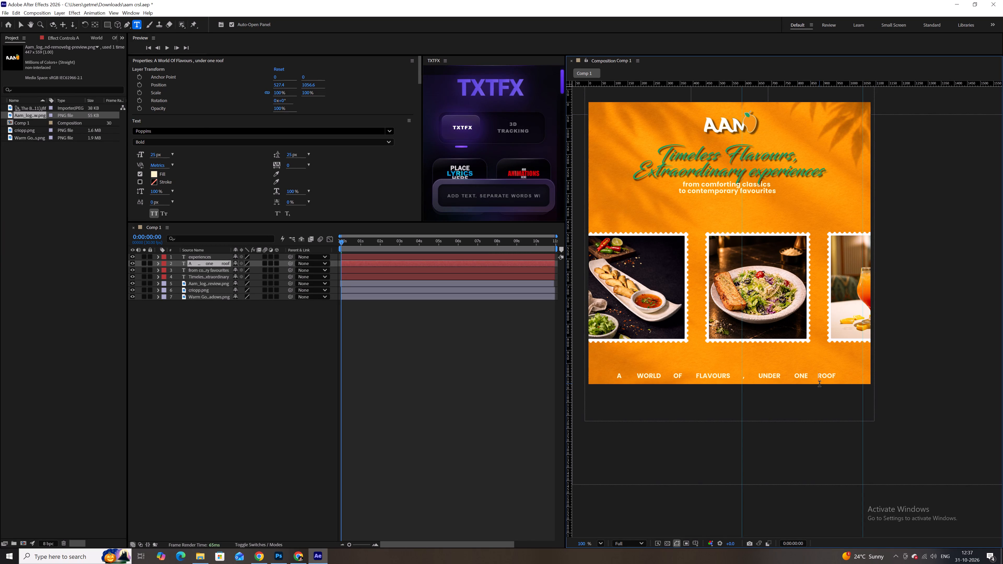
key("space")
key("space")
key("space")
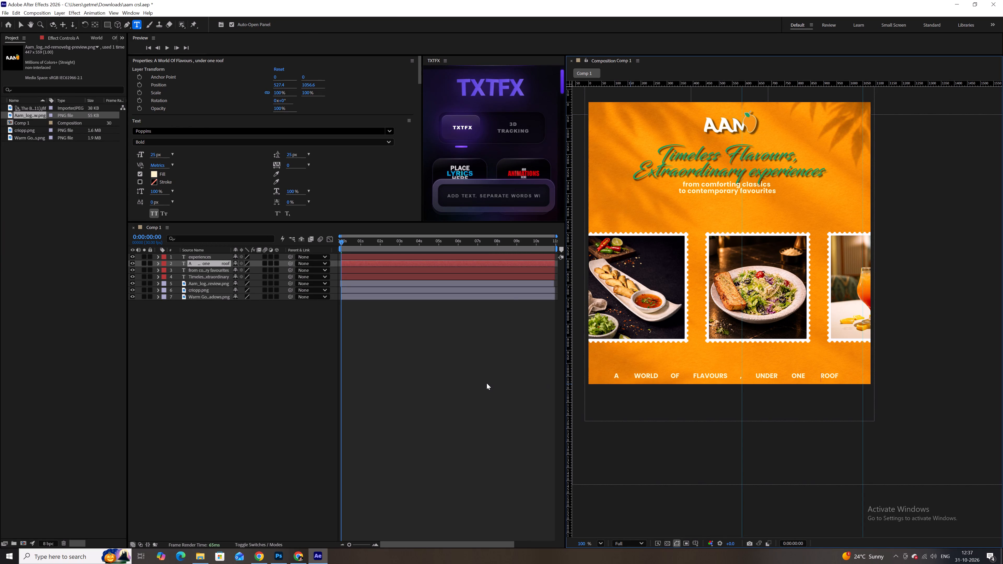
left_click(487, 383)
Increase the tagline's font size until it spans nearly the full poster width, and deselect it.
left_click(501, 257)
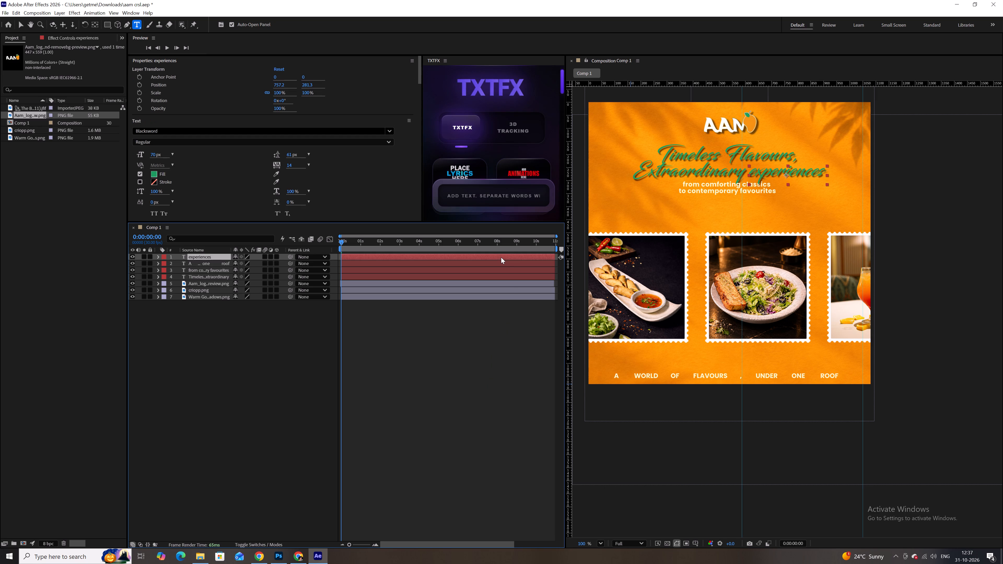
left_click(505, 265)
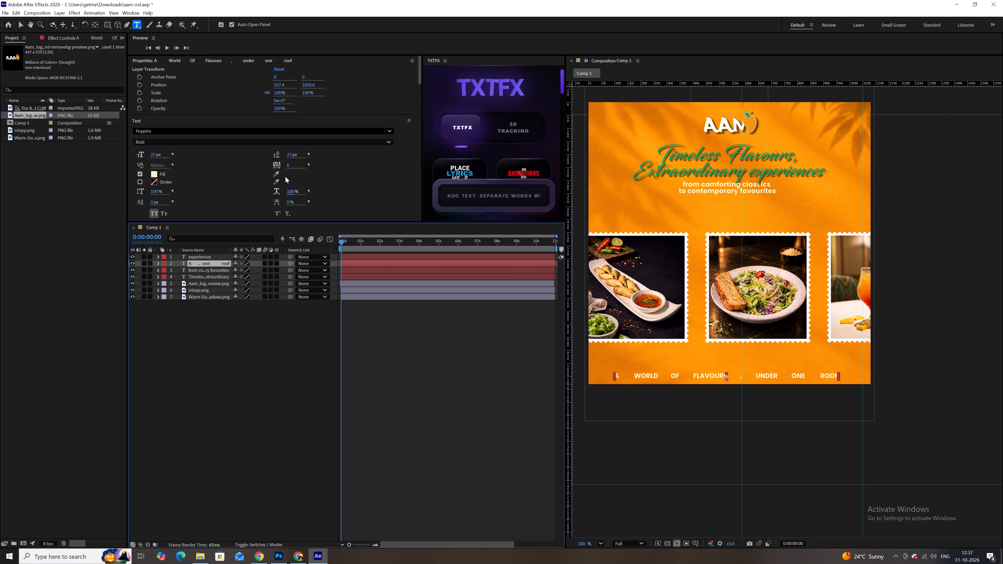
left_click(156, 155)
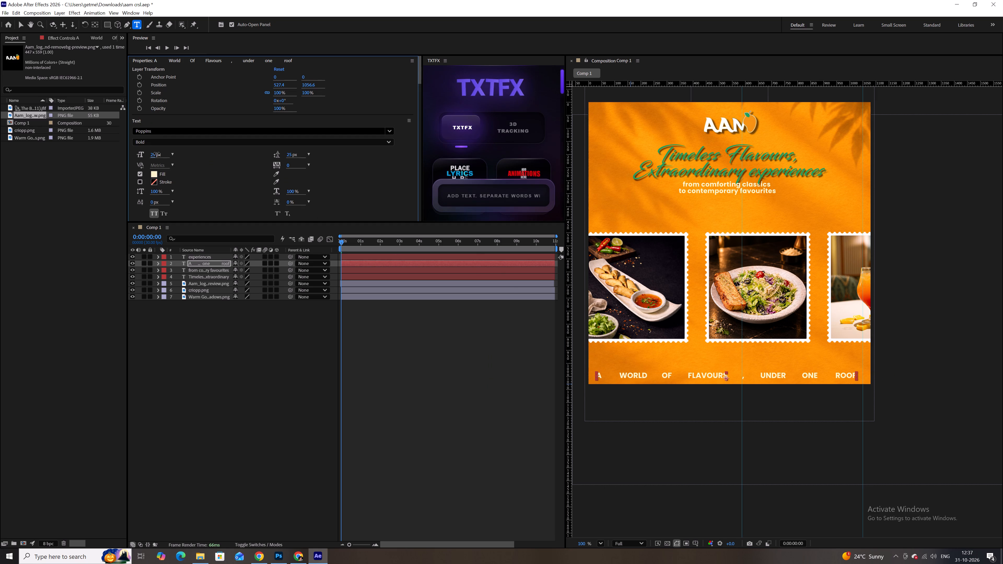
left_click(328, 400)
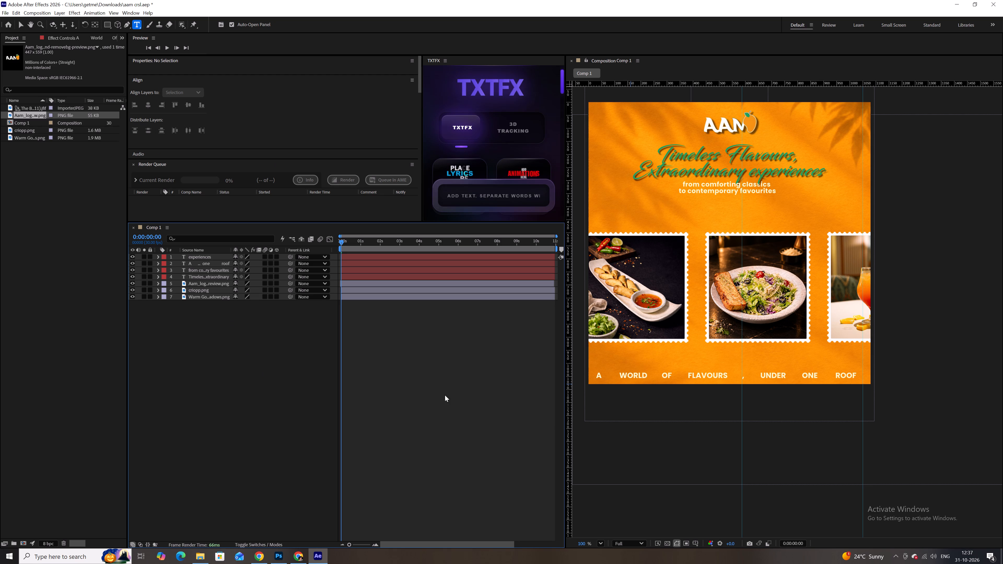
Preview the composition's animation from the first frame with the whole poster in view.
key("space")
key("space")
key("space")
key("space")
key("space")
key("space")
key("space")
key("space")
key("space")
key("space")
key("space")
key("space")
key("space")
key("space")
key("space")
key("space")
key("space")
key("space")
key("space")
key("space")
left_click_drag(714, 296, 717, 311)
left_click_drag(705, 294, 708, 305)
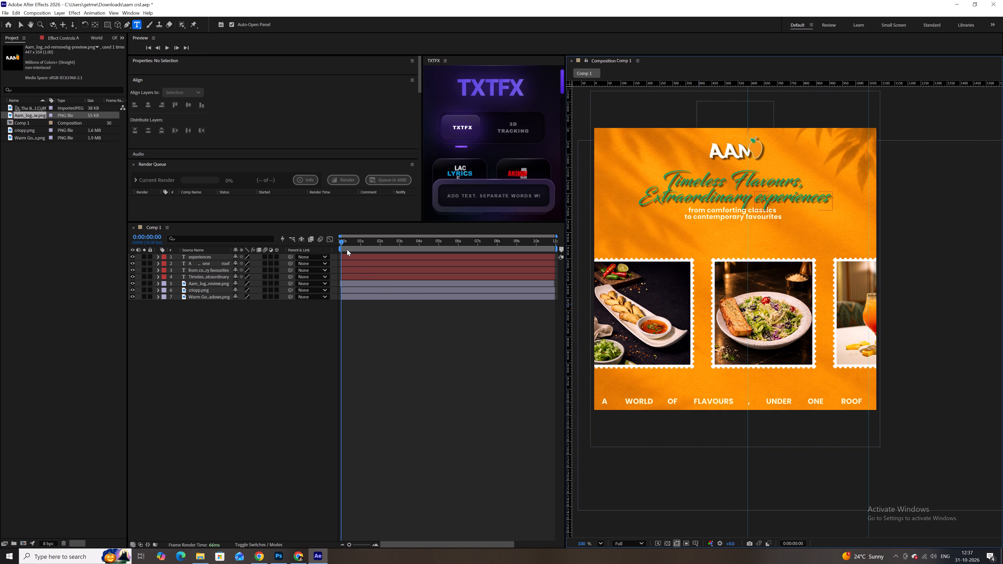
left_click_drag(343, 242, 328, 240)
key("space")
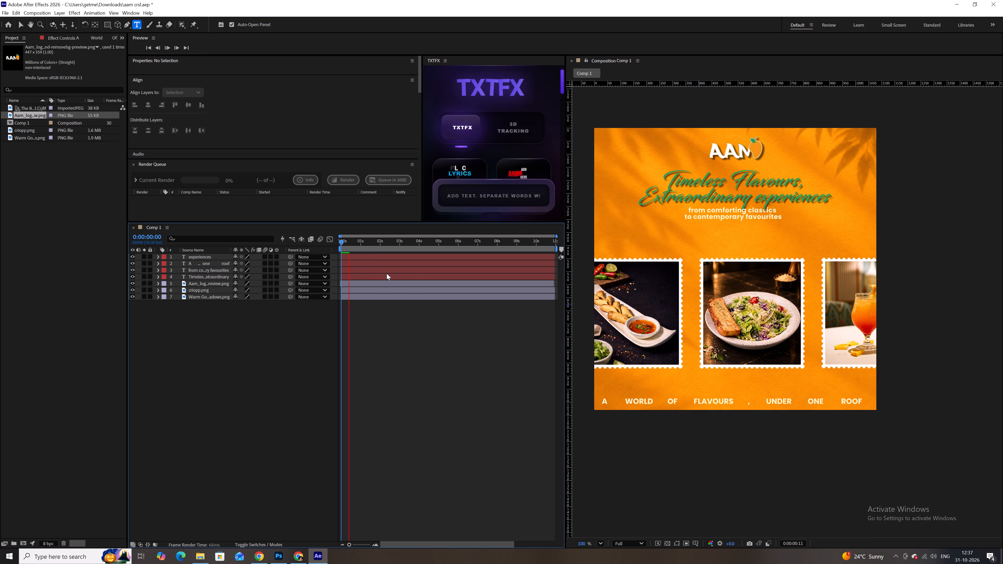
key("space")
Save the project.
key("ctrl+s")
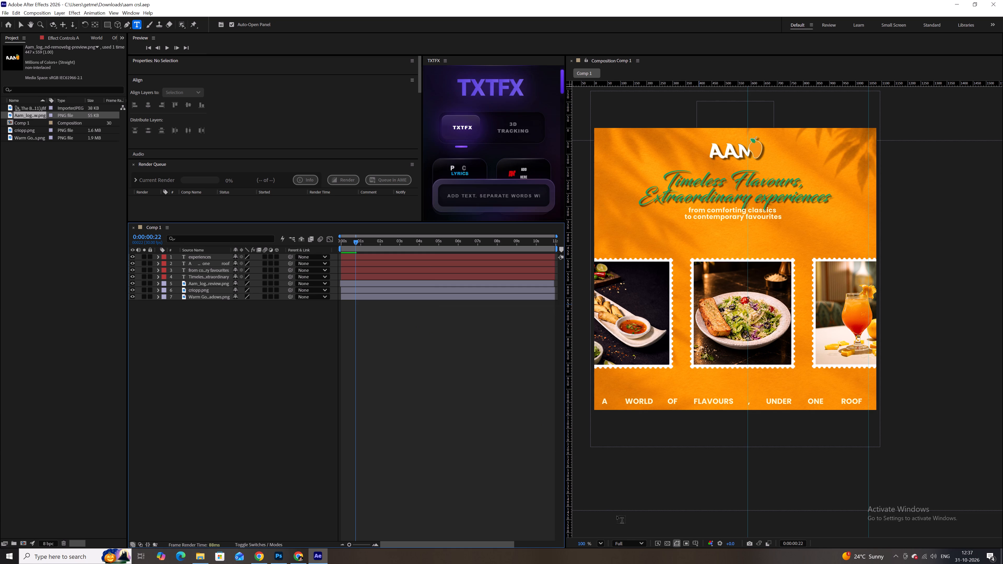
Continue previewing the animation to check how the food images slide across the poster.
key("space")
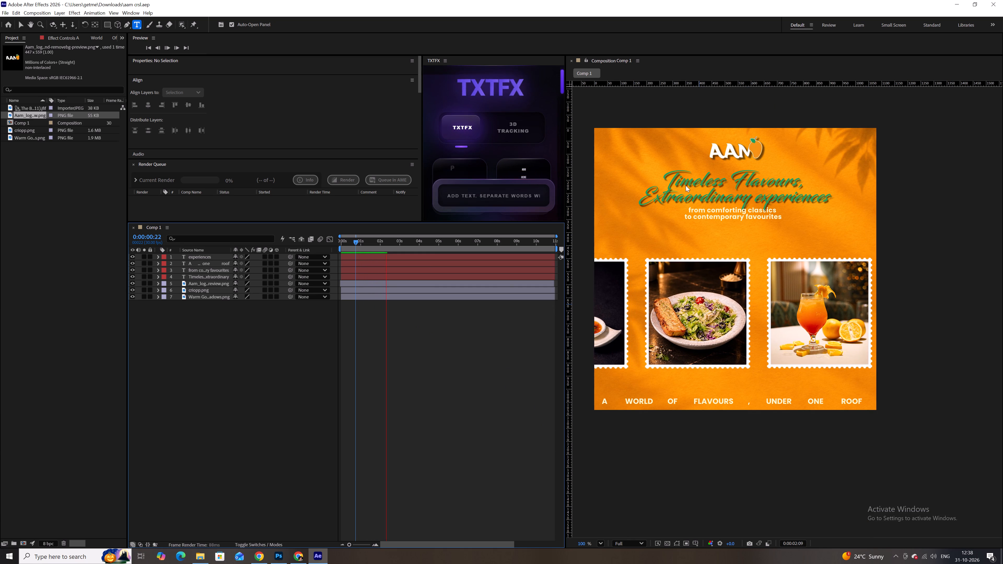
key("space")
Scale the "Timeless Flavours, Extraordinary", "experiences" and subtitle text layers together to 126%, and deselect them.
left_click(459, 257)
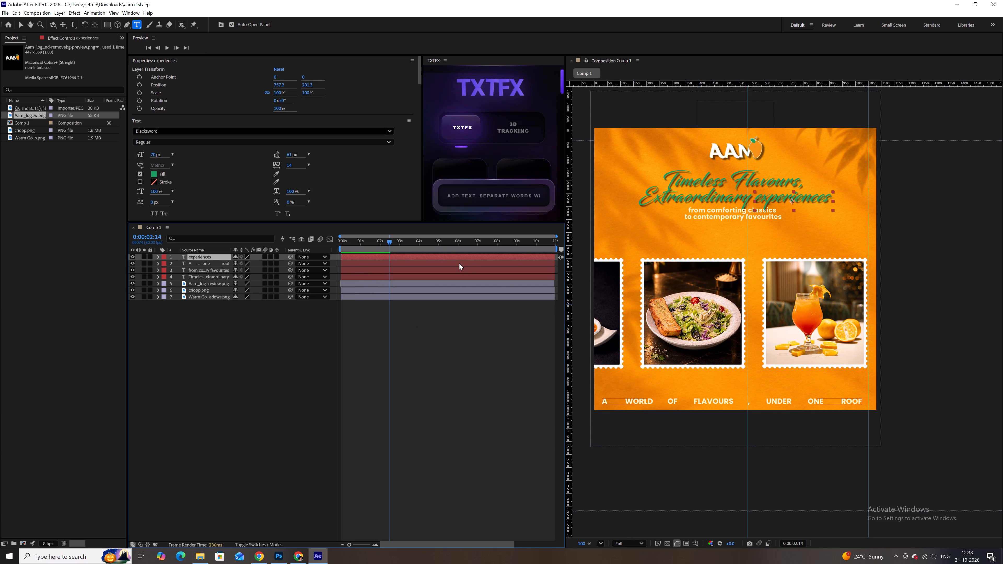
left_click(459, 263, "ctrl")
left_click(459, 263, "ctrl")
left_click(460, 269, "ctrl")
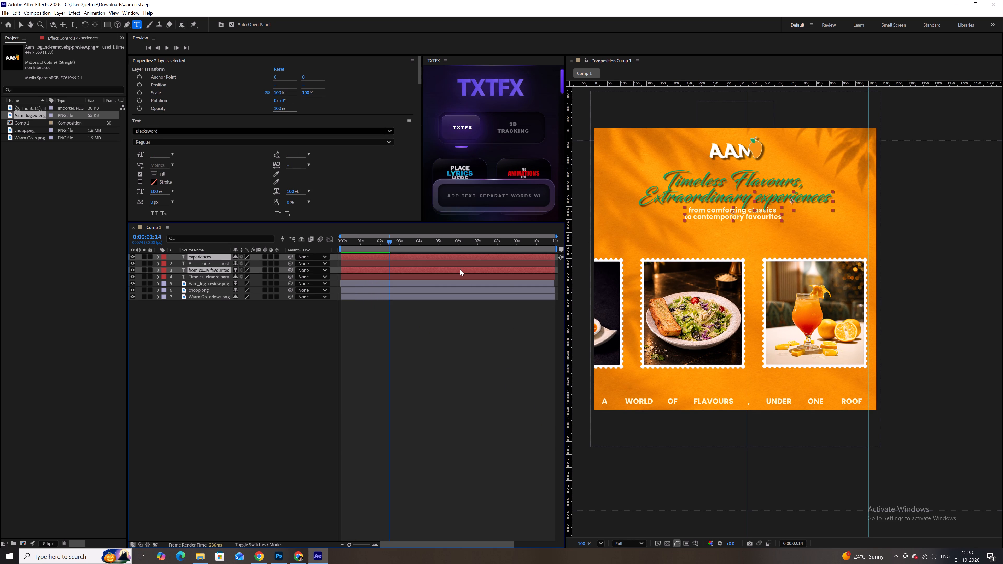
left_click(462, 274, "ctrl")
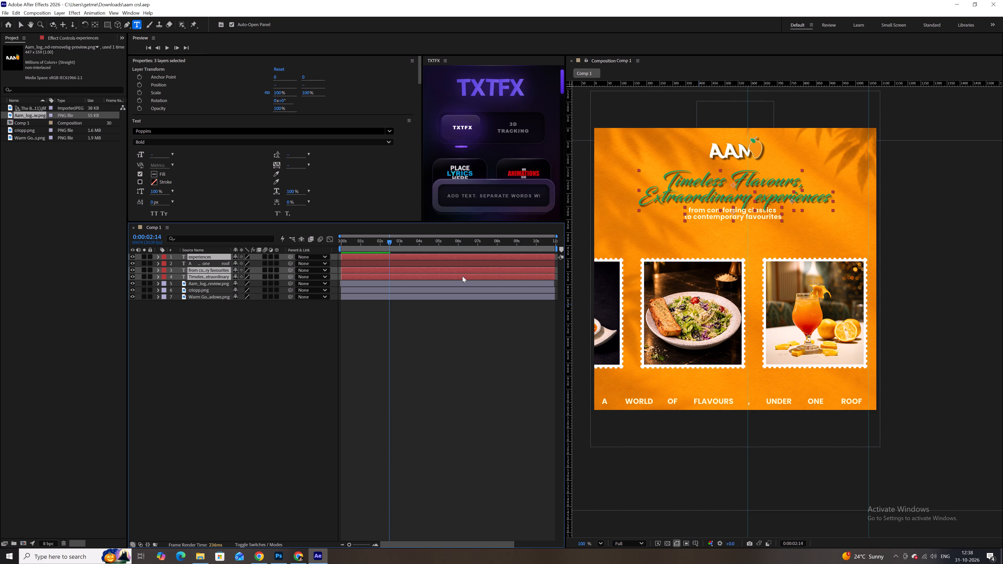
key("s")
left_click_drag(246, 263, 247, 263)
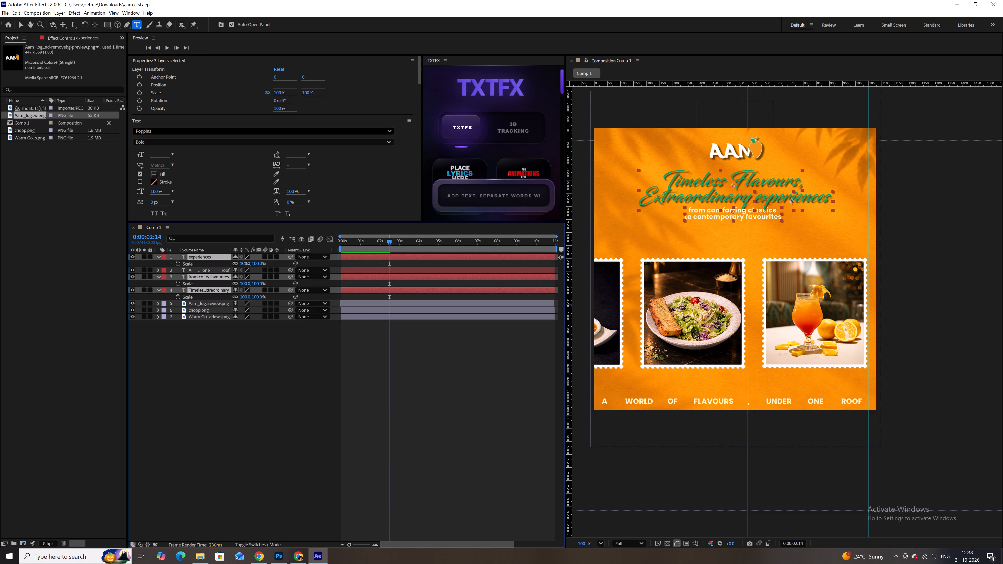
left_click_drag(247, 263, 252, 263)
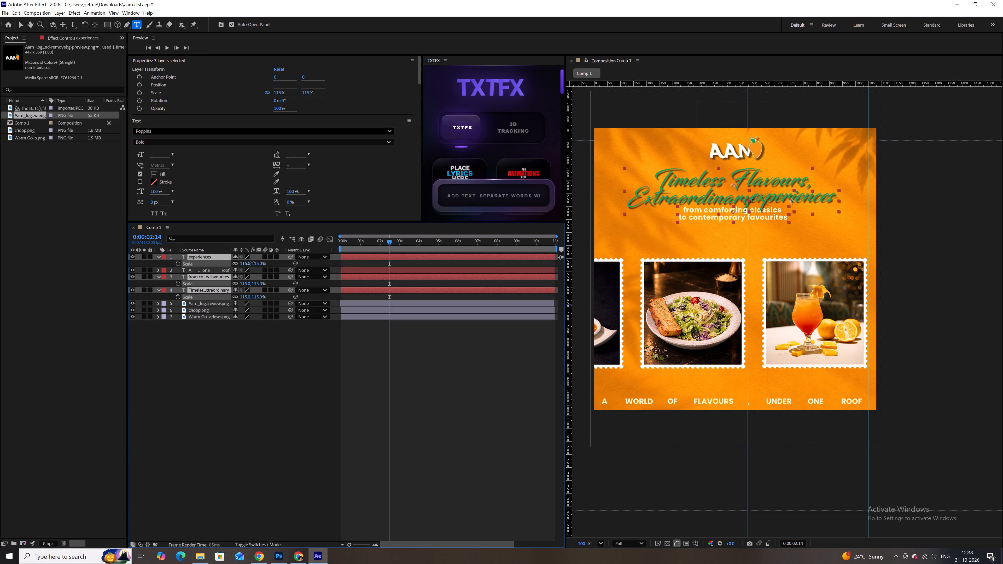
left_click_drag(252, 263, 255, 262)
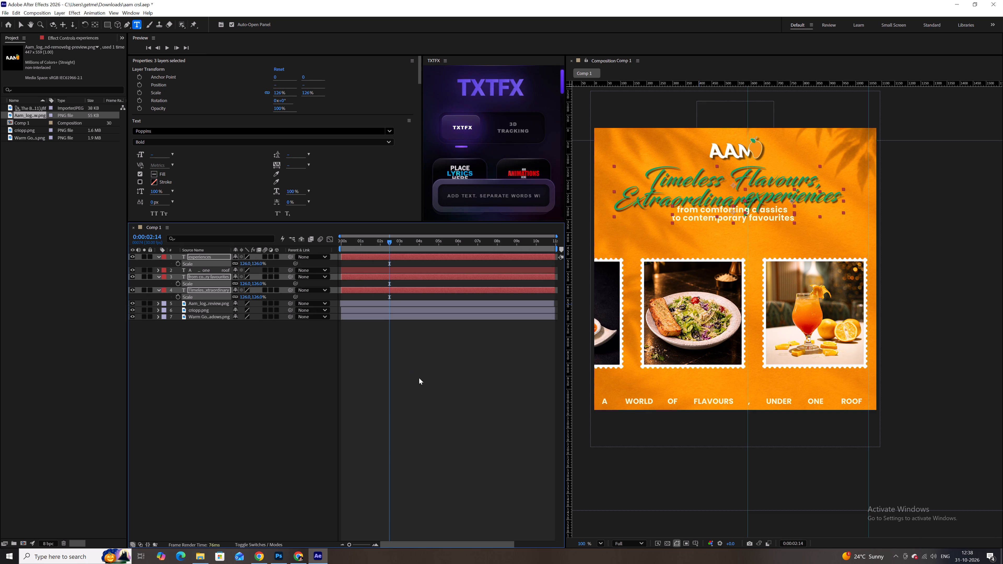
left_click(420, 378)
Move the word "experiences" to about 813, 297 so it clears the end of "Extraordinary", and deselect it.
scroll(752, 188, "up", 3)
key("space")
key("space")
key("space")
key("space")
key("space")
key("space")
key("space")
key("space")
key("space")
key("space")
key("space")
key("space")
left_click_drag(752, 188, 750, 196)
key("v")
left_click_drag(796, 211, 811, 212)
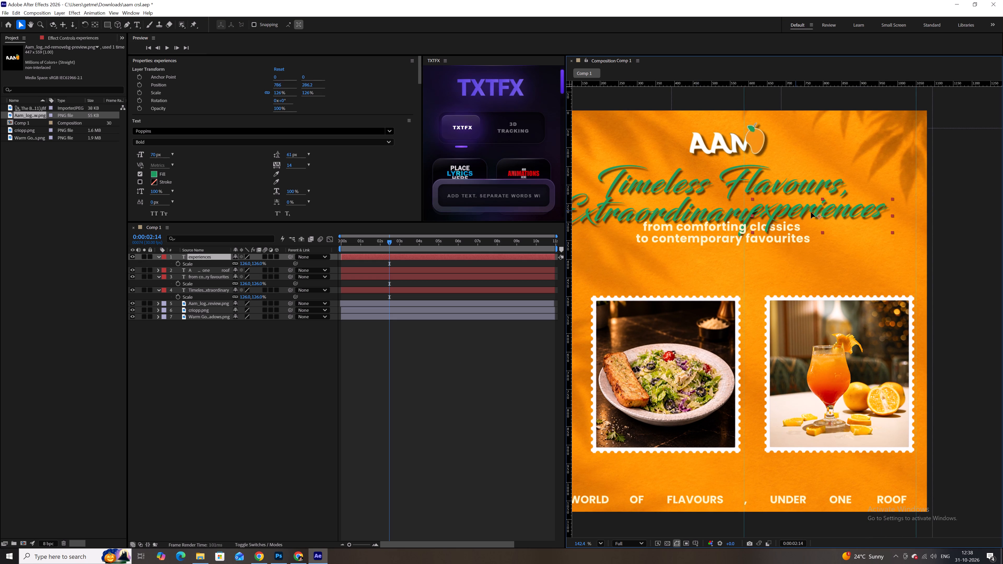
left_click_drag(811, 212, 816, 215)
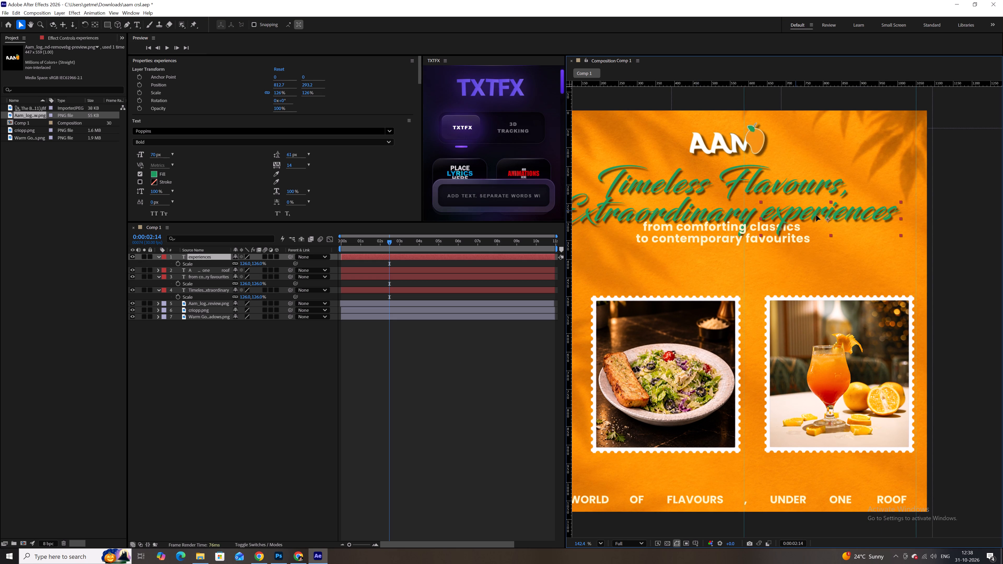
left_click_drag(816, 215, 817, 216)
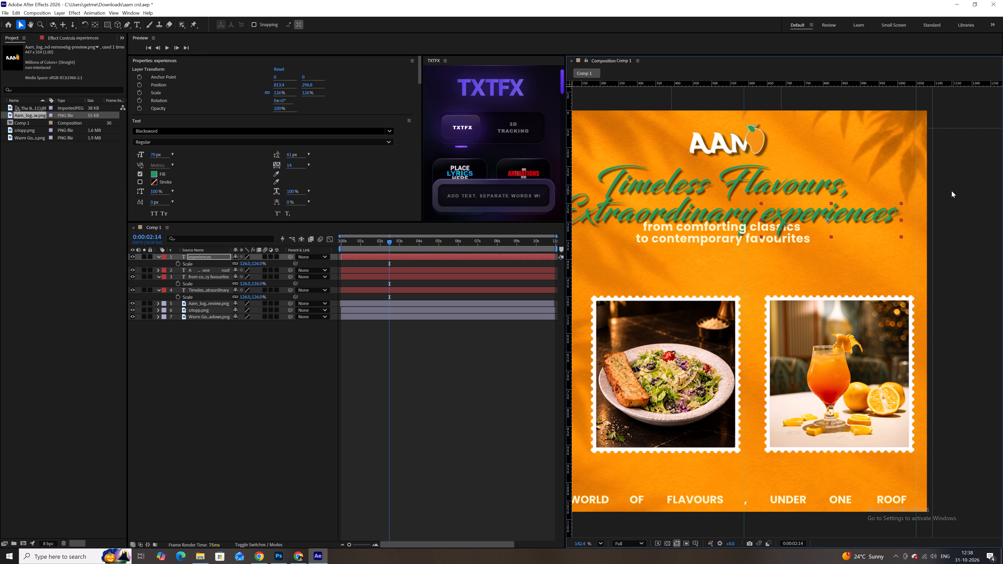
left_click(952, 191)
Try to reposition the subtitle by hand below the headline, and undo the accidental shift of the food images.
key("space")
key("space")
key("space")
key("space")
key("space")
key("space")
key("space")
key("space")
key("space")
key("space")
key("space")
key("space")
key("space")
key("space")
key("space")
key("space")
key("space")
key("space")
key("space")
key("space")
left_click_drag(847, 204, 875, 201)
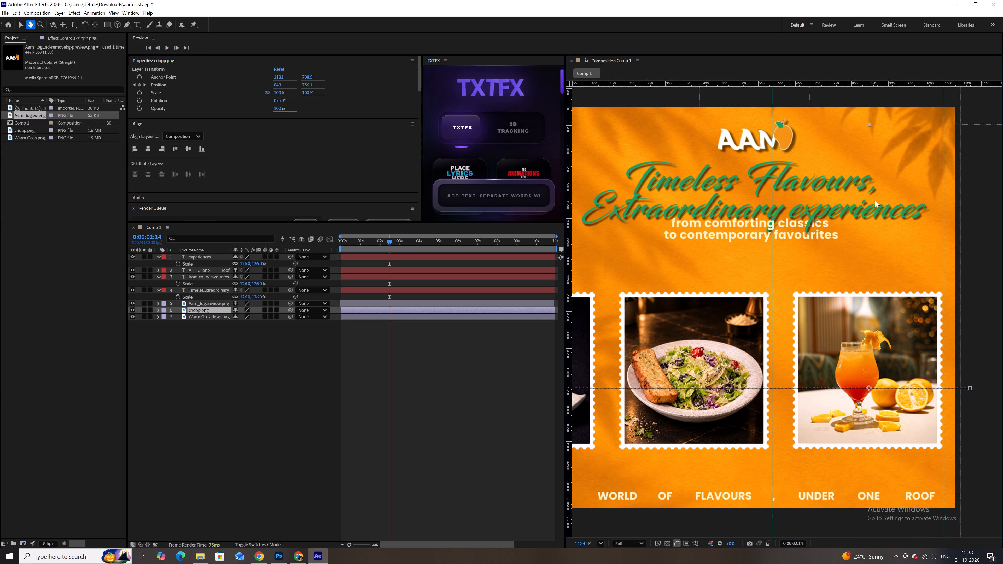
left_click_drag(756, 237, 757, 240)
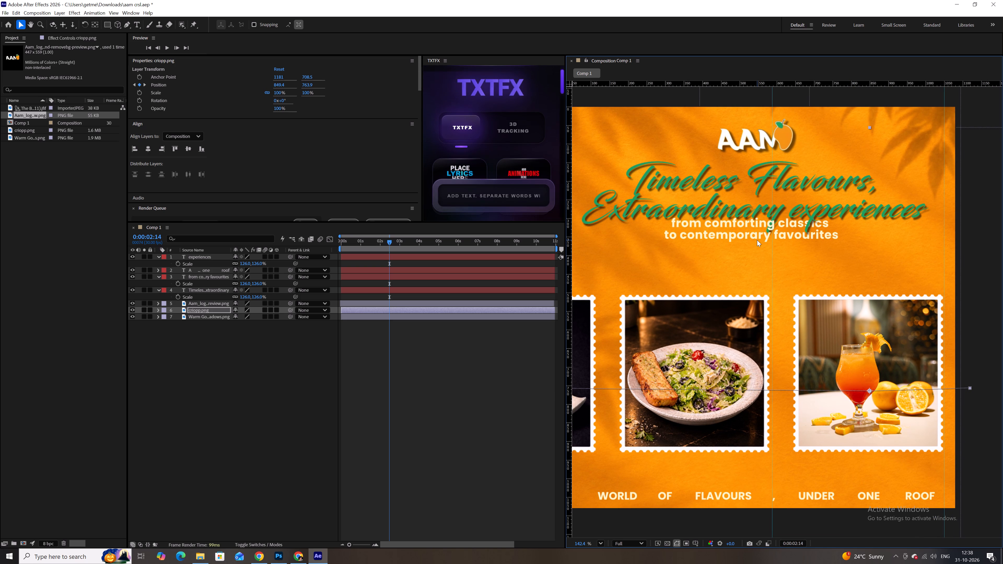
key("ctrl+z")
Nudge the subtitle text layer down 20 px to a Y position of 343.4, and deselect it.
left_click(471, 256)
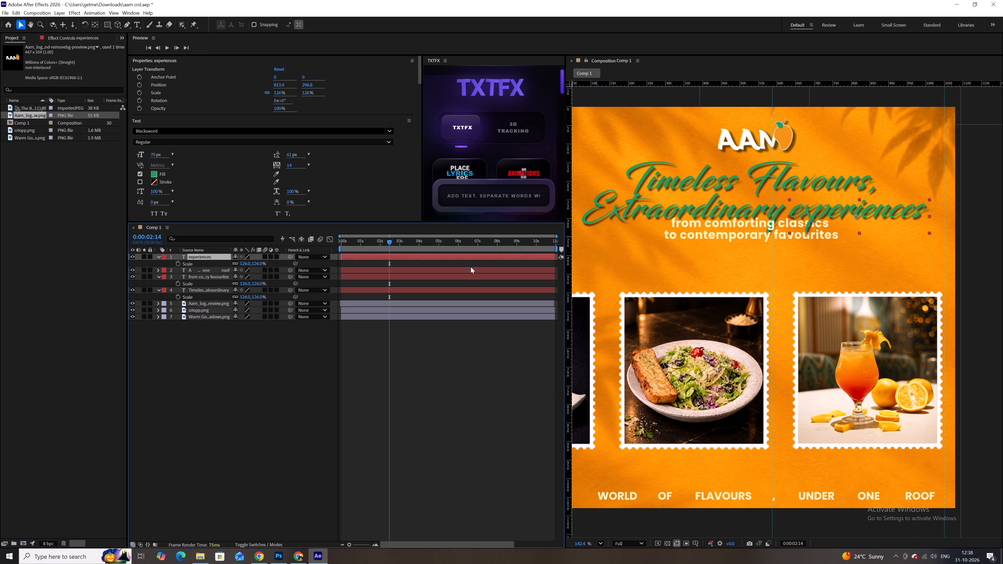
left_click(471, 268)
left_click(473, 277)
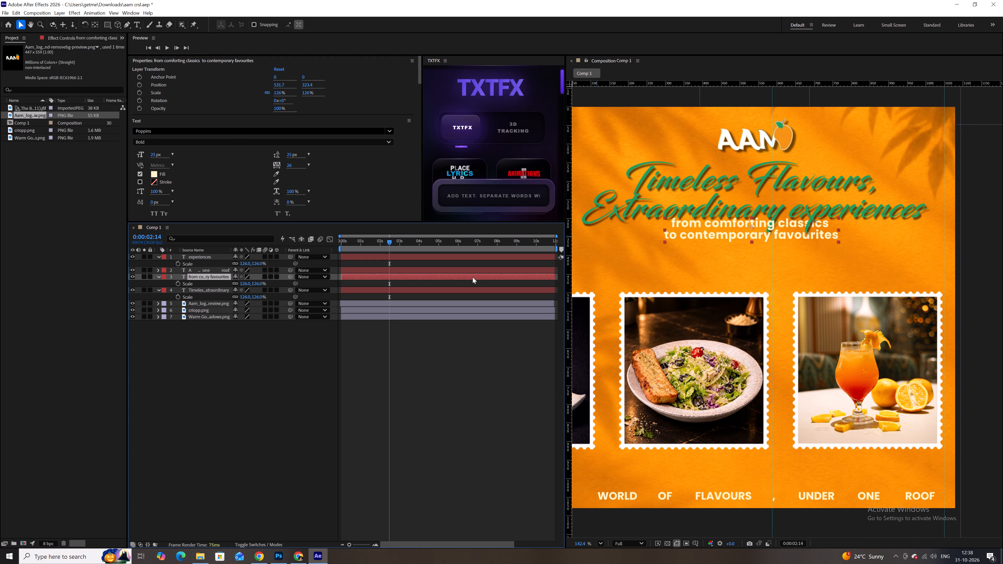
key("shift+Down")
key("shift+Down")
key("shift+Left")
key("shift+Right")
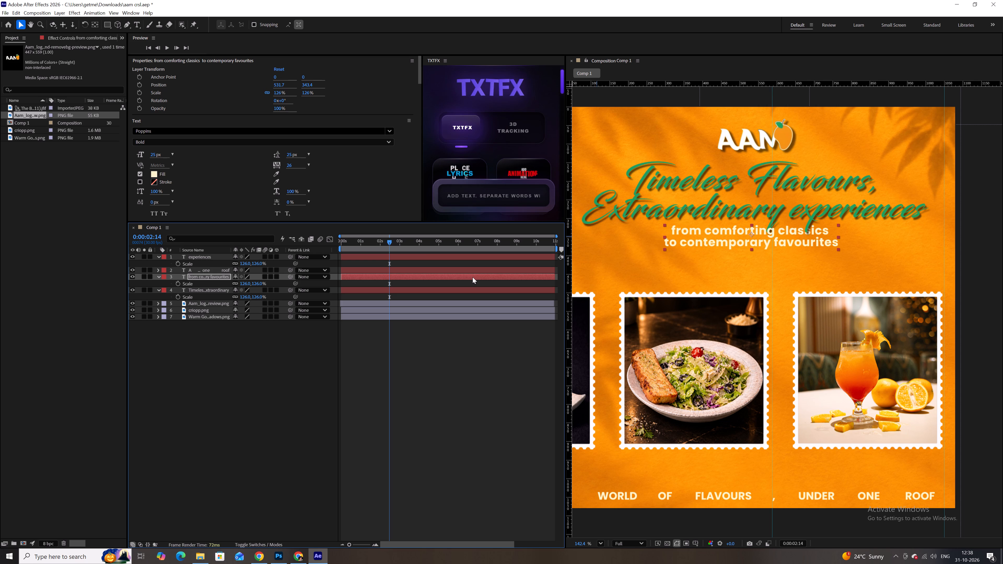
key("shift+Down")
key("shift+Up")
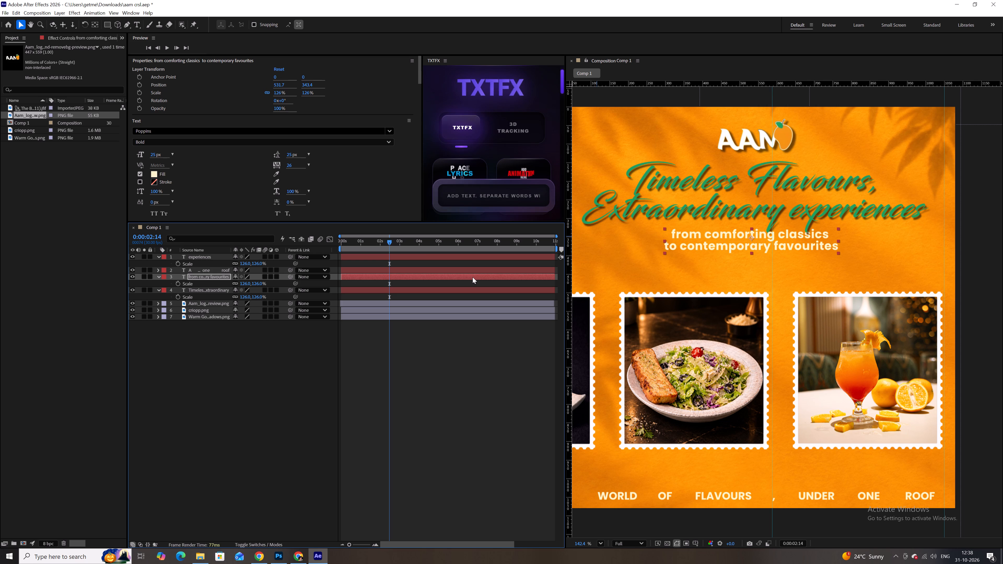
left_click(456, 396)
Examine the spacing of the enlarged headline and subtitle with the whole poster in view.
scroll(748, 220, "down", 2)
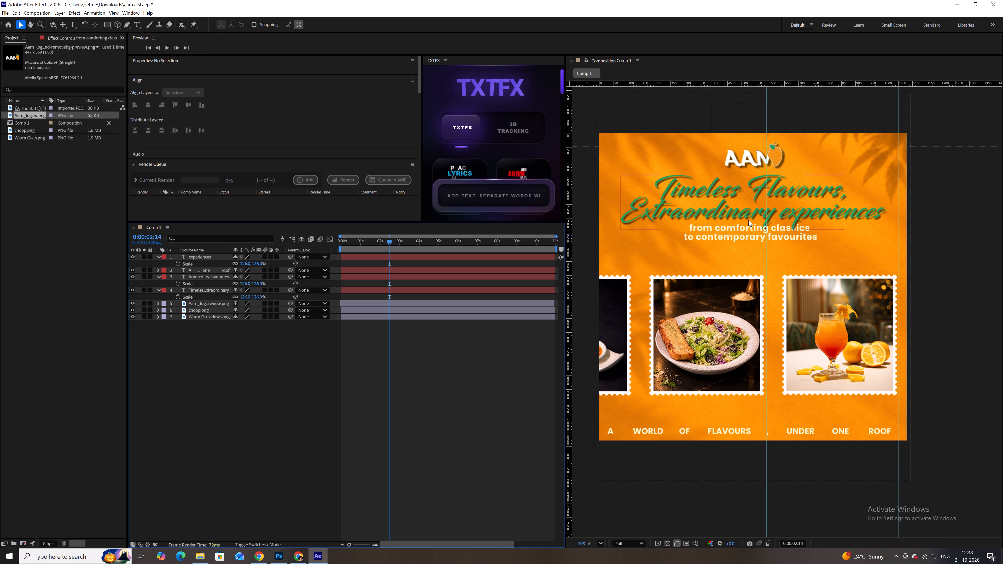
left_click(955, 130)
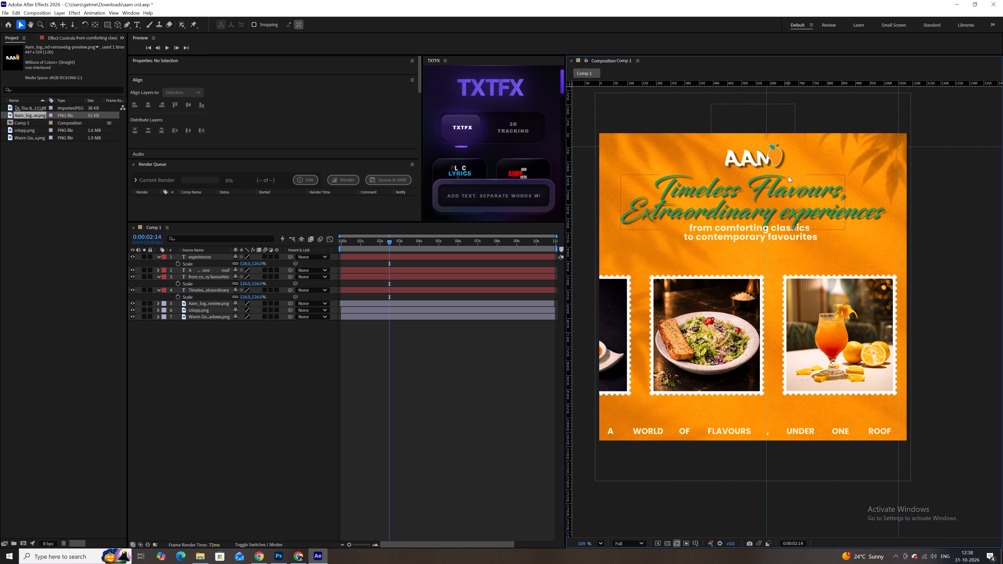
scroll(788, 176, "up", 1)
key("space")
key("space")
key("space")
key("space")
key("space")
key("space")
key("space")
key("space")
key("space")
key("space")
key("space")
key("space")
key("space")
key("space")
key("space")
key("space")
key("space")
key("space")
key("space")
key("space")
left_click_drag(782, 177, 801, 180)
scroll(801, 180, "down", 2)
scroll(801, 180, "up", 2)
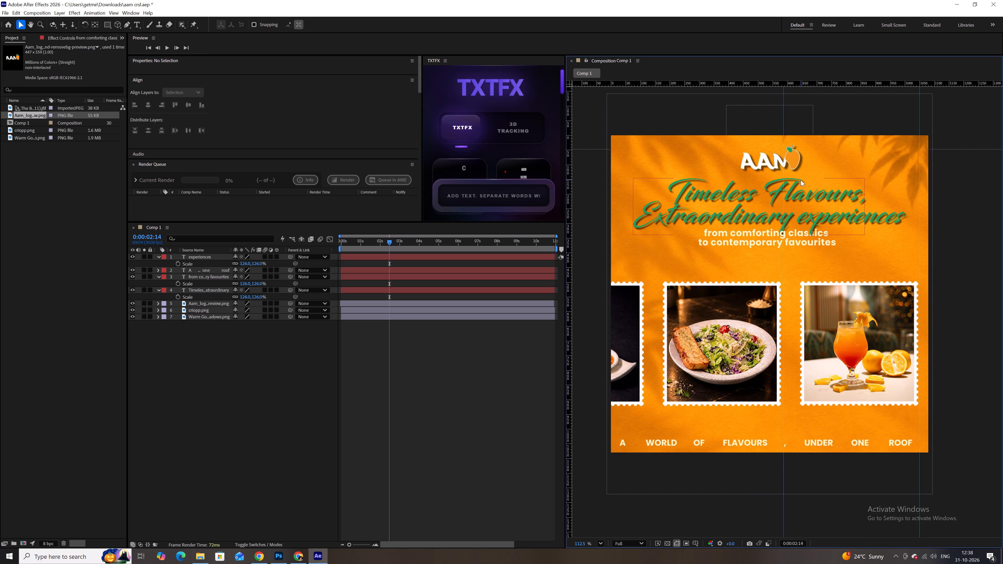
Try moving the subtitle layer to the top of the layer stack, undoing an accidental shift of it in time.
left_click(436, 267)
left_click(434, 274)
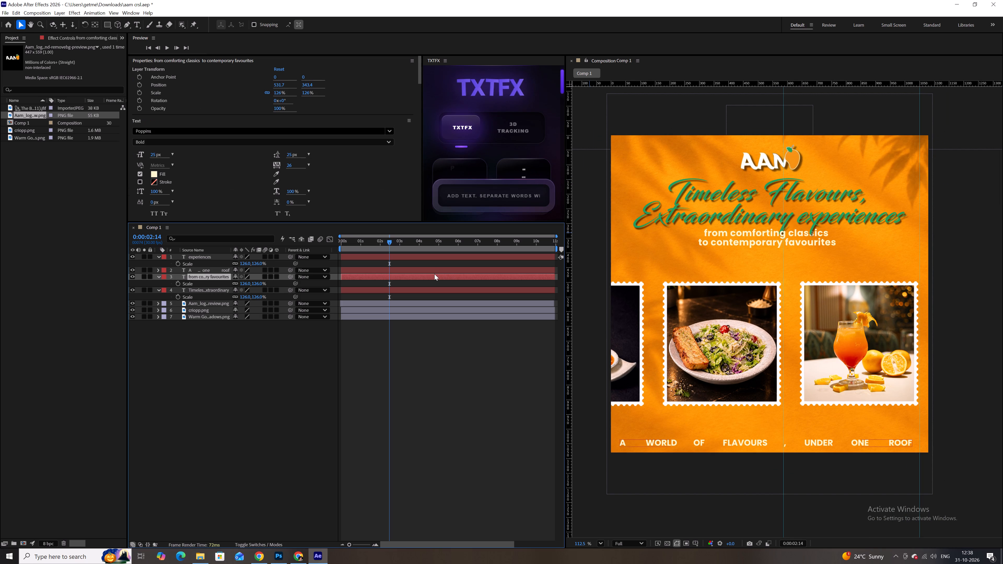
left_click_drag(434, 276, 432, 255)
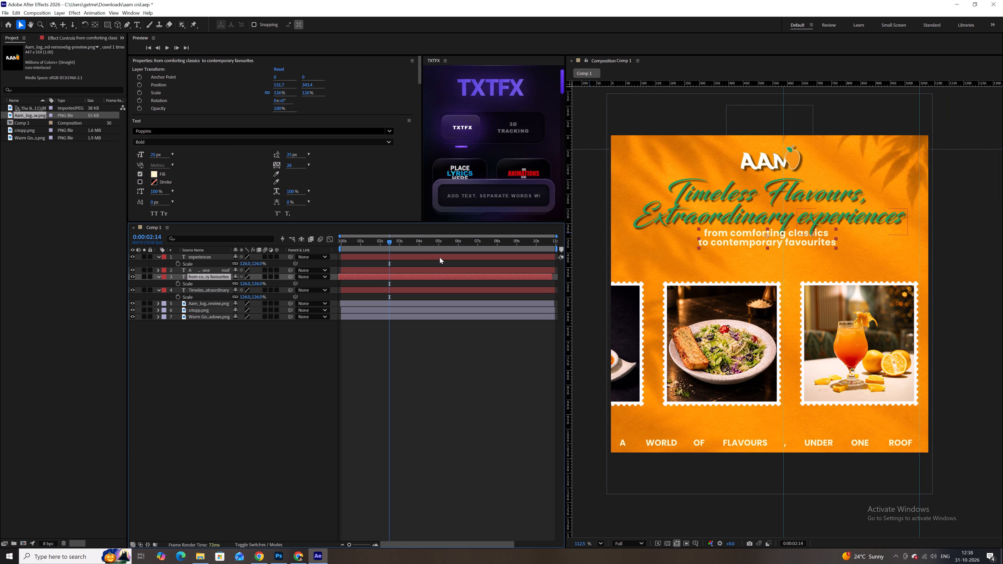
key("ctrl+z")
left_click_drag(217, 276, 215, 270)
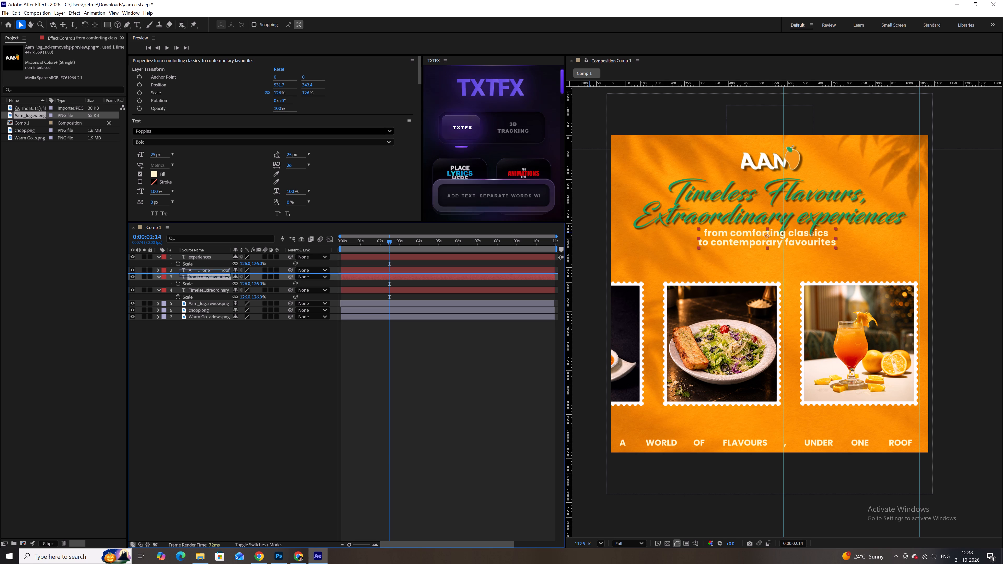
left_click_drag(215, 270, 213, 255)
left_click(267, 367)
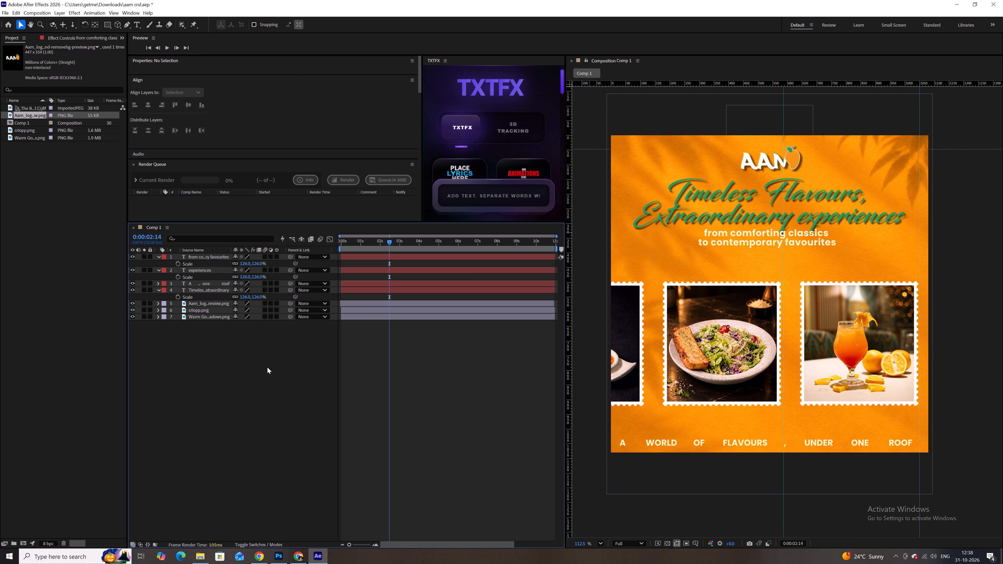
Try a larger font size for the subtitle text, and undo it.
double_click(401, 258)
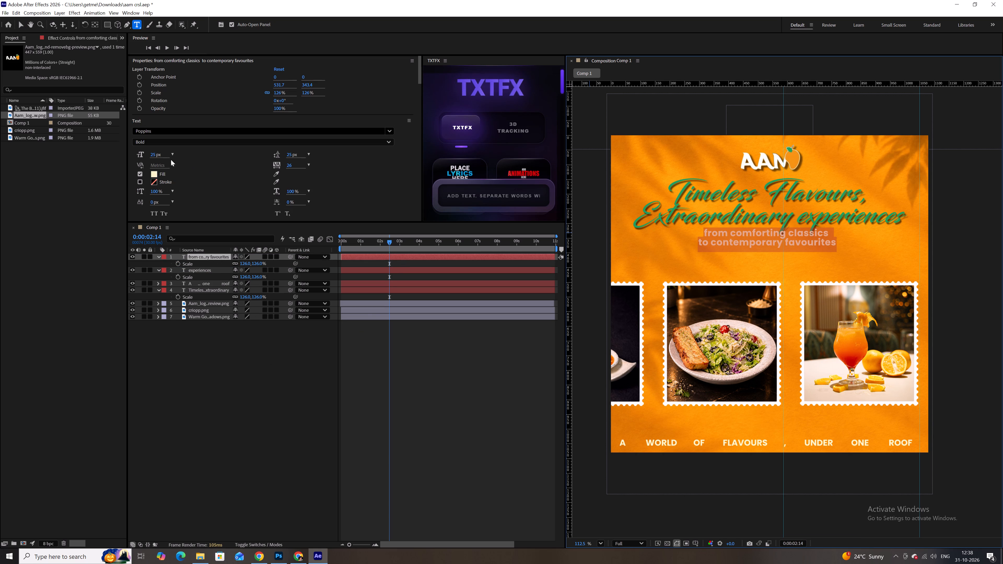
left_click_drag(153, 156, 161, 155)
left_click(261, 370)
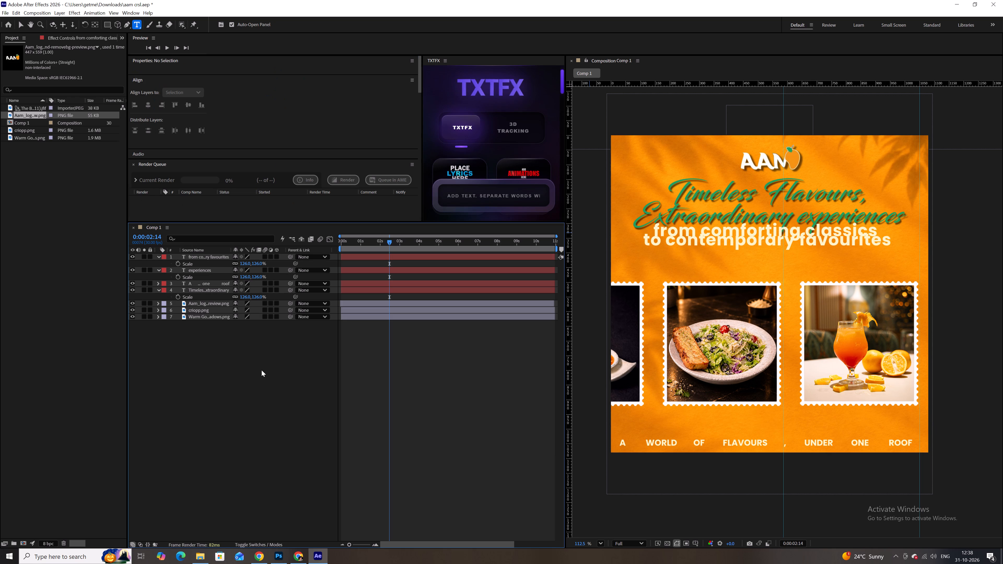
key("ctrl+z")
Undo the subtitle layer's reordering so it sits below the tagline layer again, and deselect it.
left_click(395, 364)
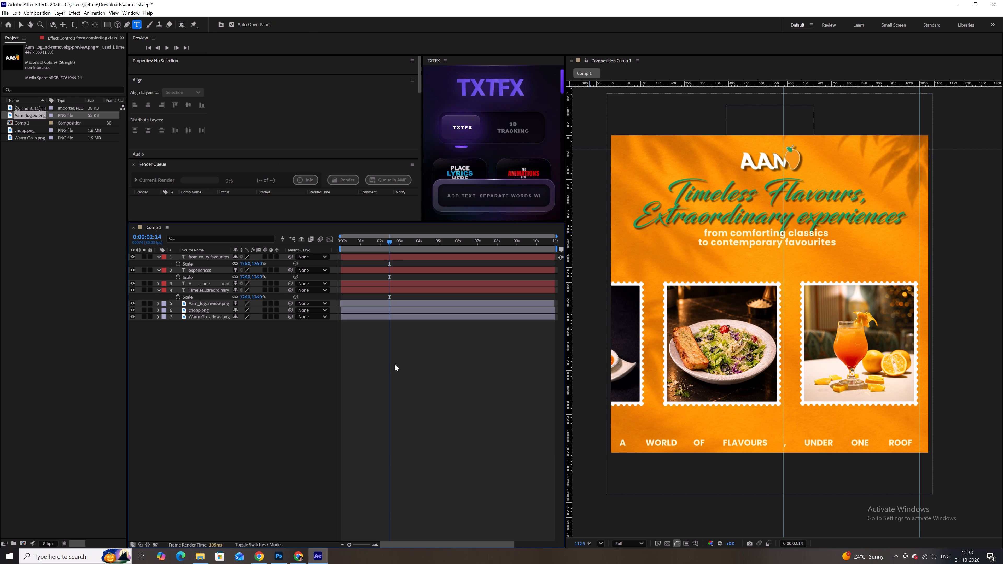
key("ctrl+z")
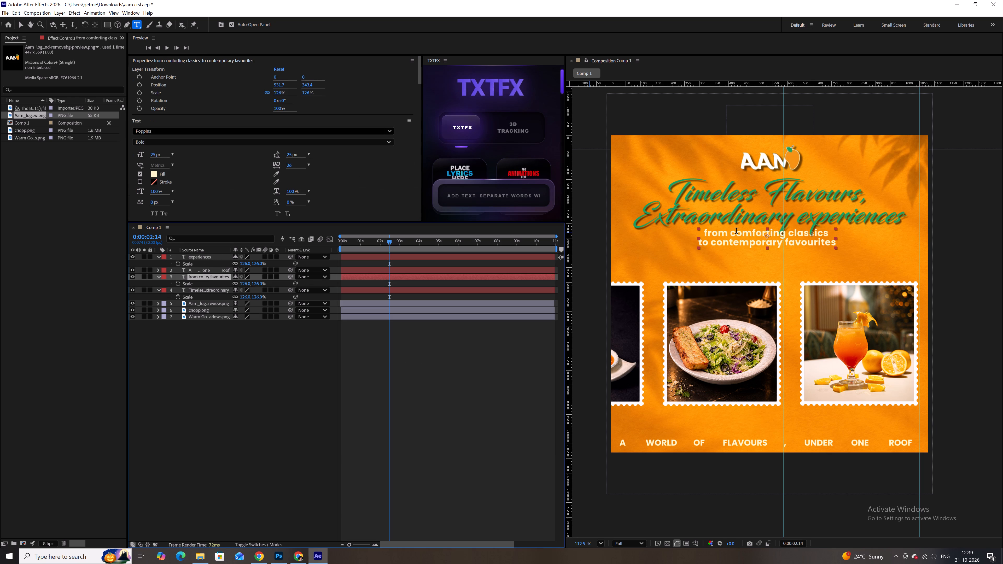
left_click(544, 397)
Set the current time to the first frame and save the project.
scroll(784, 230, "up", 2)
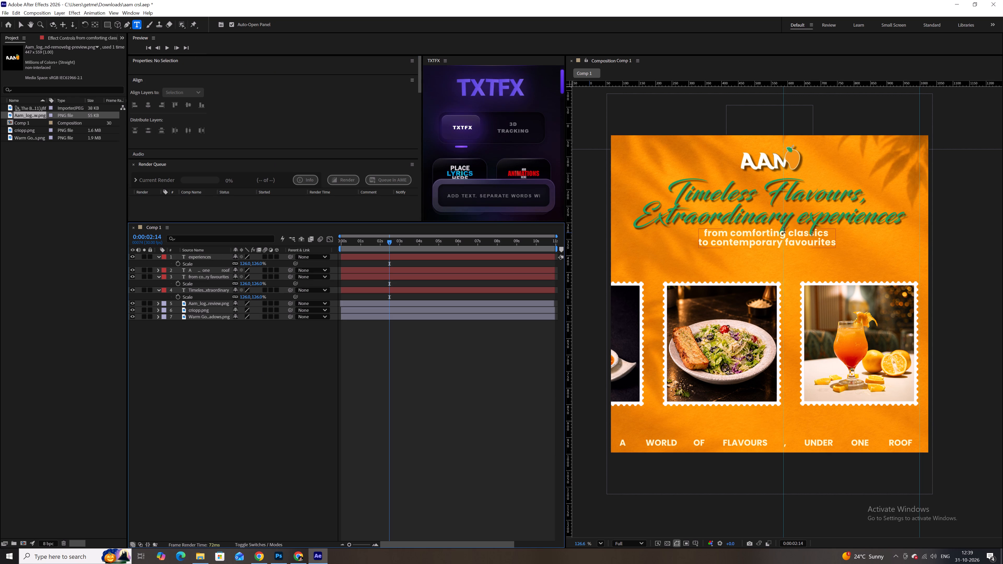
scroll(784, 230, "down", 2)
scroll(784, 230, "up", 1)
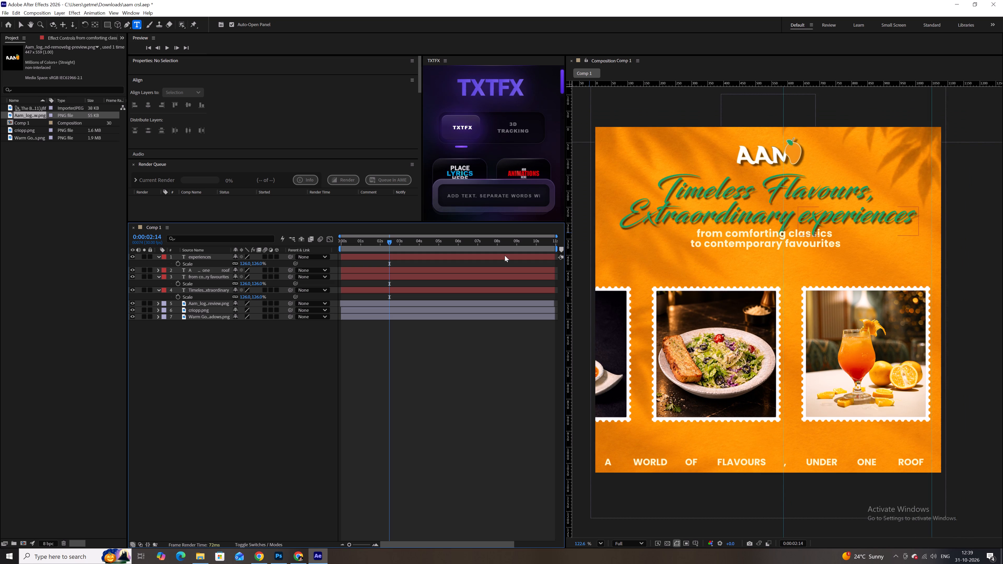
left_click_drag(376, 242, 316, 240)
key("ctrl+s")
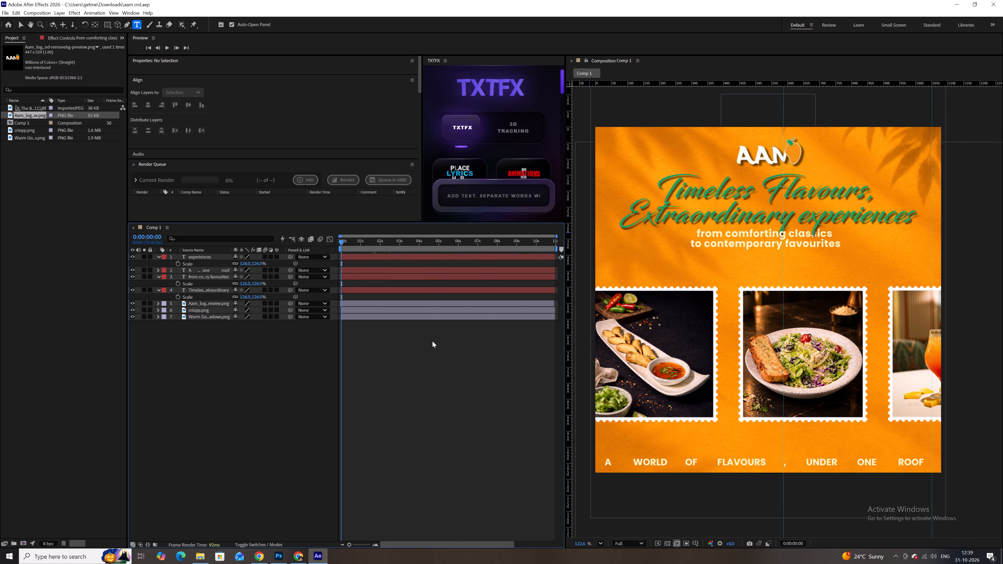
Keyframe the opacity of the "Timeless Flavours, Extraordinary" layer from 0% at the first frame to 100% at 0:00:00:12.
left_click(358, 272)
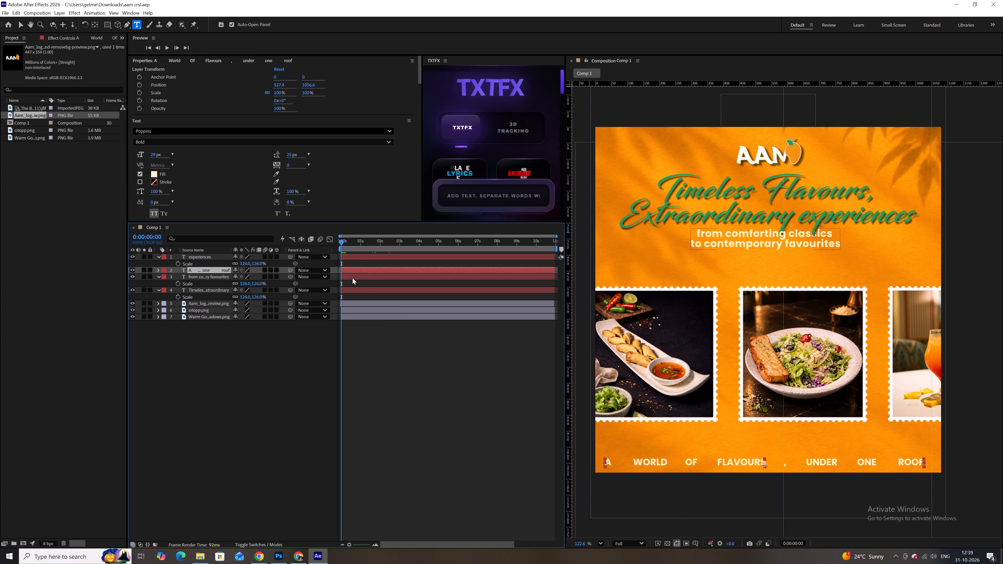
left_click(352, 278)
left_click(355, 291)
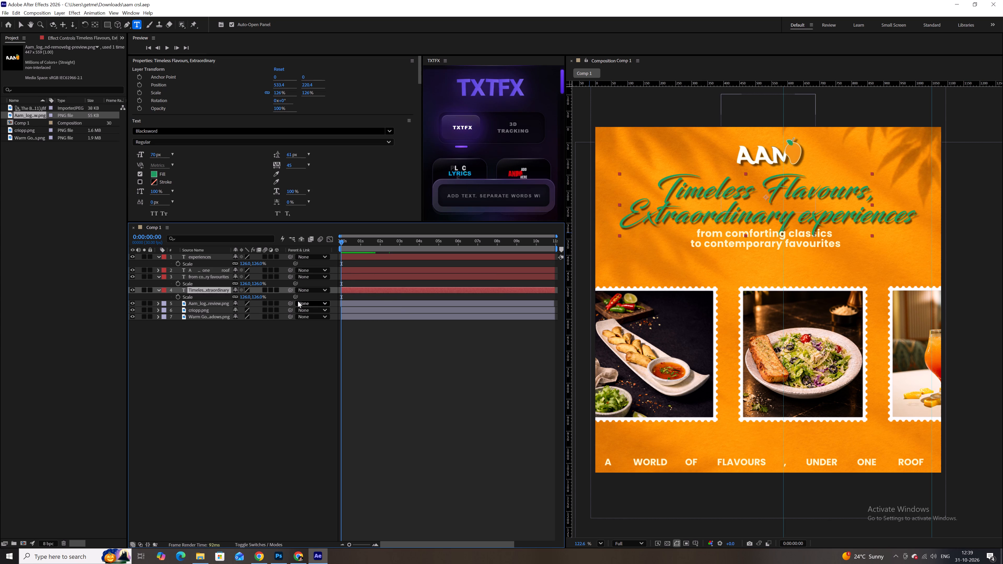
key("t")
left_click(177, 298)
left_click_drag(236, 299, 148, 296)
key("space")
key("space")
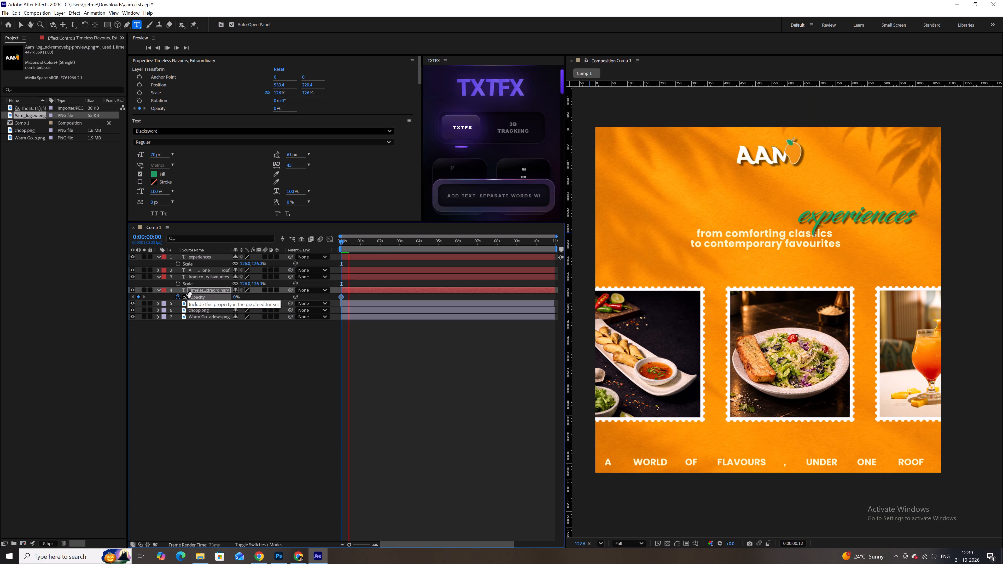
left_click_drag(235, 298, 368, 290)
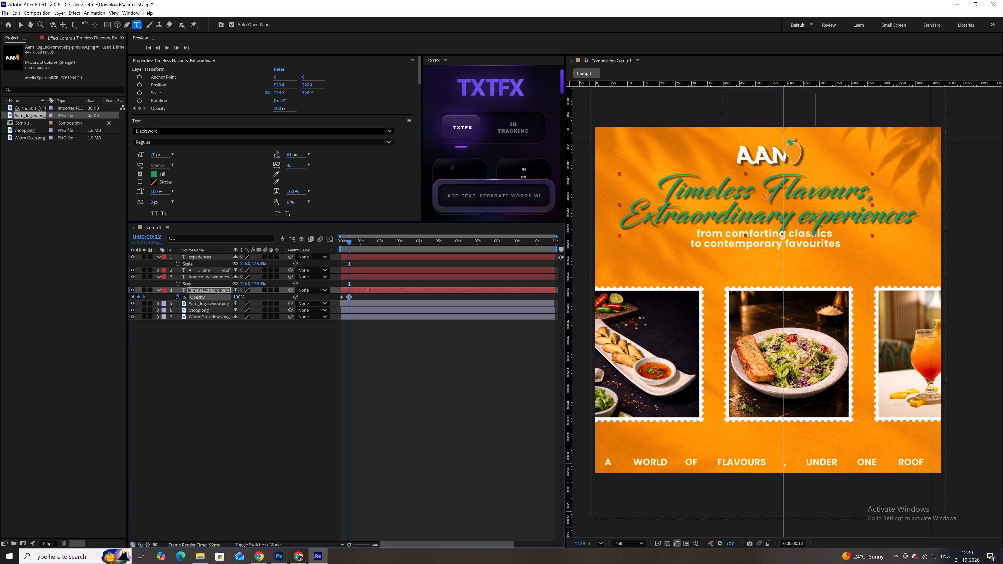
left_click_drag(368, 290, 369, 284)
Preview the headline's fade-in from the first frame, and return to the start of the composition.
left_click_drag(349, 243, 327, 241)
key("space")
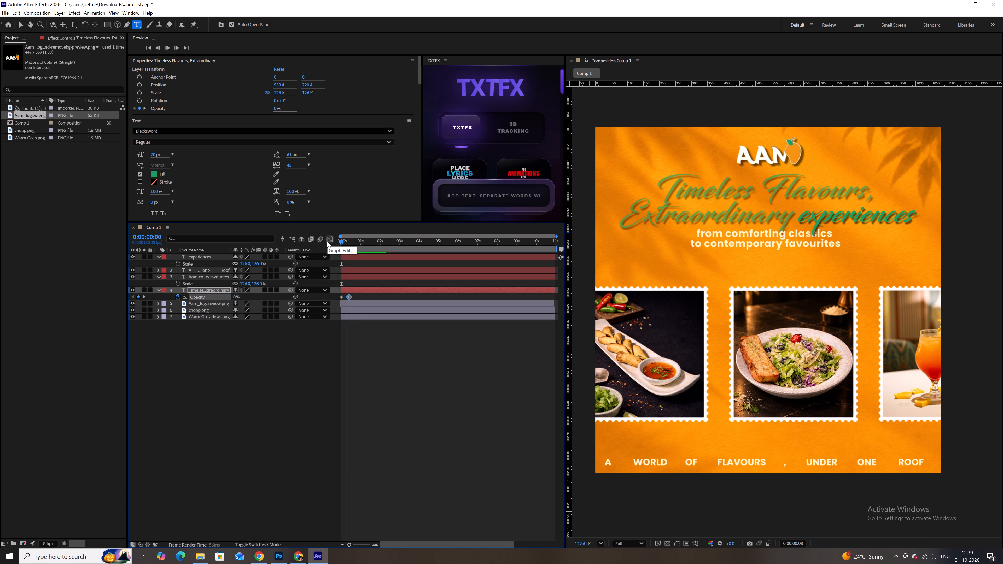
key("space")
left_click_drag(354, 240, 321, 246)
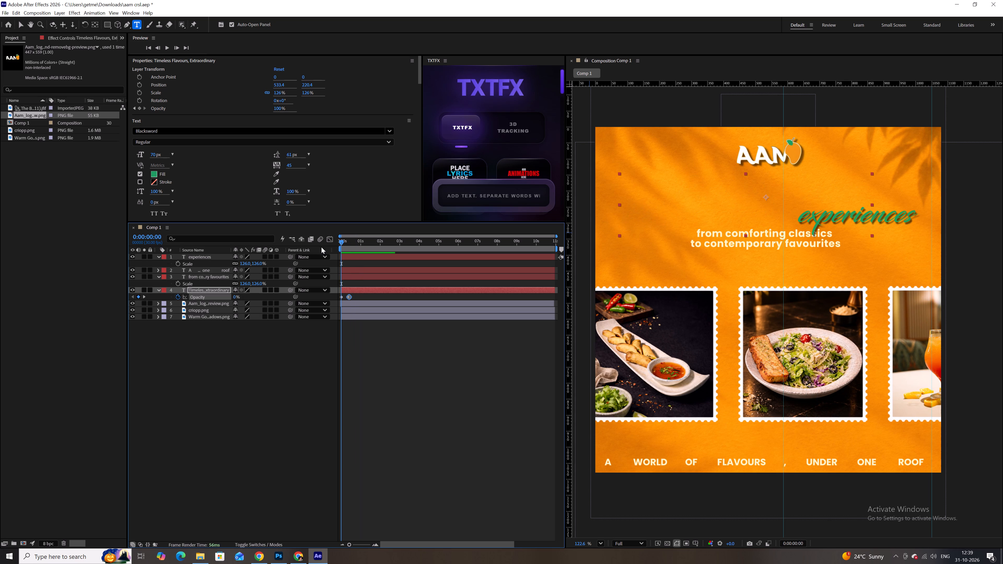
Copy the opacity keyframes of the "Timeless Flavours, Extraordinary" layer onto the "experiences" layer at the first frame, and preview the fade-in.
left_click(217, 297)
key("ctrl+c")
left_click(210, 255)
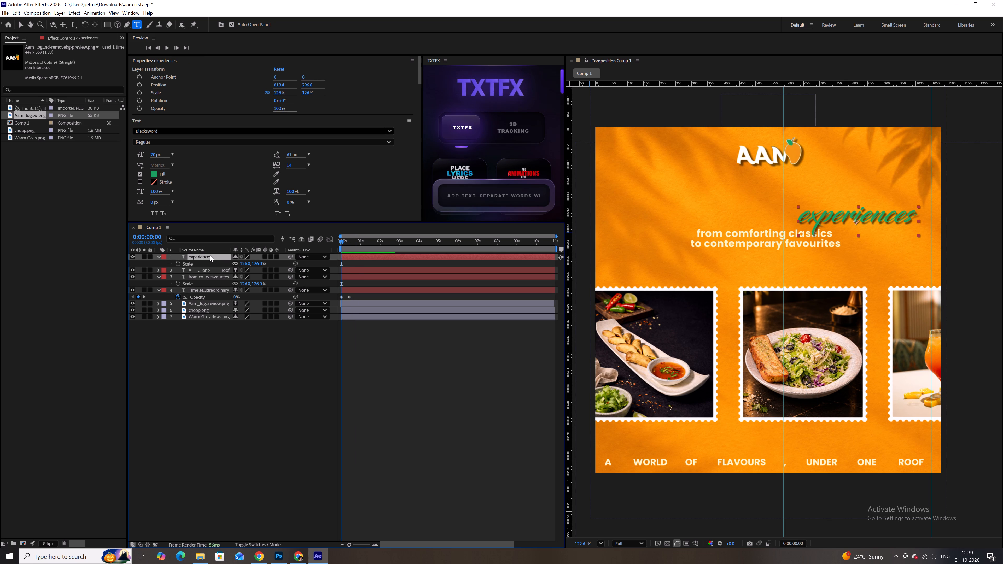
key("ctrl+v")
key("space")
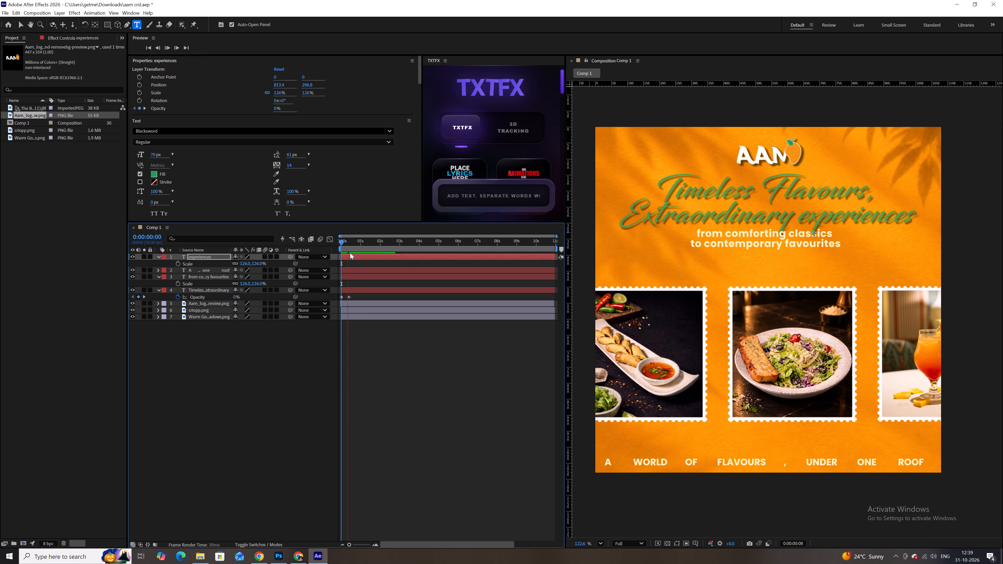
key("space")
key("space")
left_click_drag(353, 243, 333, 244)
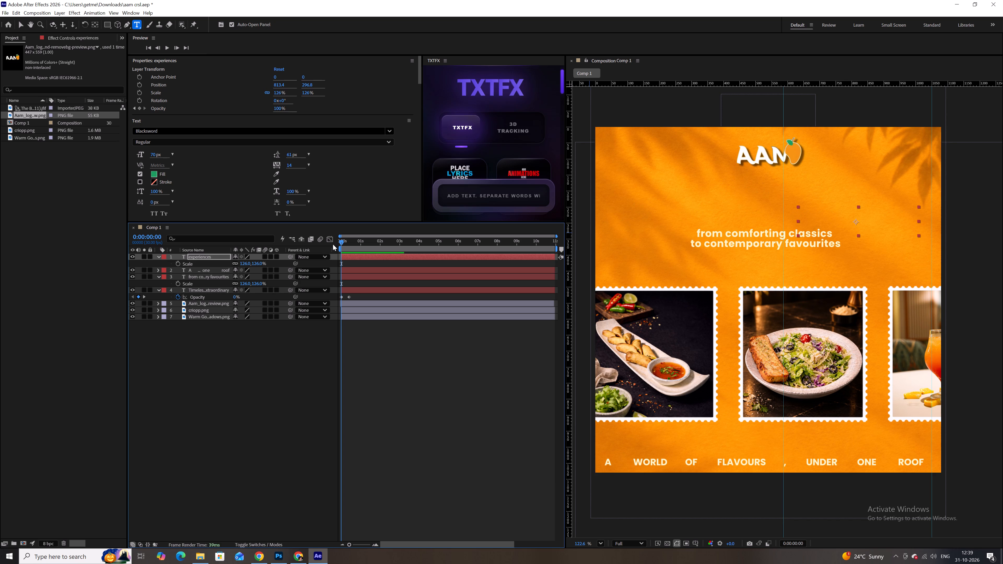
key("space")
key("space")
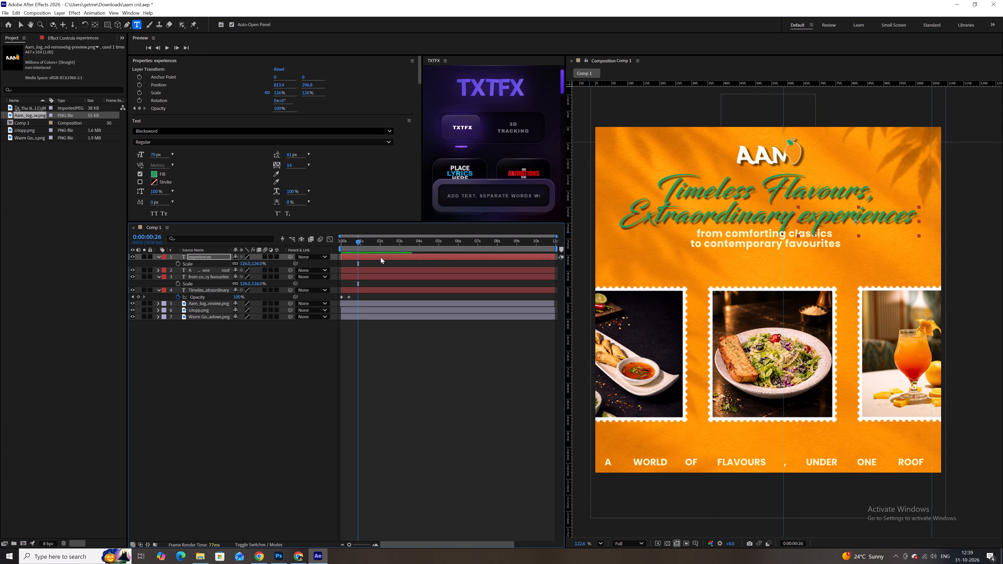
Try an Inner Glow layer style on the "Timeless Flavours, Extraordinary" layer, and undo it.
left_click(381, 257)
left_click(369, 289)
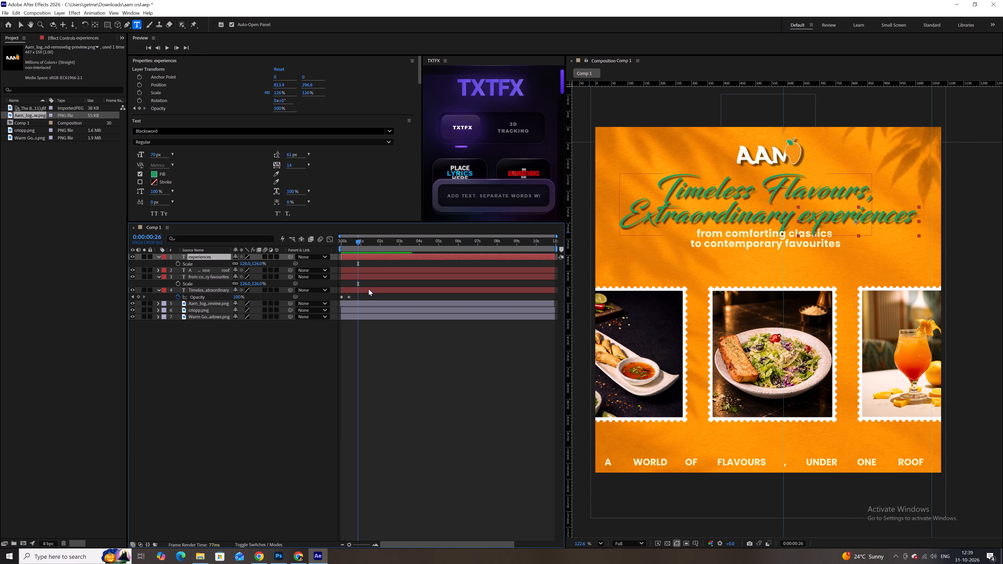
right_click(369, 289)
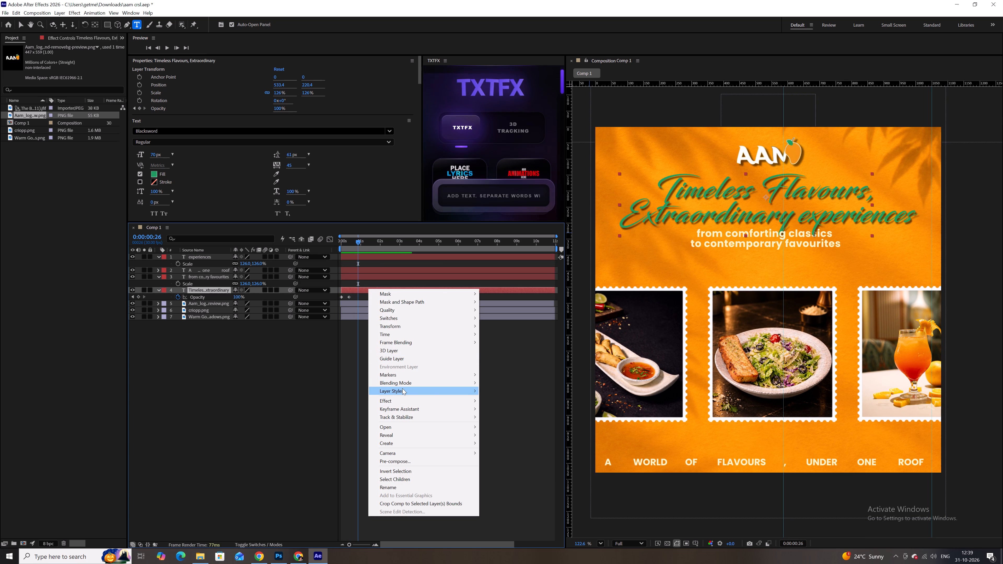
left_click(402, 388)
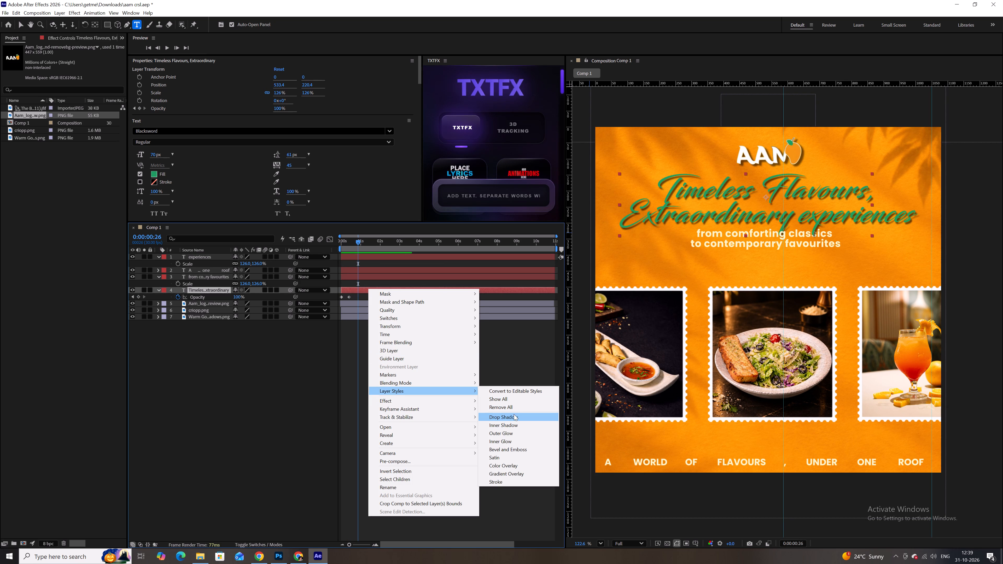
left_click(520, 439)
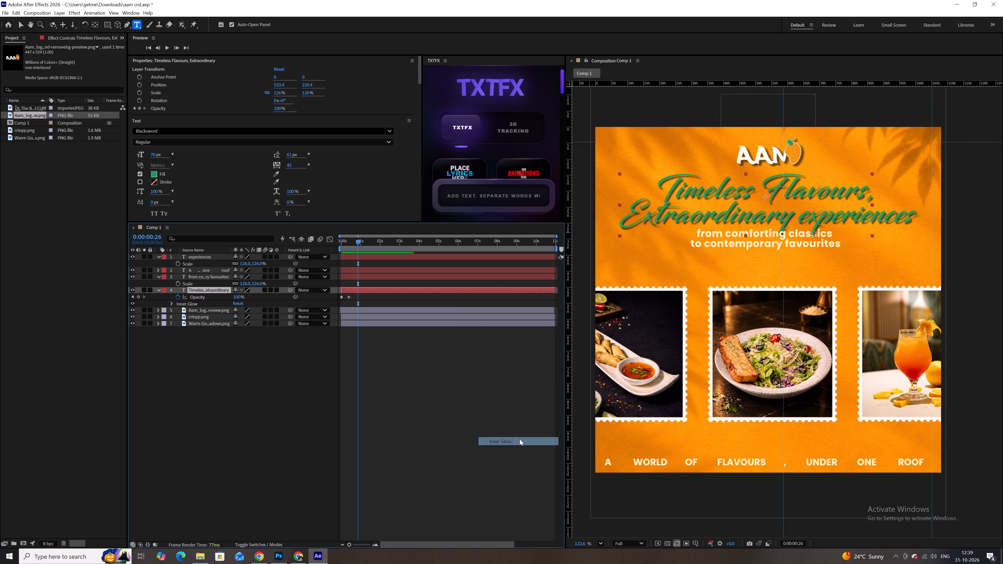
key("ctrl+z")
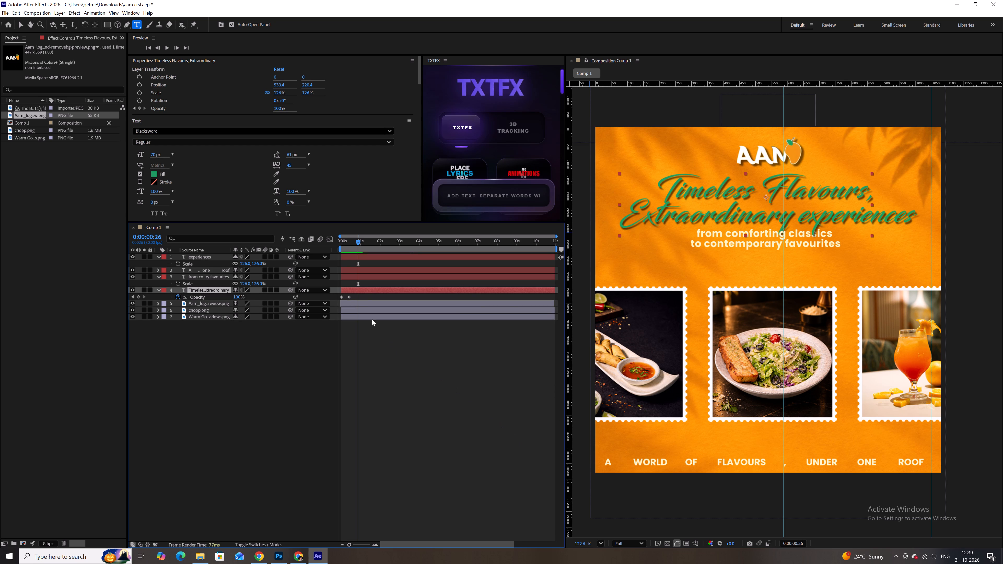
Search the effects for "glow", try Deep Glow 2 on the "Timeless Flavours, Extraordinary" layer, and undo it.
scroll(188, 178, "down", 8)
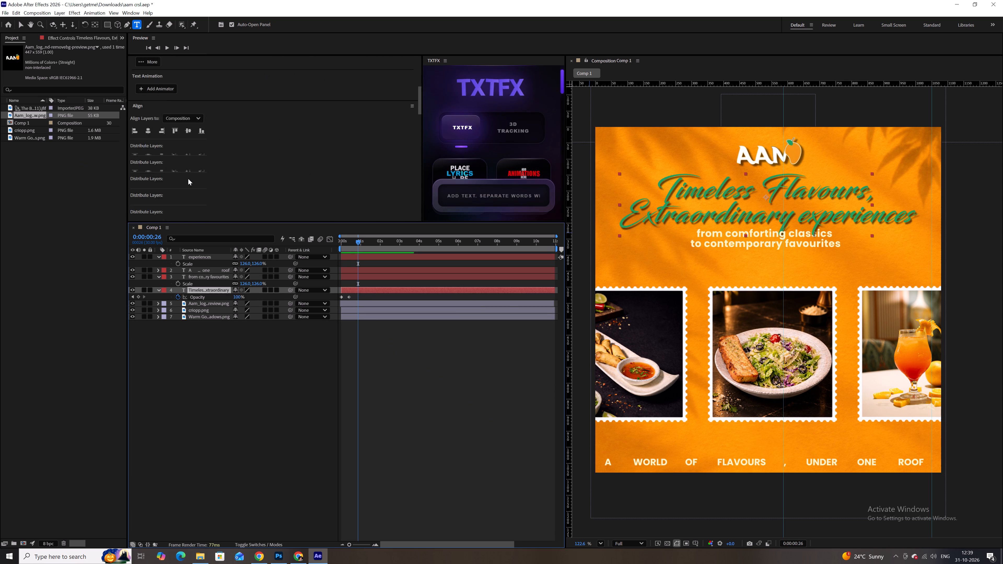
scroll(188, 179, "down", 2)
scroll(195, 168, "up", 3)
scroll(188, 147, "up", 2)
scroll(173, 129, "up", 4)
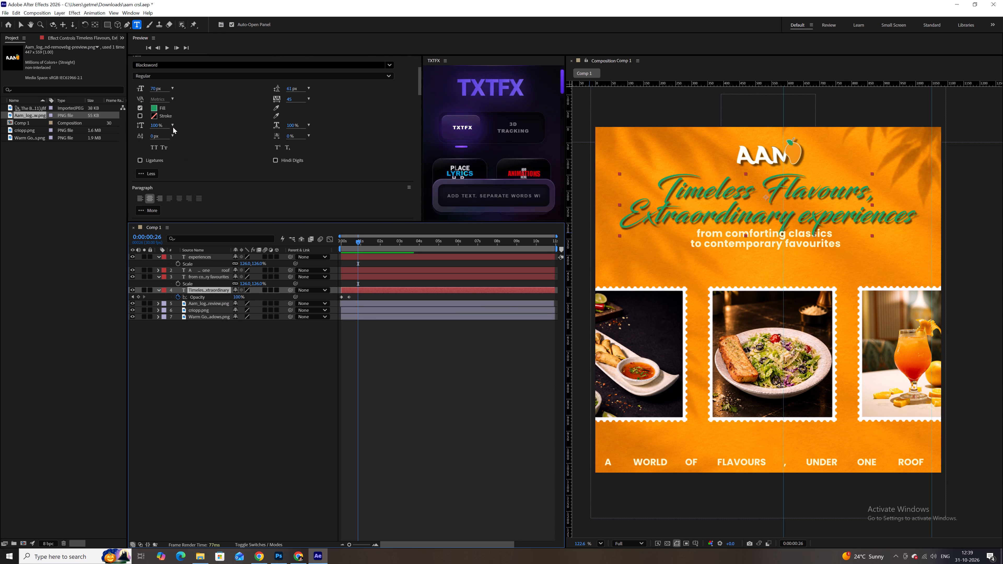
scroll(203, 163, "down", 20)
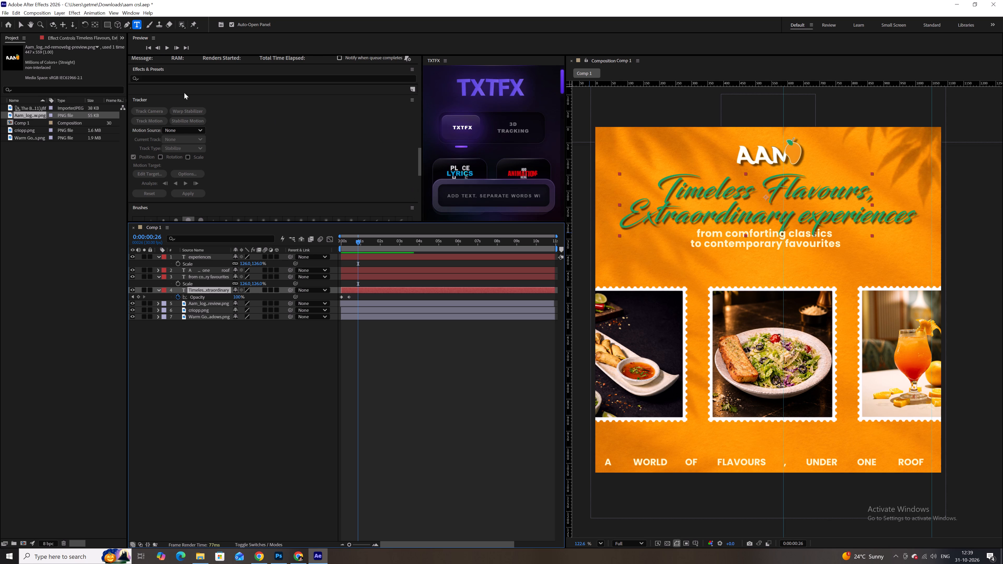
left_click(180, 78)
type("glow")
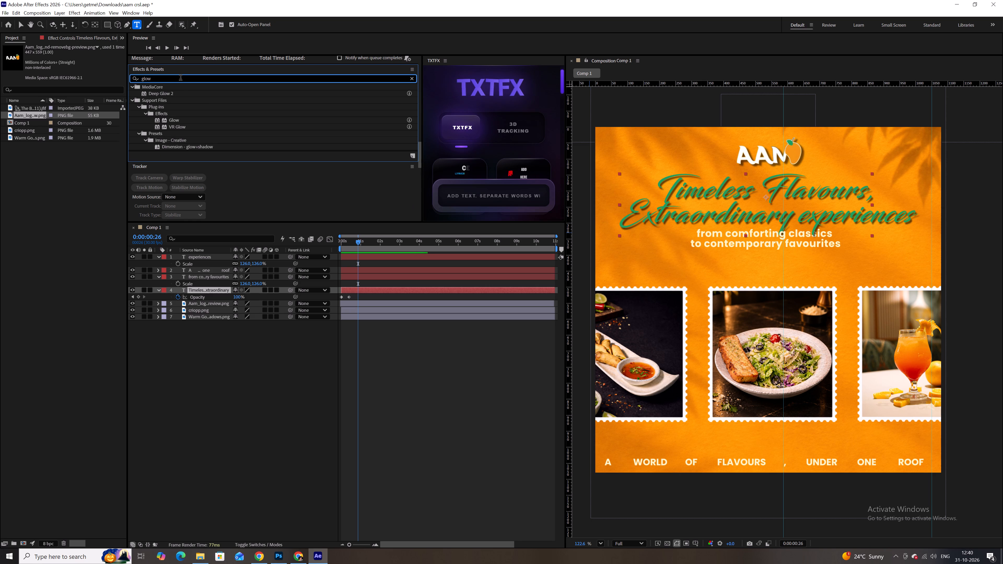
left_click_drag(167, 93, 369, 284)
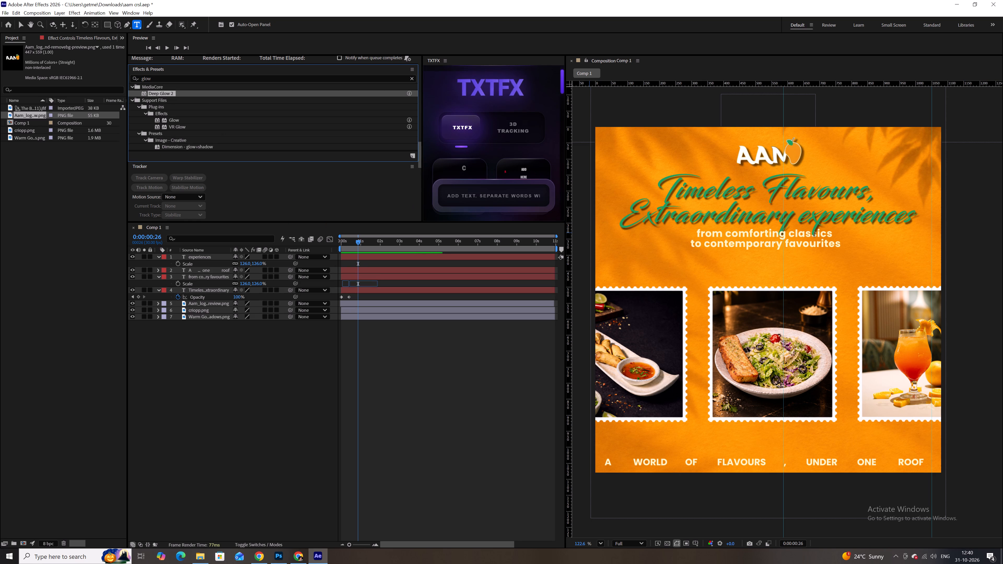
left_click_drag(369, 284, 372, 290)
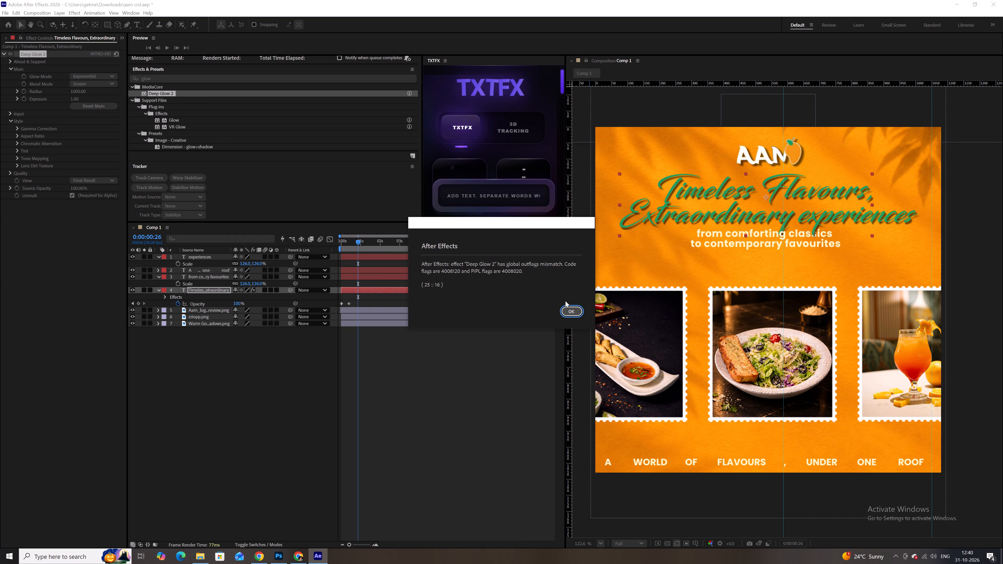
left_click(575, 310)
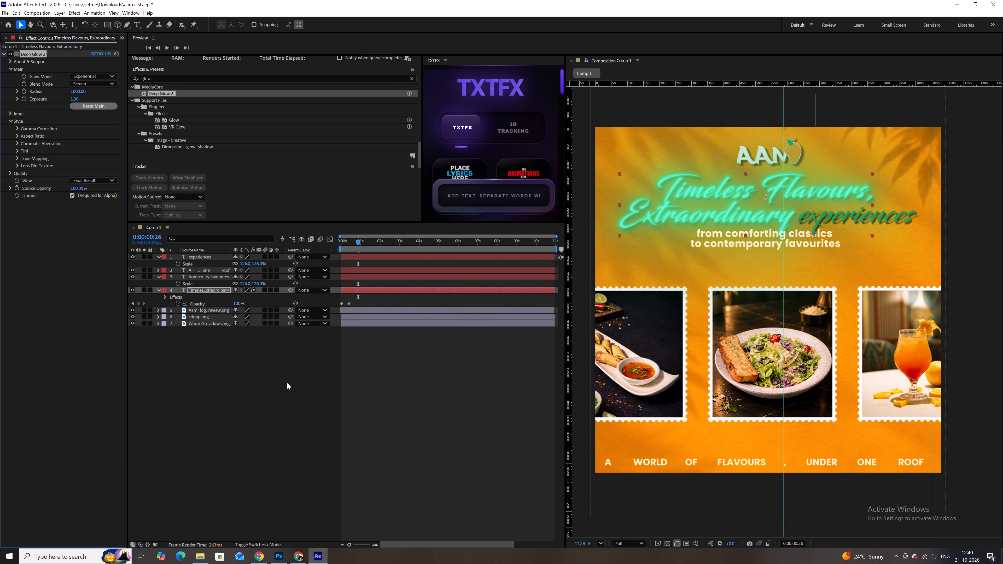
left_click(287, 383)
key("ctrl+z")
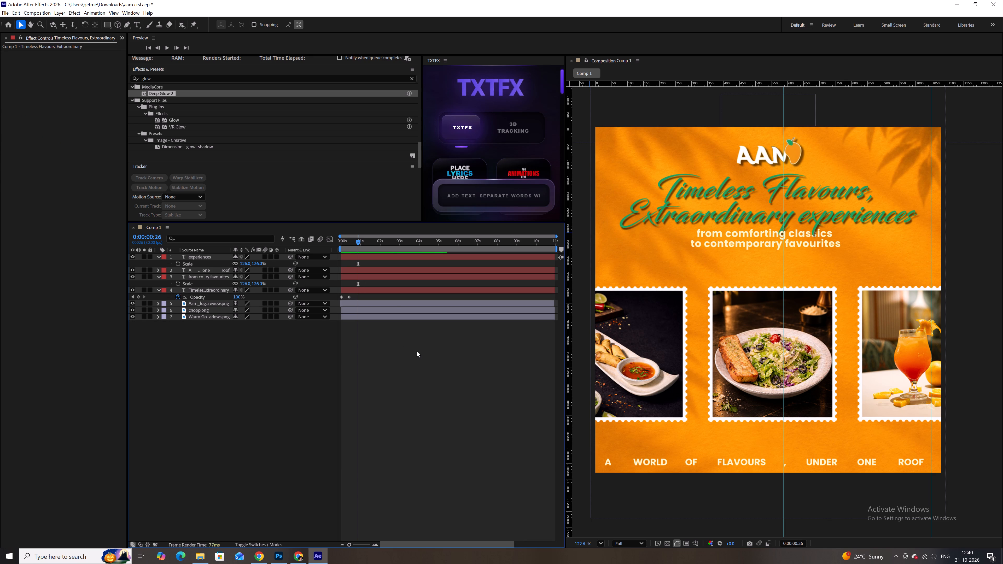
Preview the whole headline's fade-in from the first frame, and return to the start of the composition.
left_click_drag(358, 242, 335, 243)
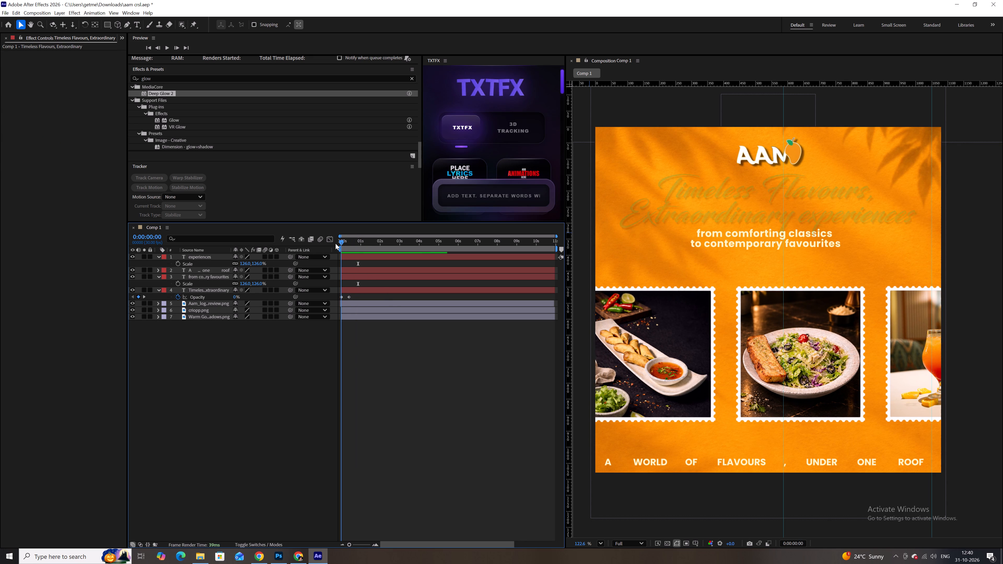
left_click_drag(335, 243, 333, 243)
key("space")
key("space")
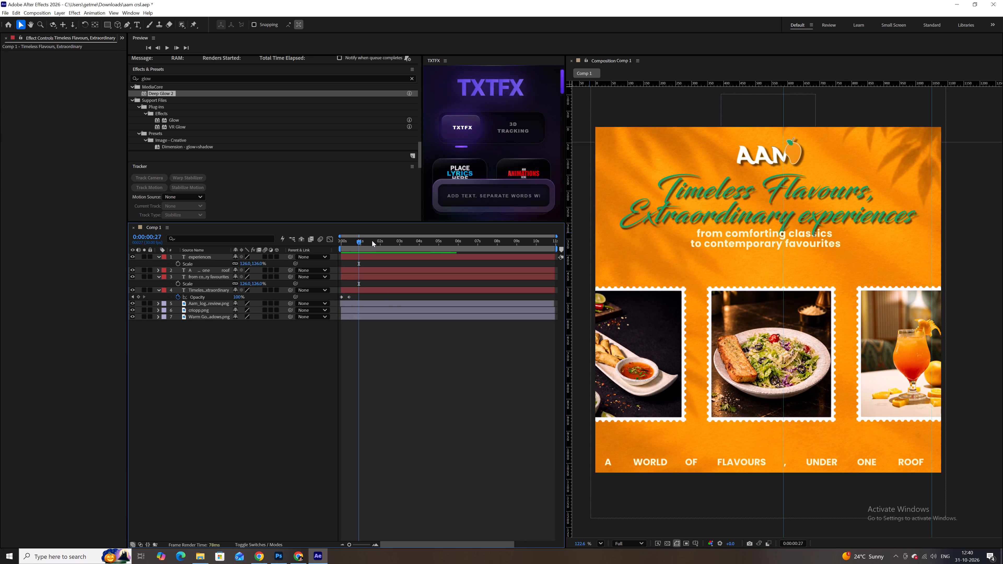
left_click_drag(362, 242, 324, 243)
Set an opacity keyframe of 0% at 0:00:00:22 on the "from comforting classics to contemporary favourites" subtitle layer.
left_click(364, 290)
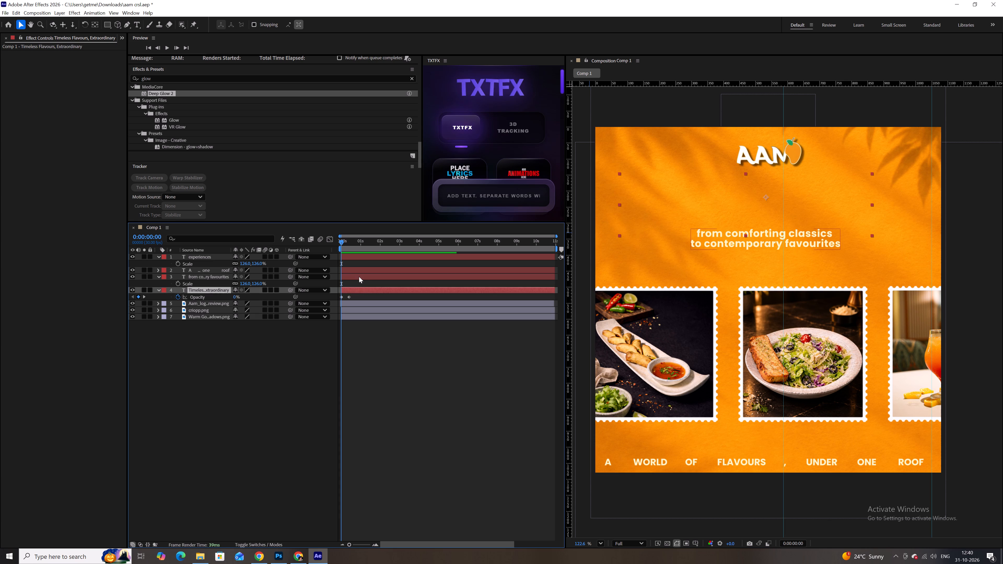
left_click(359, 277)
key("space")
key("space")
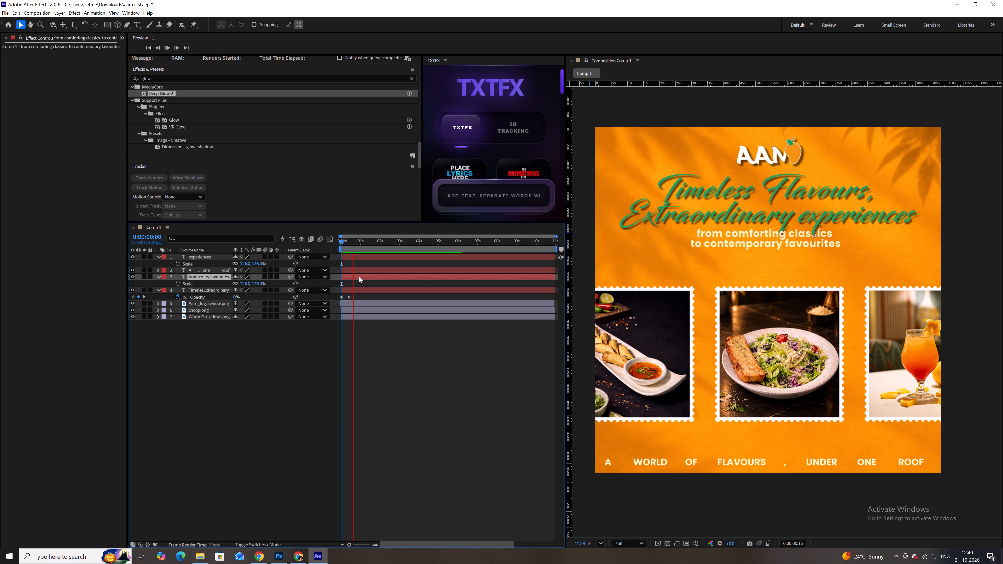
key("t")
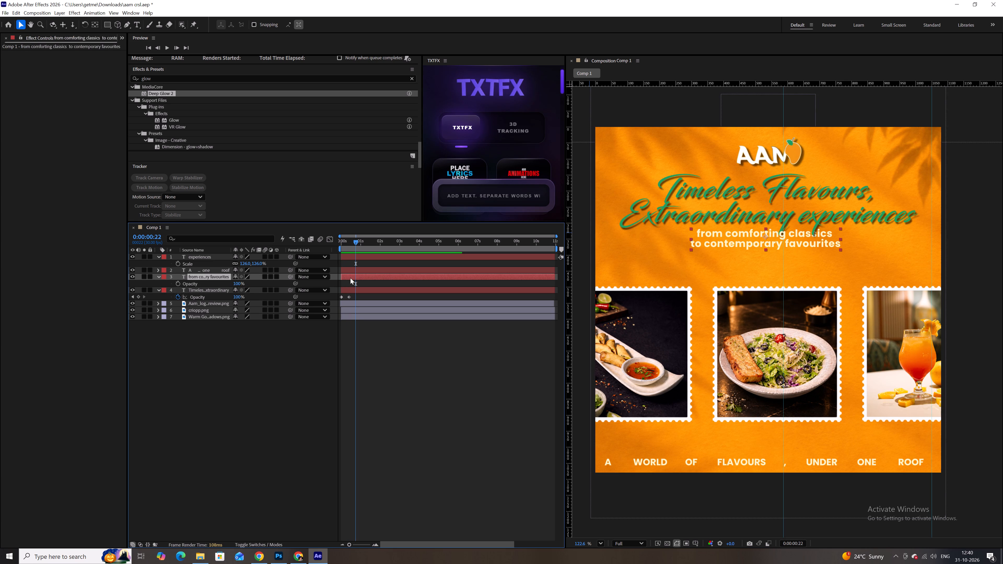
left_click_drag(238, 285, 160, 278)
left_click(178, 282)
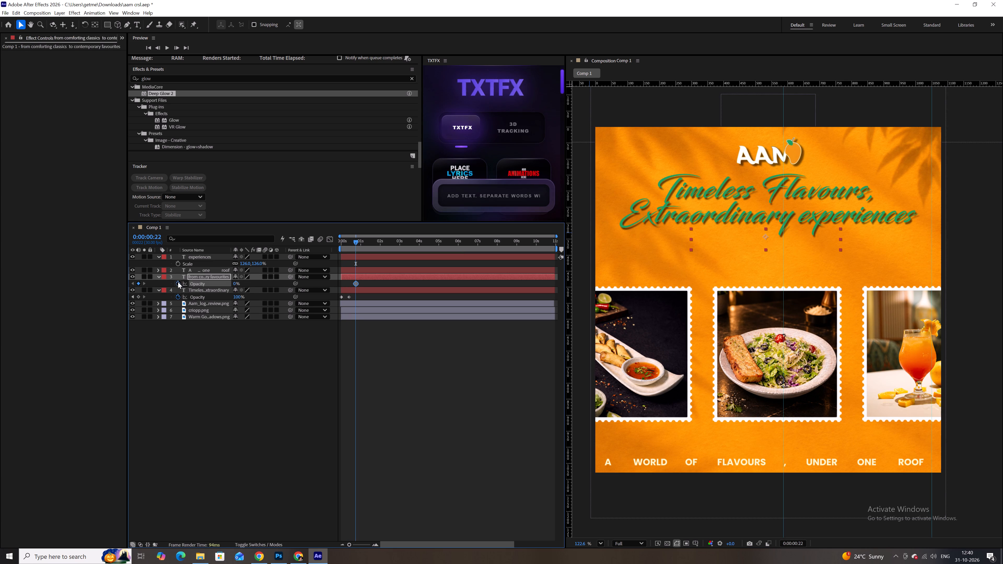
Add an opacity keyframe of 100% at 0:00:01:03 on the subtitle layer to complete its fade-in.
key("space")
key("space")
key("space")
key("space")
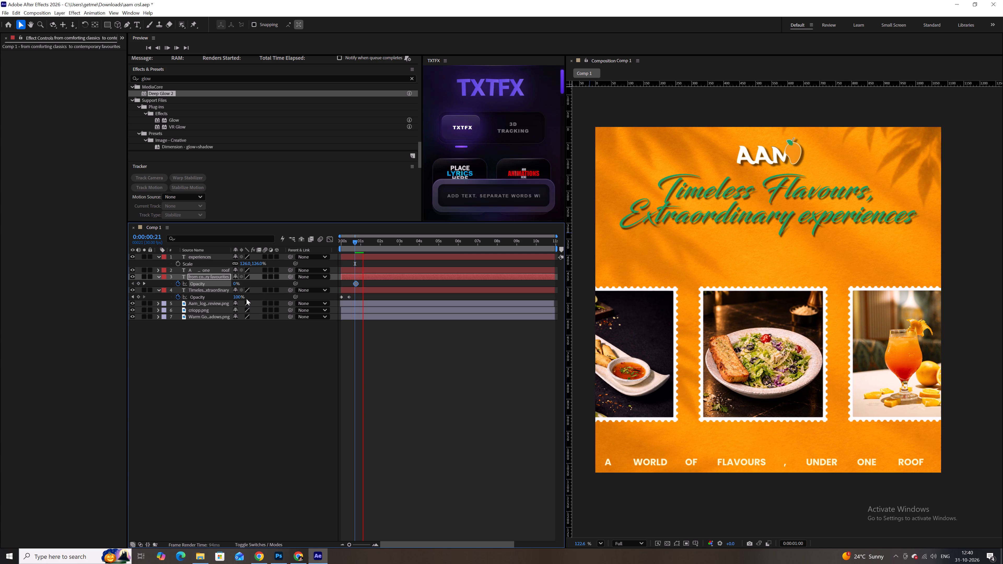
key("space")
key("space")
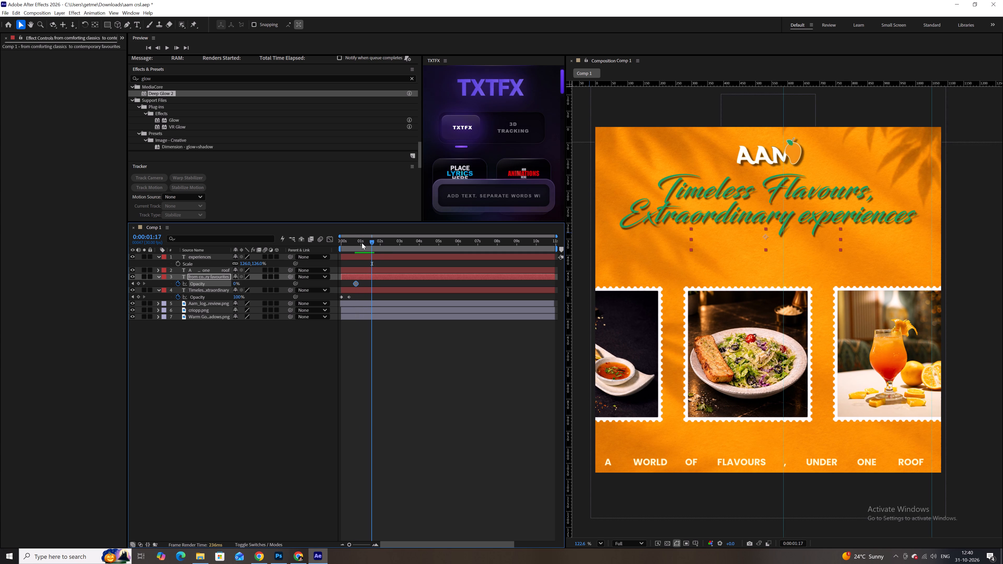
left_click(363, 242)
left_click(237, 283)
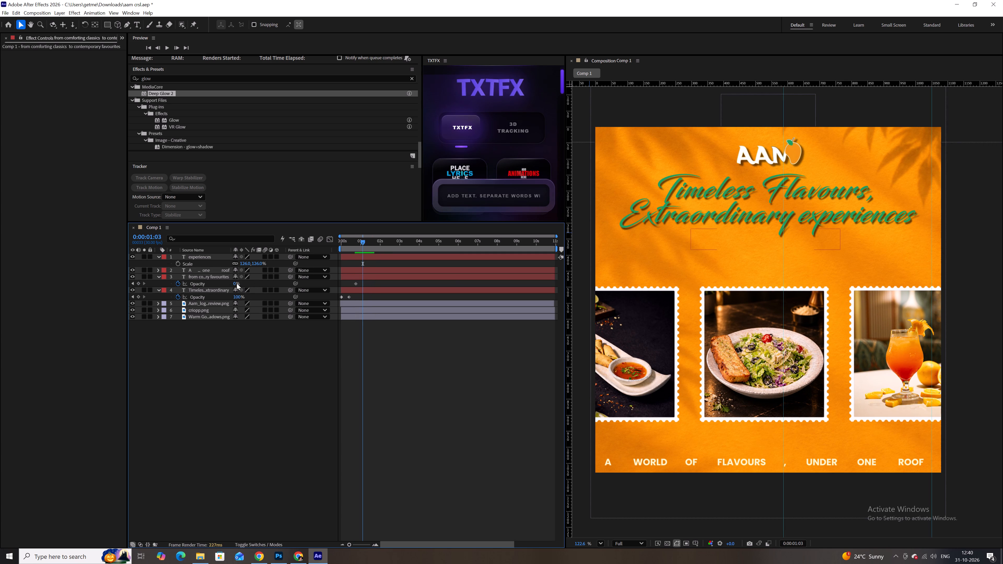
left_click_drag(234, 283, 364, 279)
Preview the headline and subtitle fade-ins from the beginning of the composition.
left_click(352, 238)
left_click(343, 243)
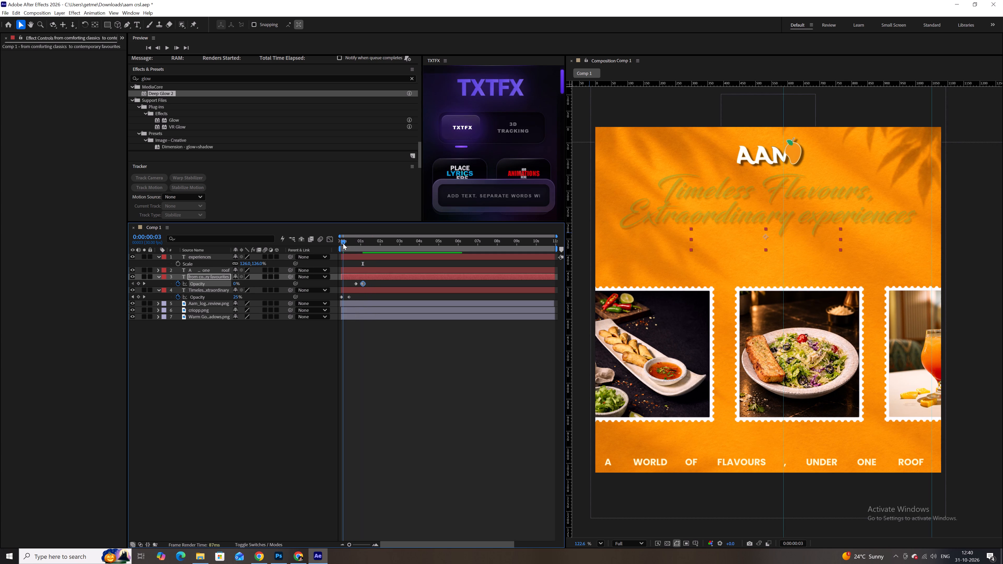
key("space")
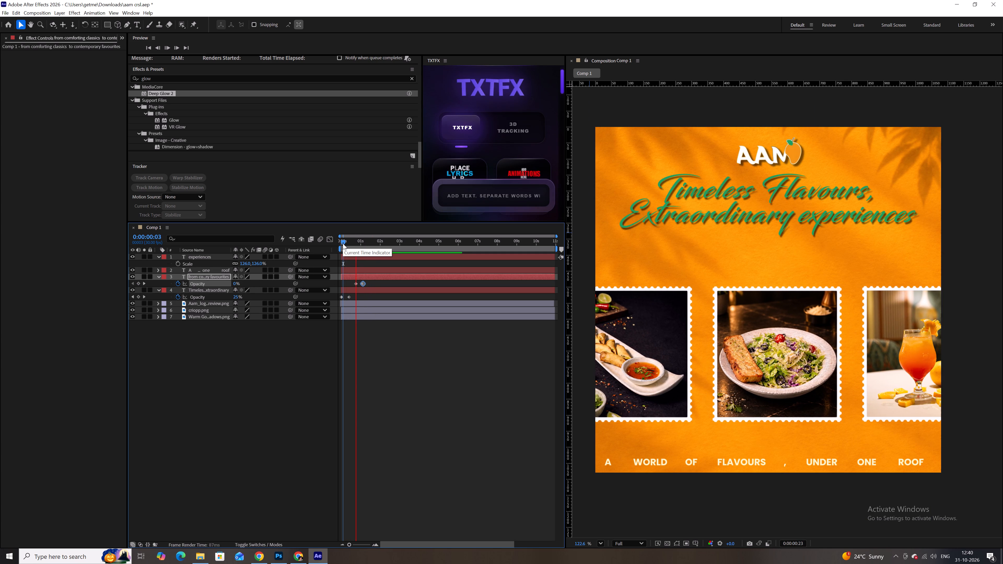
key("space")
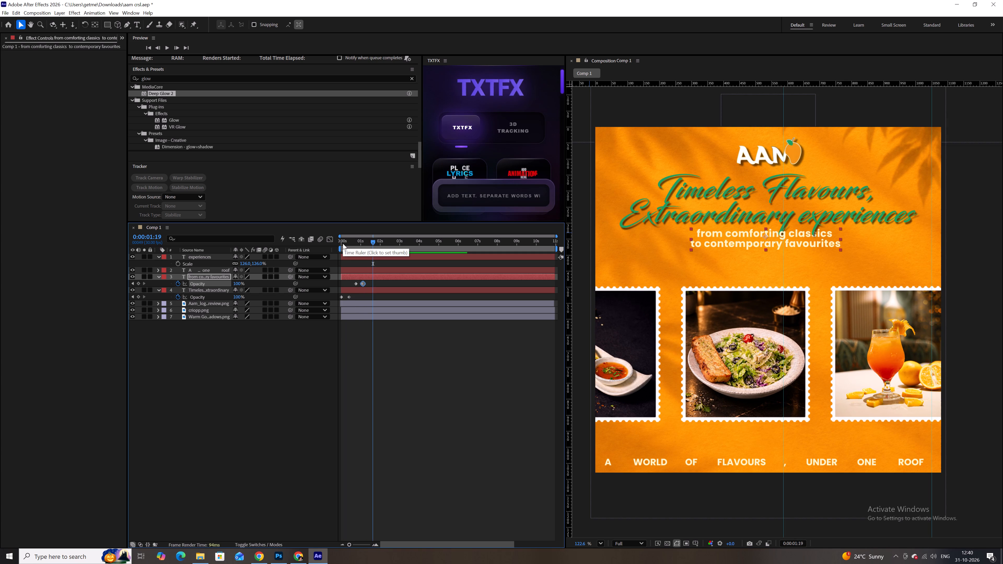
key("space")
key("space")
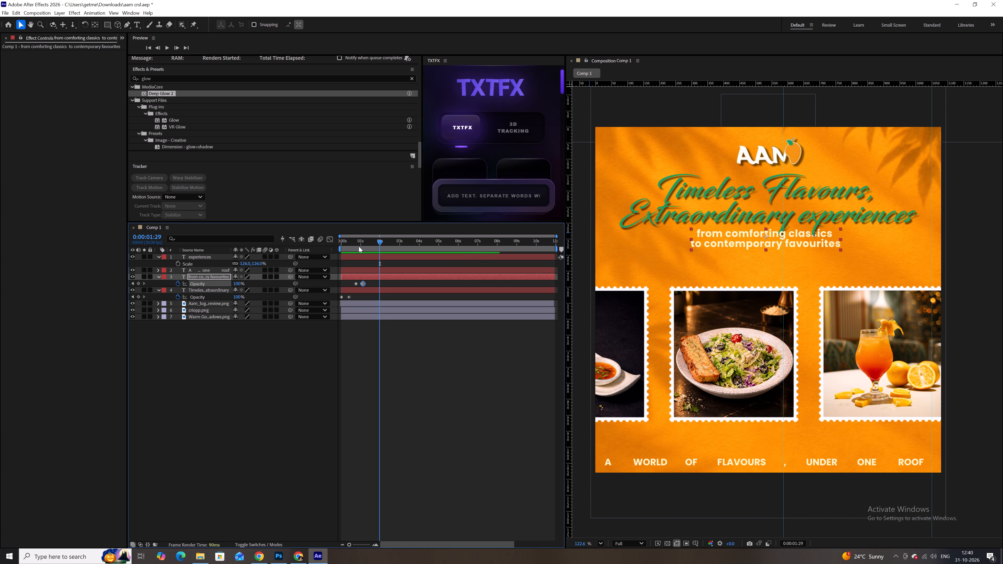
left_click_drag(359, 246, 334, 249)
key("space")
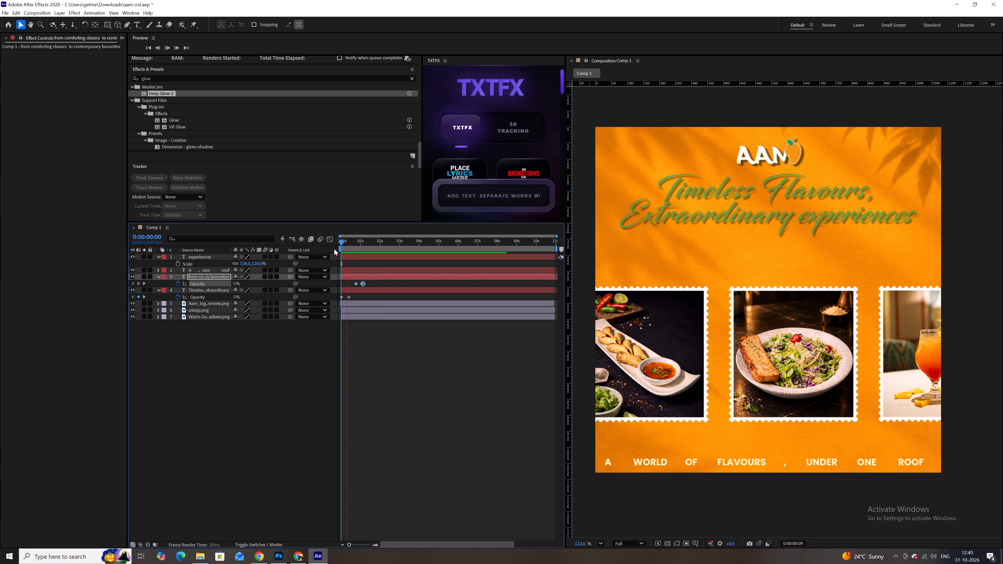
key("space")
Set a position keyframe at 0:00:00:22 on the subtitle layer, with its Y position raised to 256.4.
scroll(365, 248, "up", 3, "alt")
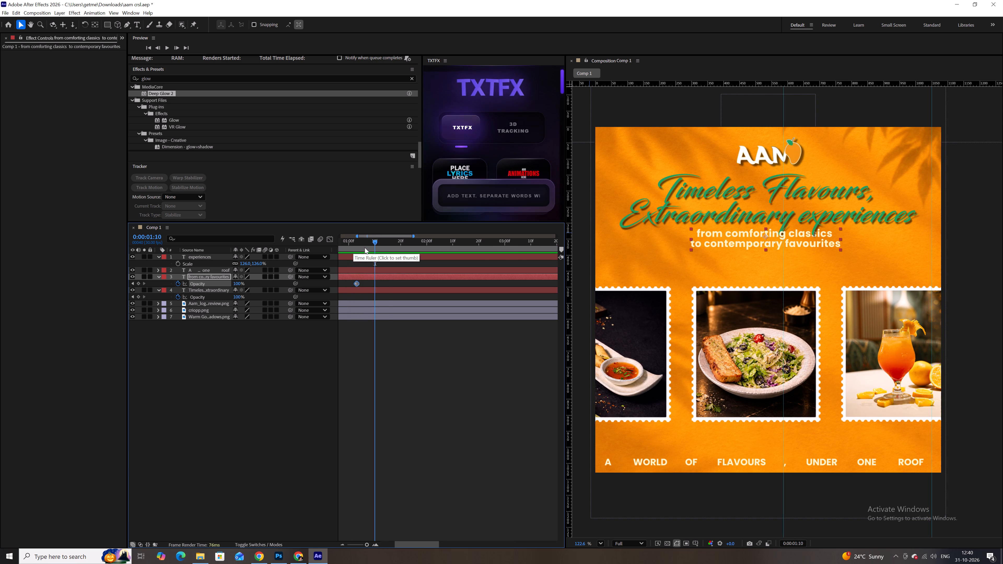
left_click_drag(351, 240, 395, 238)
left_click(408, 275)
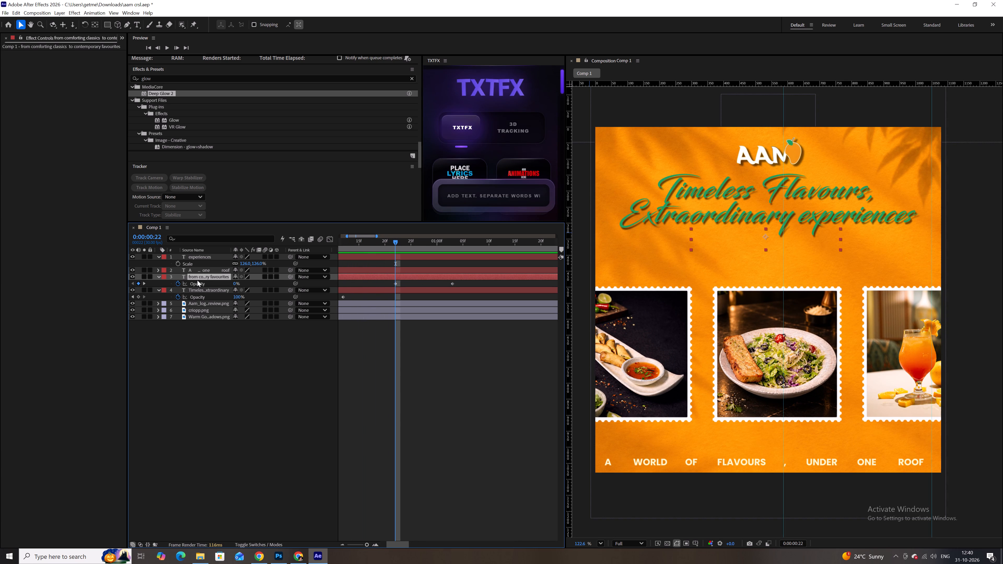
key("p")
left_click_drag(251, 283, 220, 280)
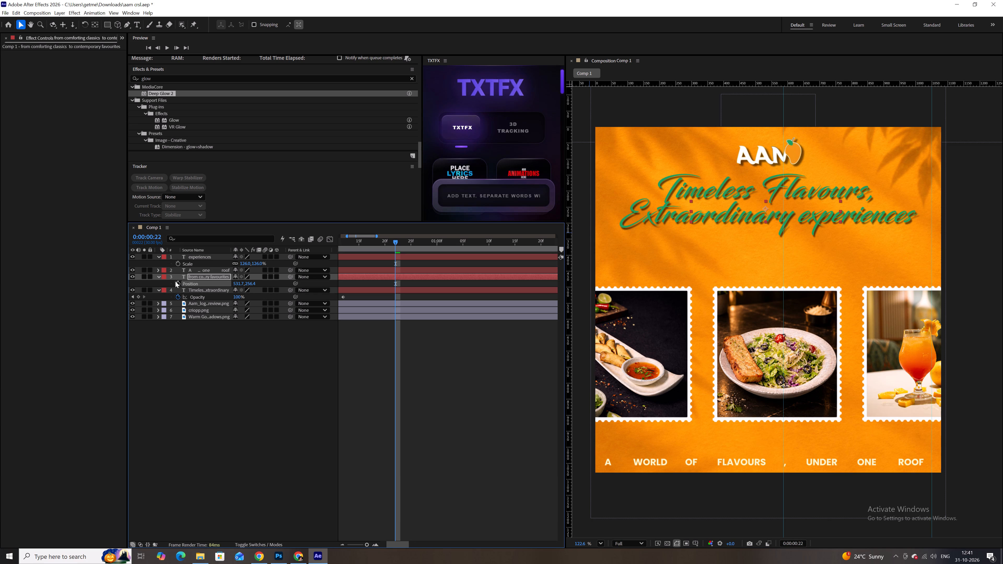
left_click(179, 282)
key("space")
key("space")
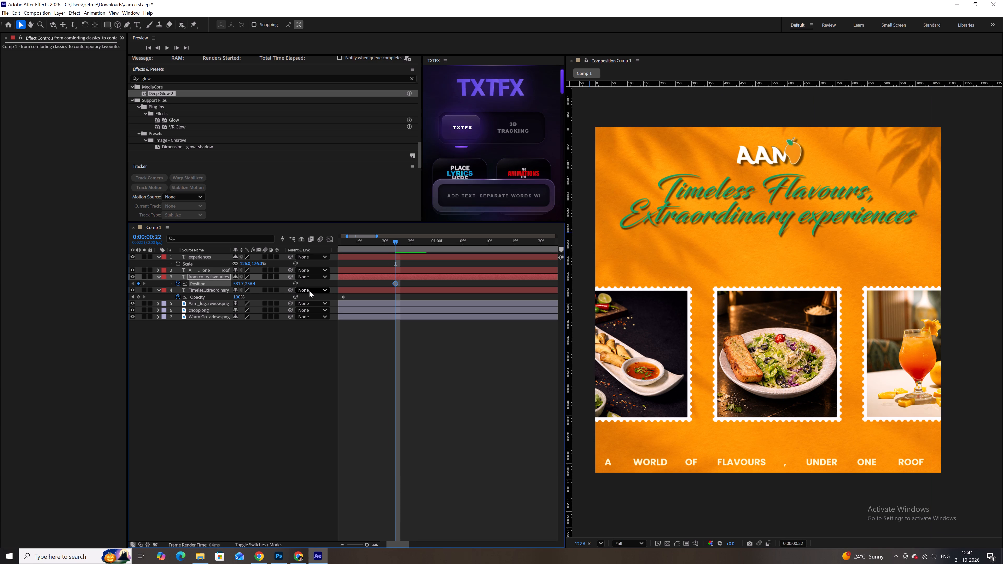
Add a second position keyframe at 0:00:01:03 on the subtitle layer, with its Y position at 343.4.
left_click_drag(389, 242, 401, 240)
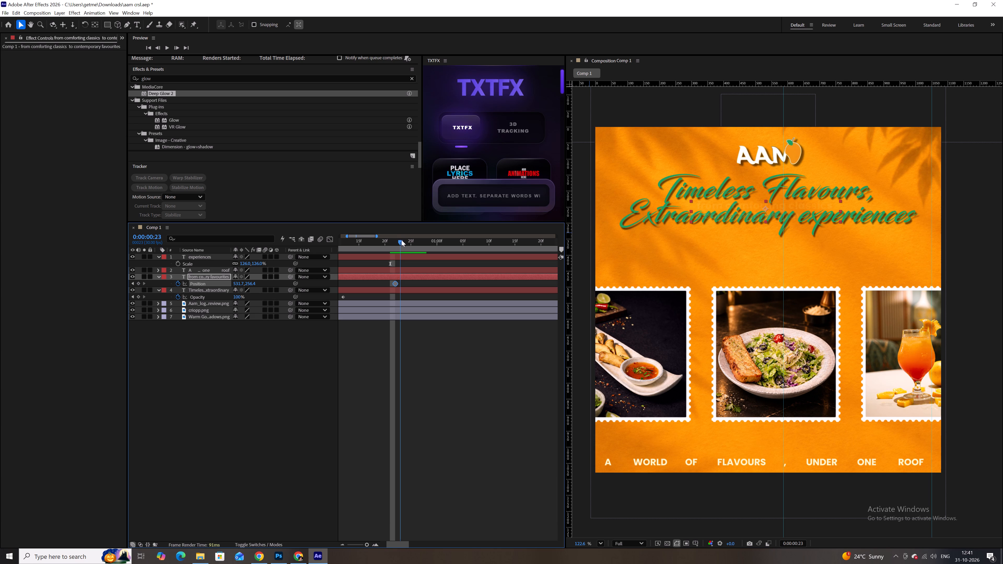
left_click_drag(401, 240, 421, 240)
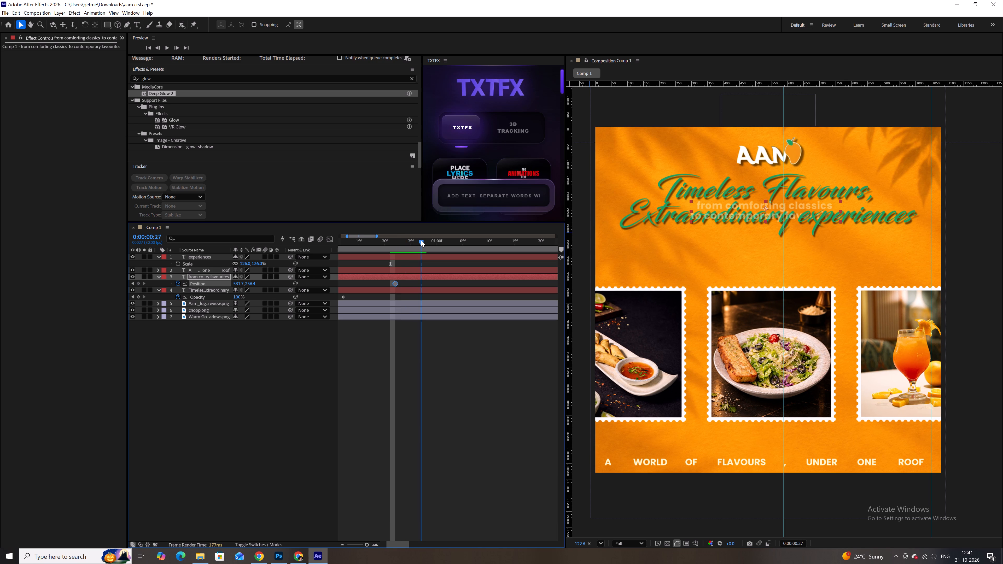
left_click_drag(421, 240, 454, 236)
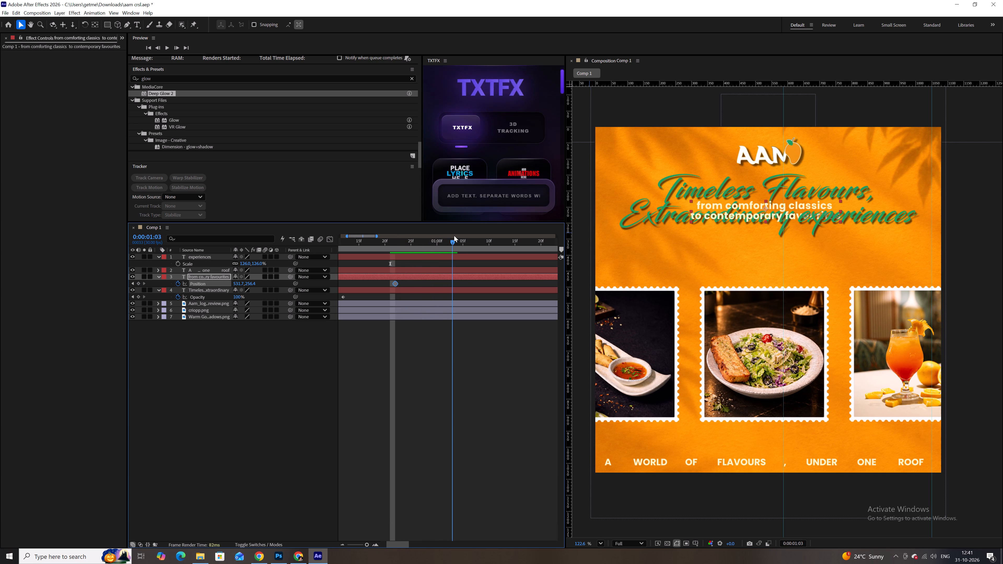
left_click_drag(454, 236, 450, 237)
left_click_drag(249, 285, 263, 282)
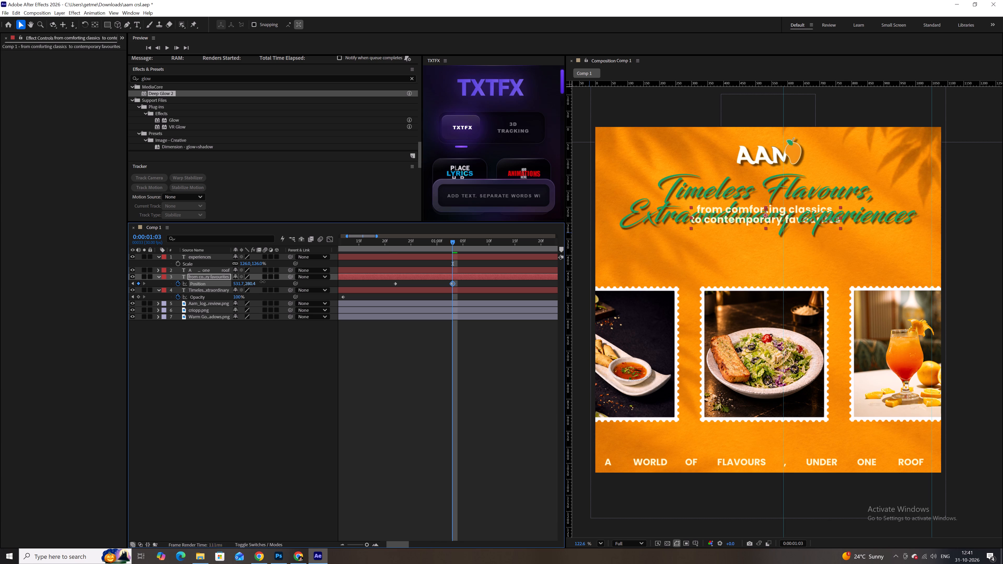
left_click_drag(263, 282, 292, 276)
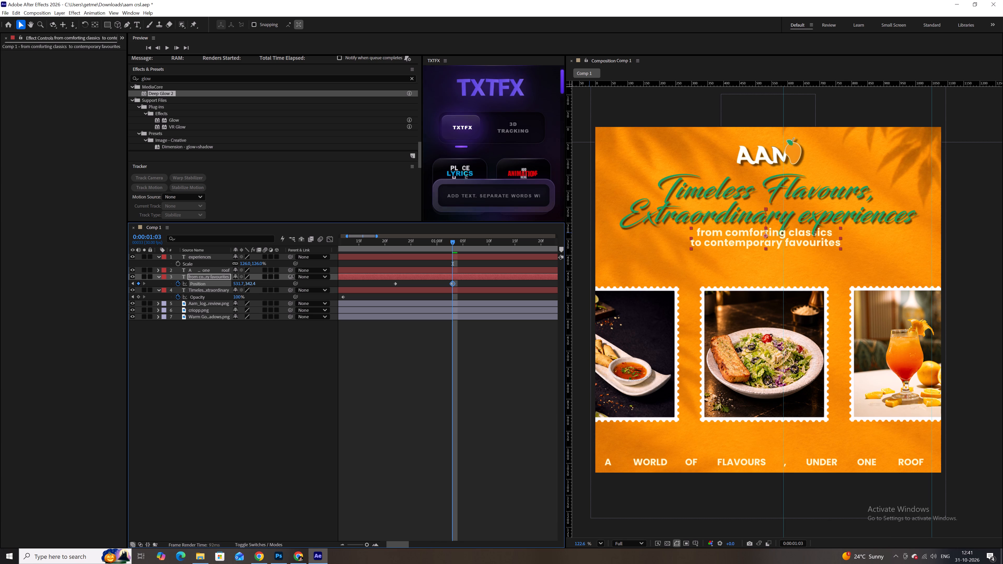
left_click_drag(292, 276, 293, 275)
Preview the subtitle's downward slide from the start of the composition and scrub through its first frames.
left_click(354, 371)
left_click_drag(379, 242, 371, 242)
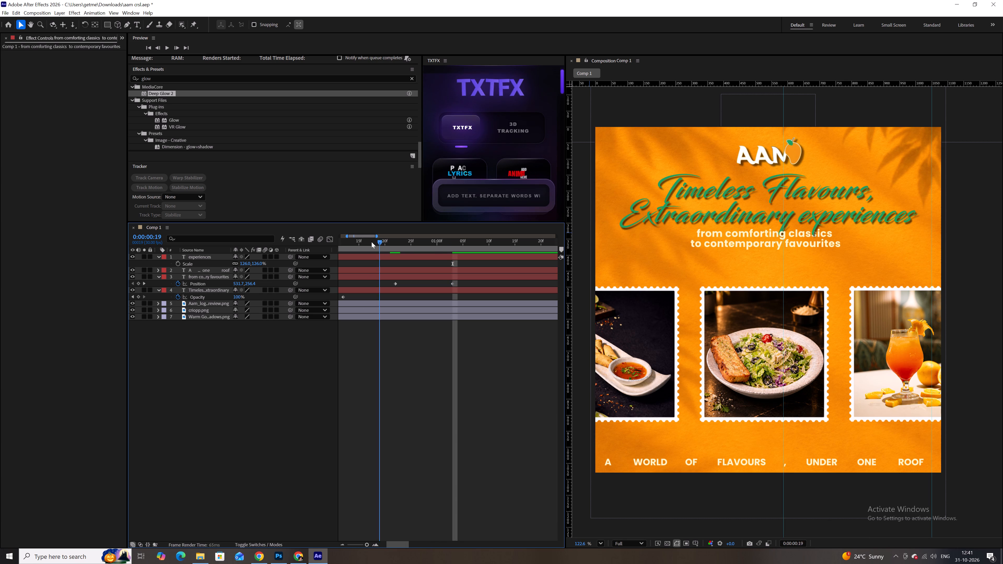
left_click_drag(371, 242, 311, 249)
key("space")
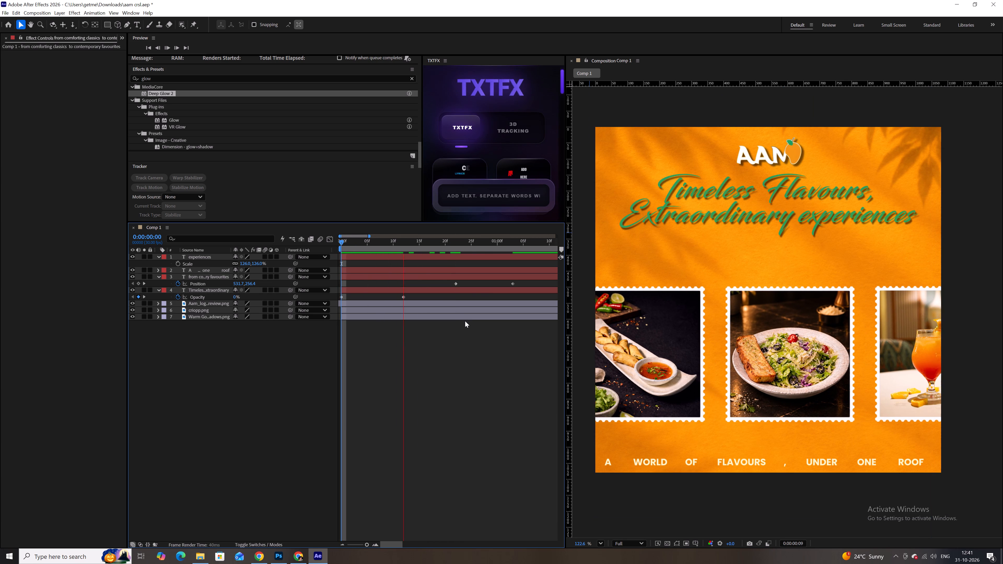
key("space")
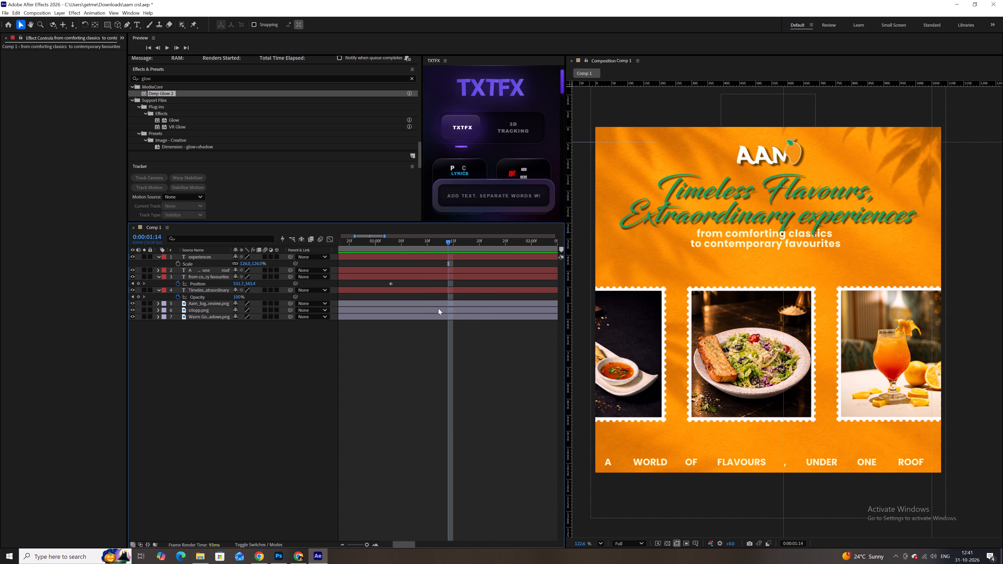
scroll(438, 309, "down", 2, "alt")
left_click_drag(383, 242, 376, 242)
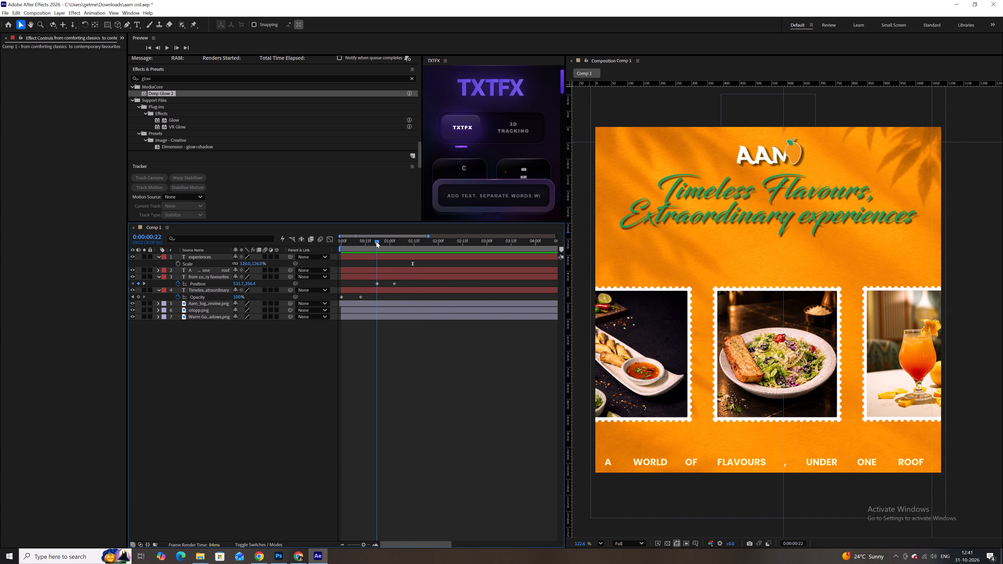
left_click_drag(376, 242, 383, 241)
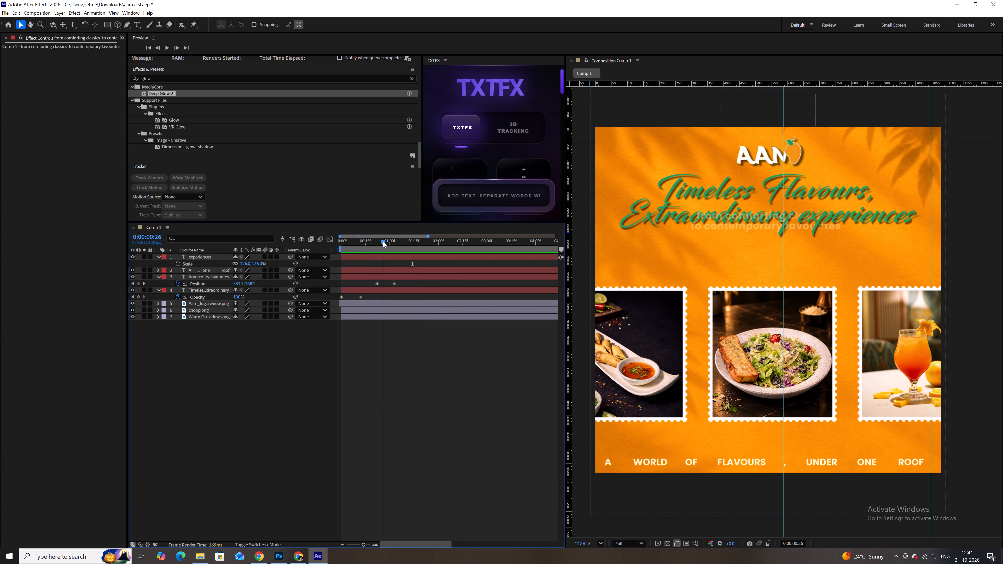
left_click_drag(383, 241, 376, 242)
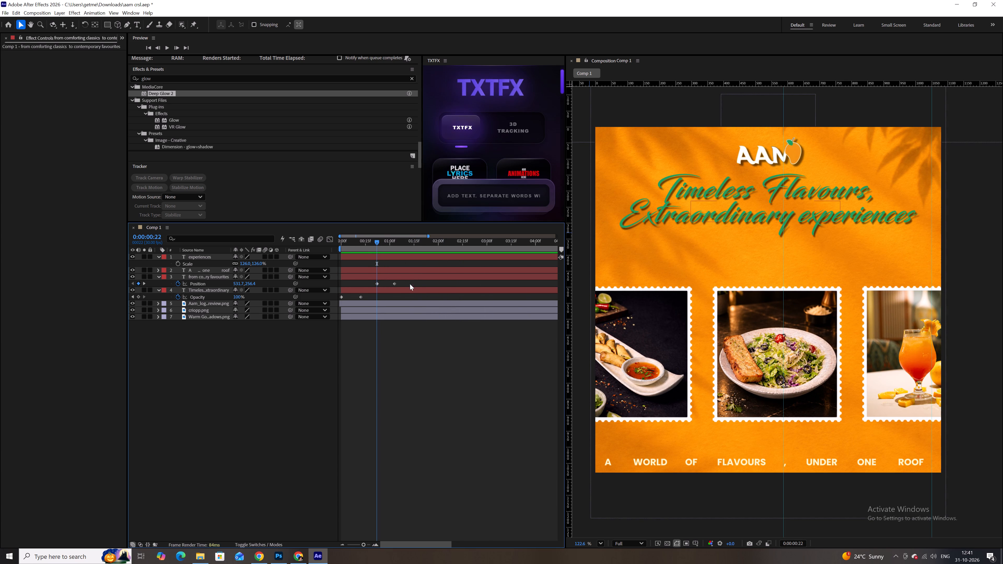
Apply Easy Ease to both subtitle position keyframes and reshape their speed graph into a steep peak mid-move.
left_click_drag(410, 284, 363, 283)
key("F9")
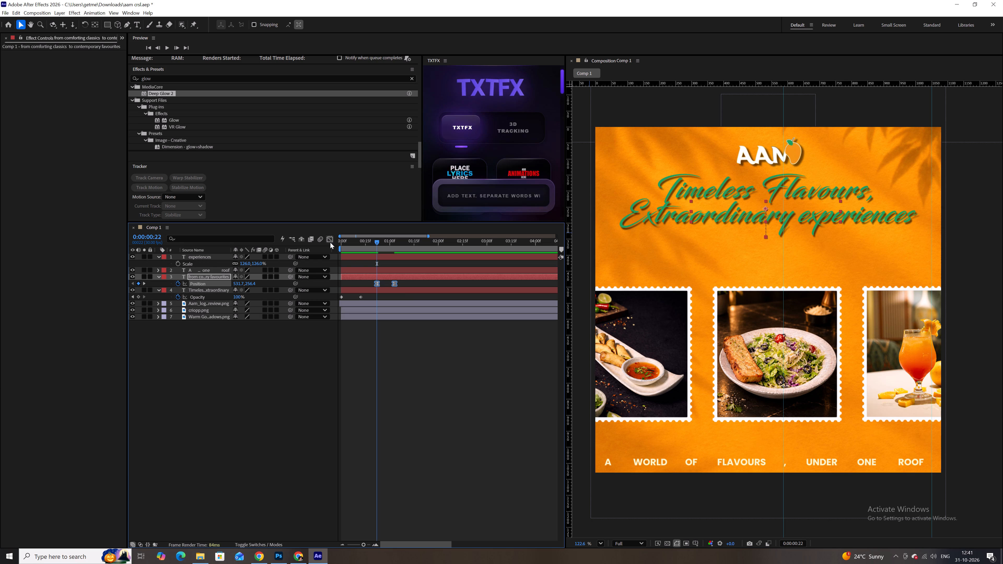
left_click(330, 241)
left_click_drag(492, 368, 331, 527)
scroll(363, 518, "up", 3, "alt")
key("space")
key("space")
key("space")
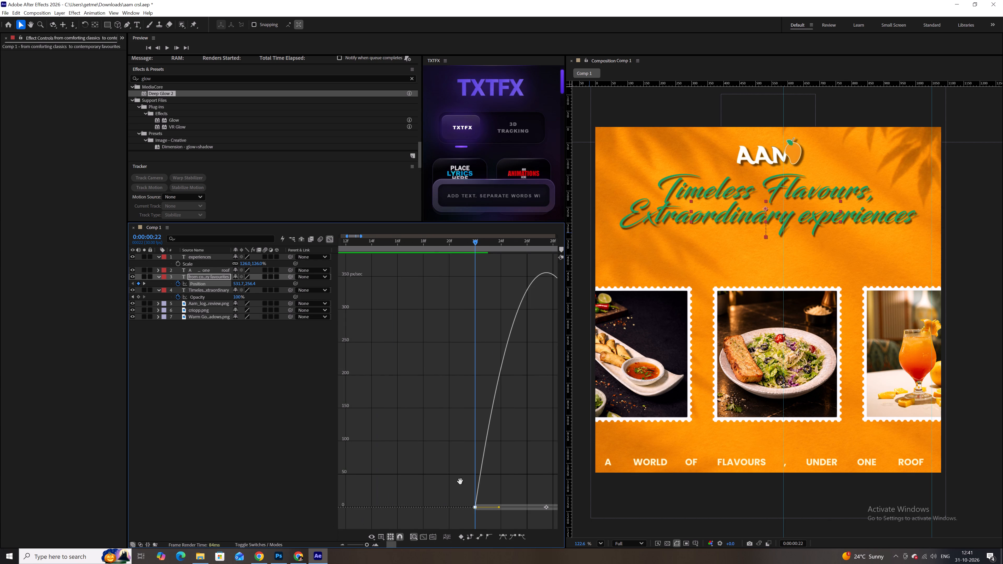
left_click_drag(459, 481, 355, 472)
left_click_drag(394, 506, 478, 505)
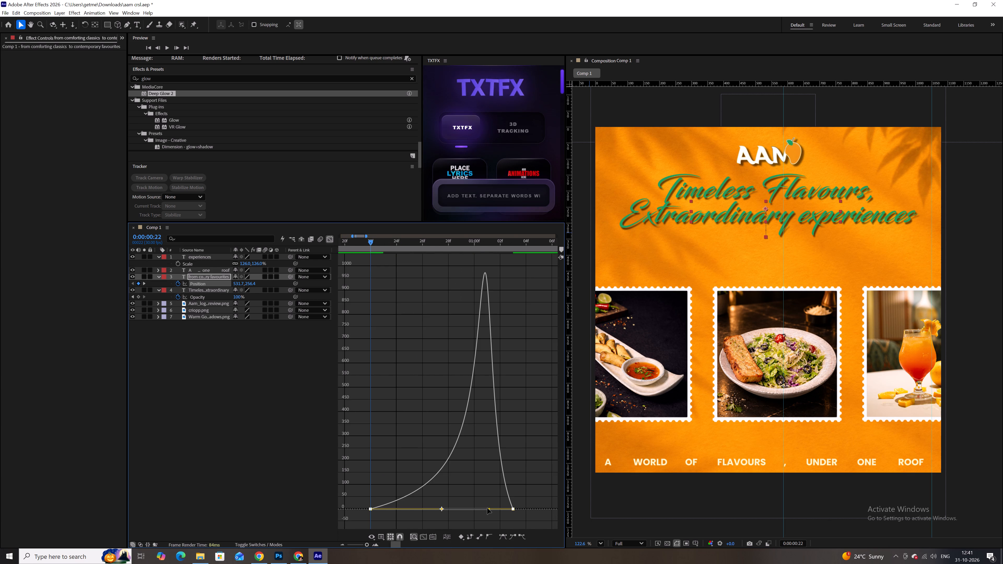
left_click_drag(488, 508, 467, 508)
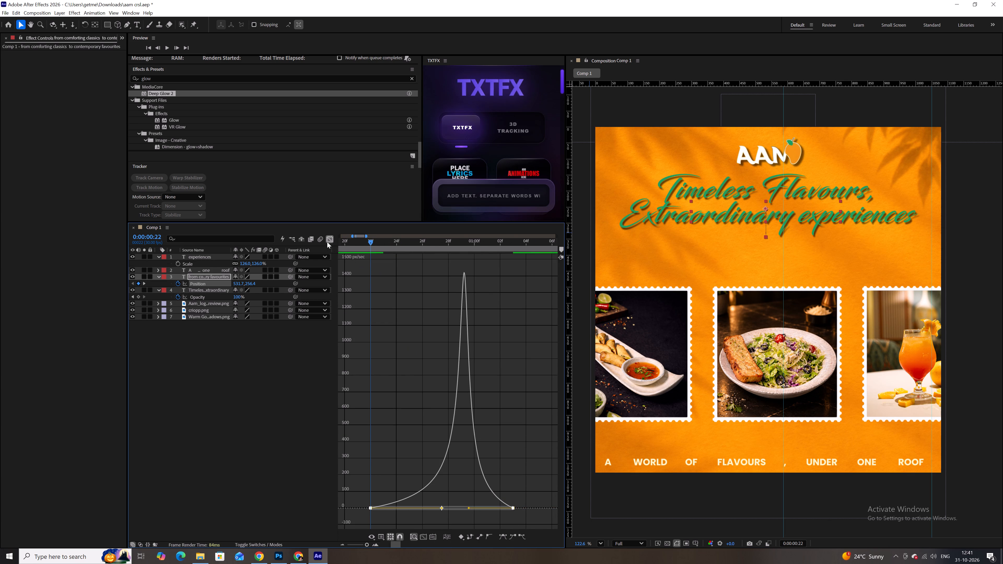
left_click(327, 241)
Replay the opening from the first frame several times to check the eased subtitle slide against the headline fade-in.
left_click_drag(381, 243, 376, 244)
left_click_drag(371, 245, 339, 251)
key("space")
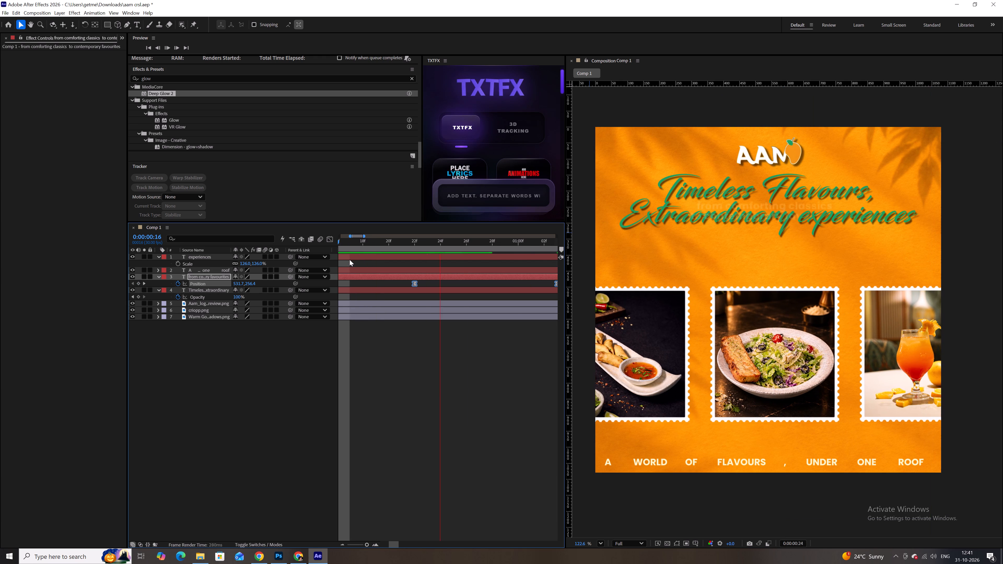
key("space")
scroll(366, 267, "down", 6, "alt")
left_click_drag(355, 239, 343, 241)
key("space")
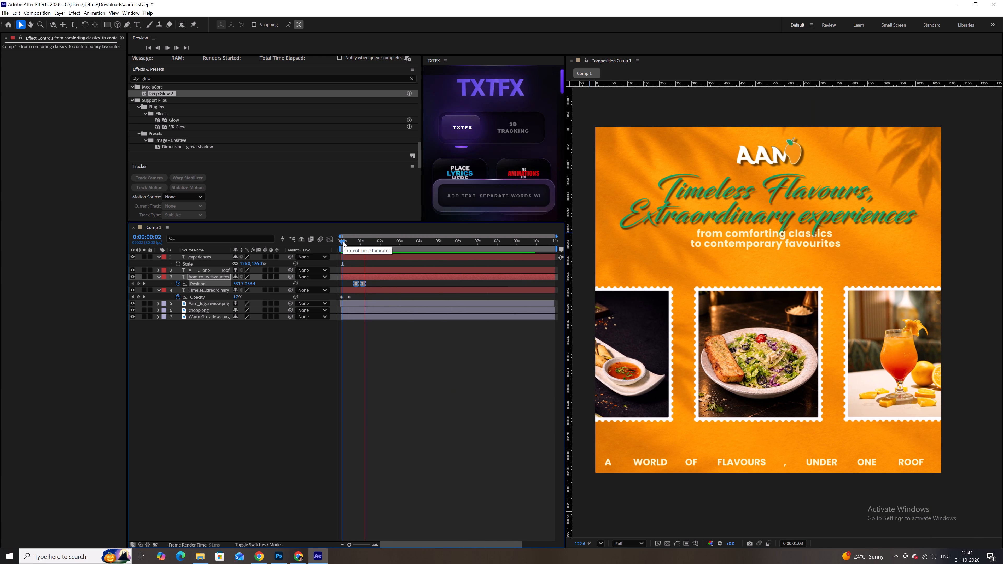
key("space")
left_click_drag(357, 244, 319, 251)
key("space")
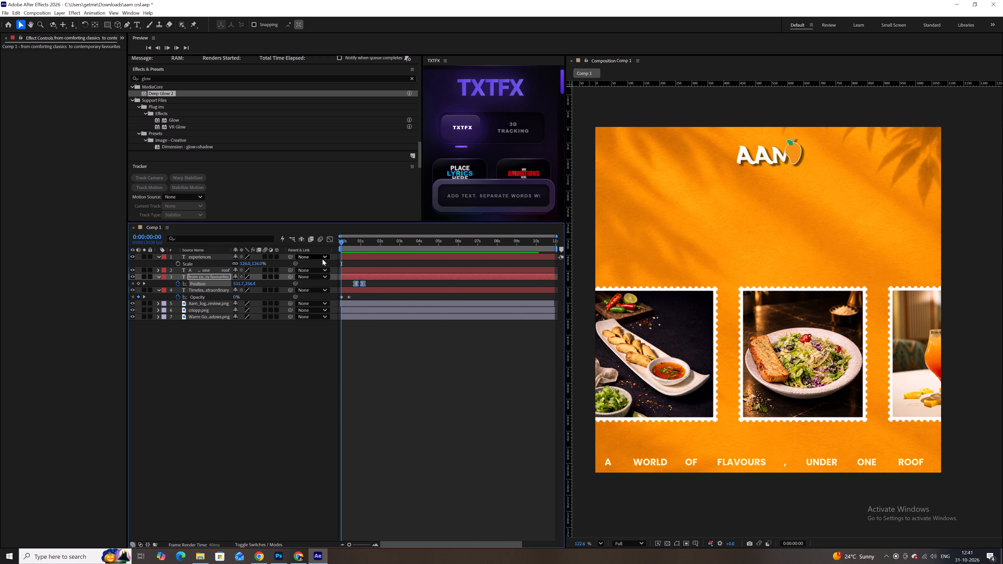
key("space")
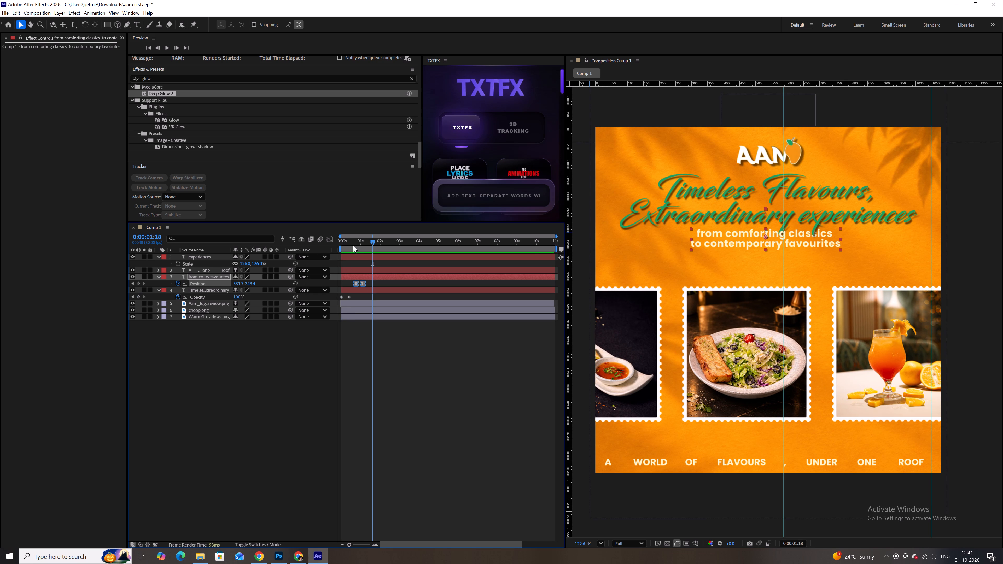
left_click_drag(353, 245, 324, 250)
key("space")
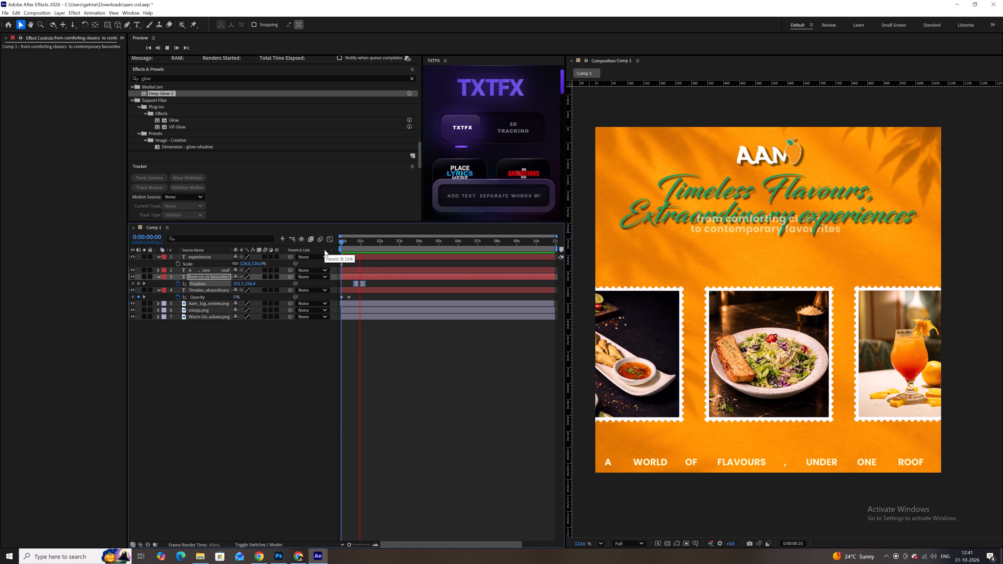
key("space")
key("space")
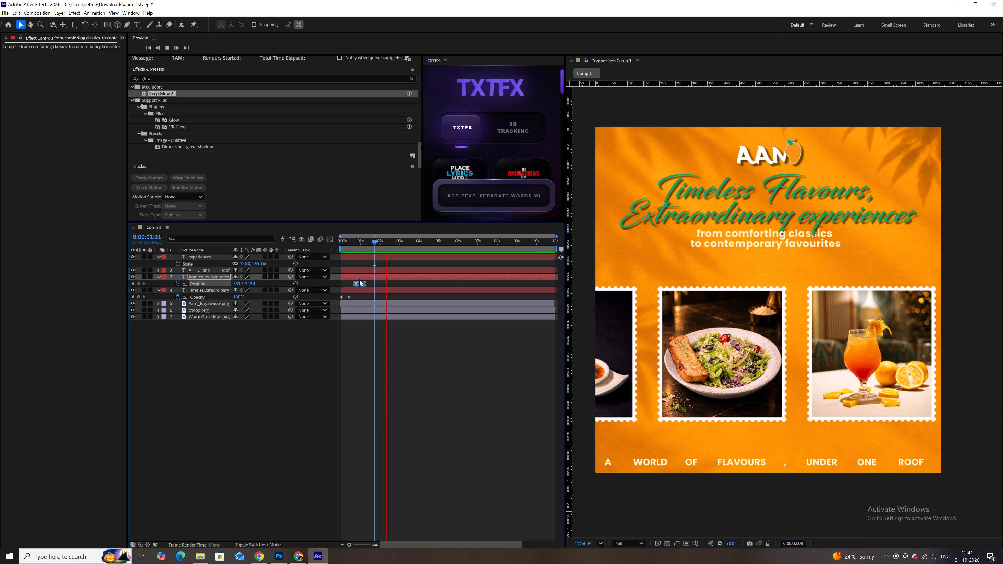
key("space")
left_click_drag(366, 241, 317, 243)
key("space")
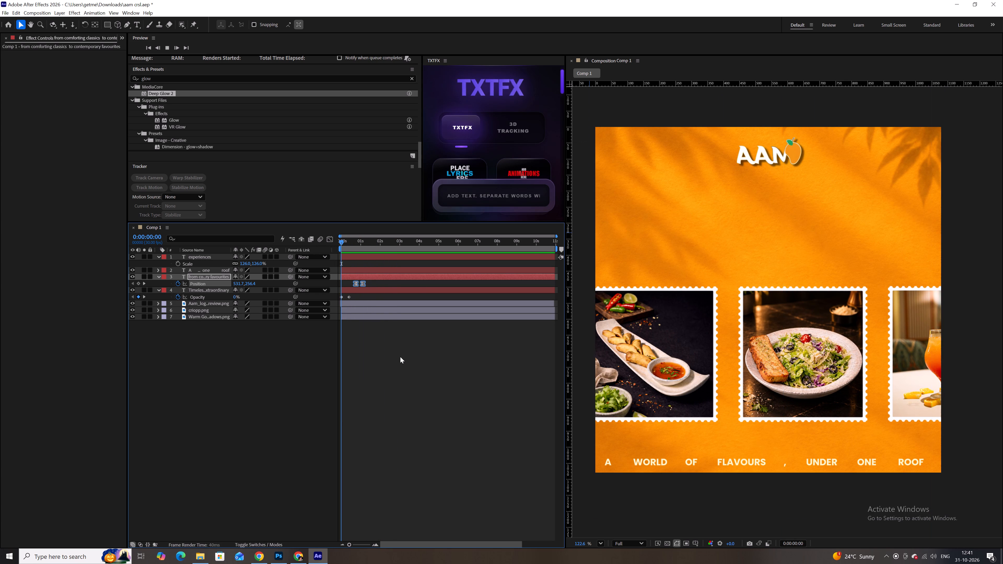
key("space")
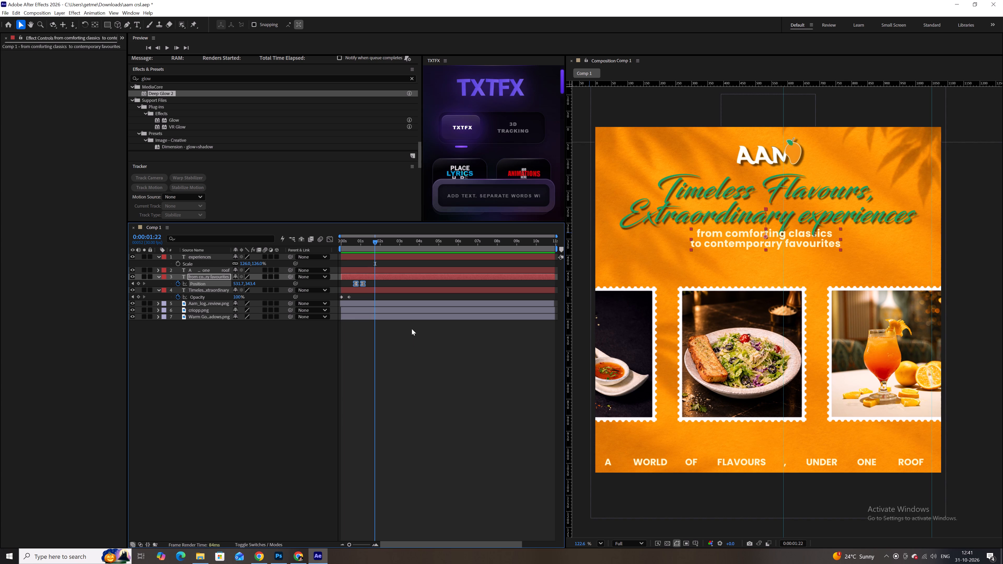
left_click_drag(365, 241, 314, 251)
key("space")
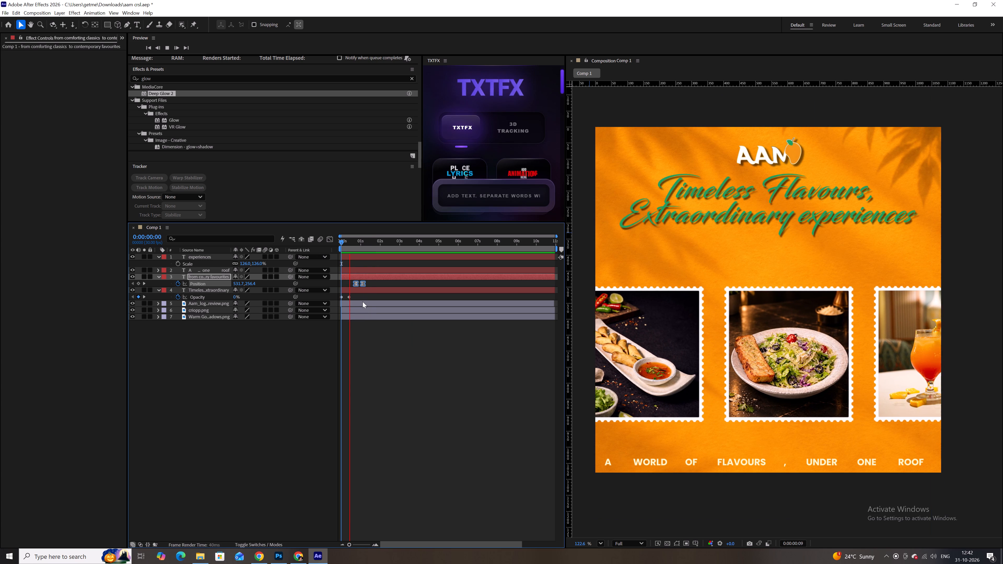
key("space")
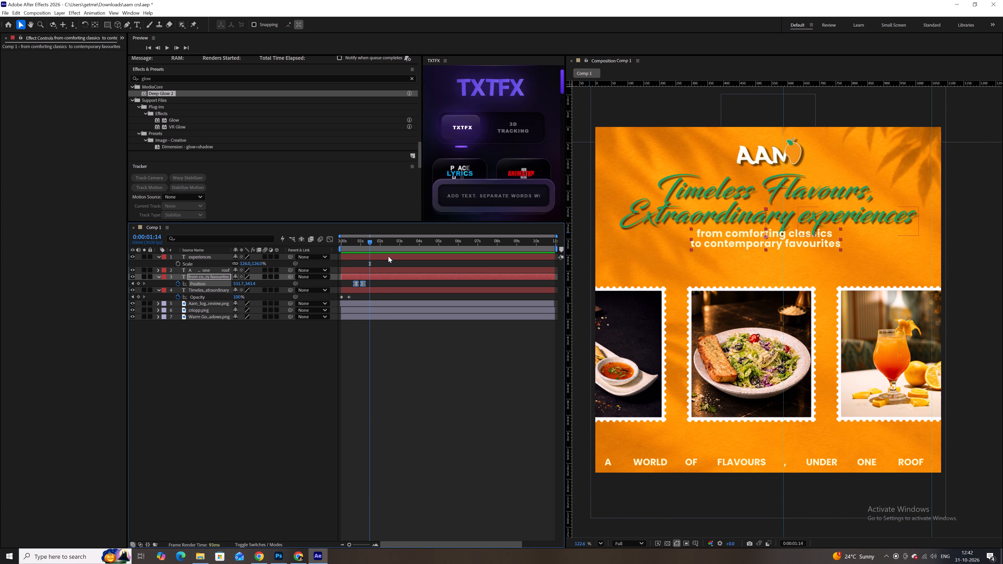
Add a Position text animator to the "A WORLD OF FLAVOURS, UNDER ONE ROOF" tagline layer.
left_click(388, 256)
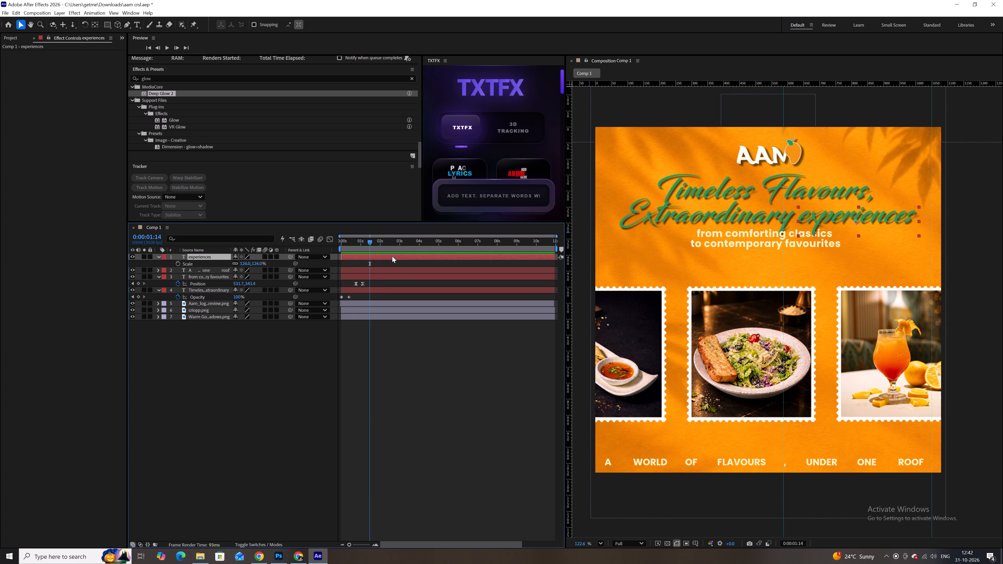
left_click(392, 288)
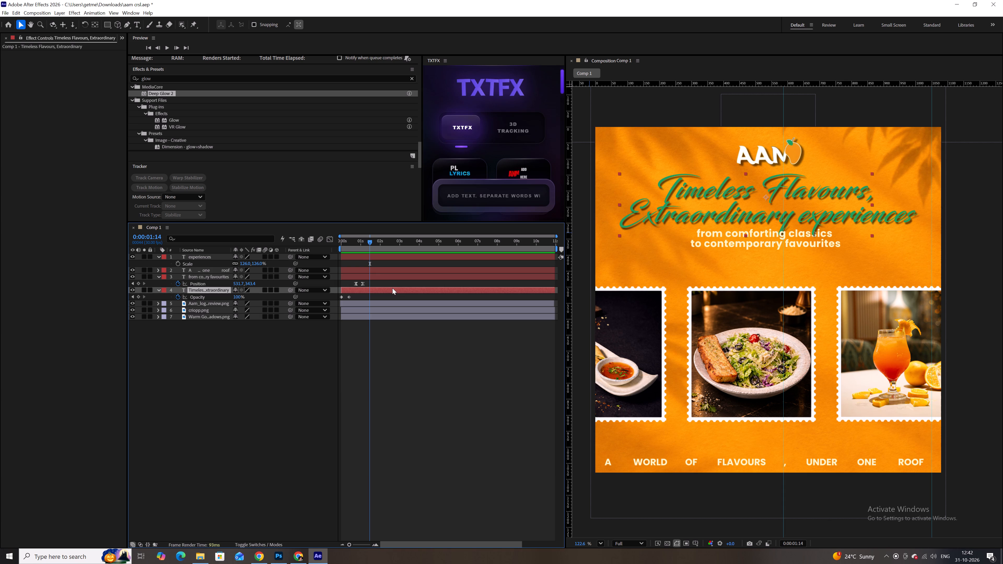
left_click(384, 272)
double_click(384, 272)
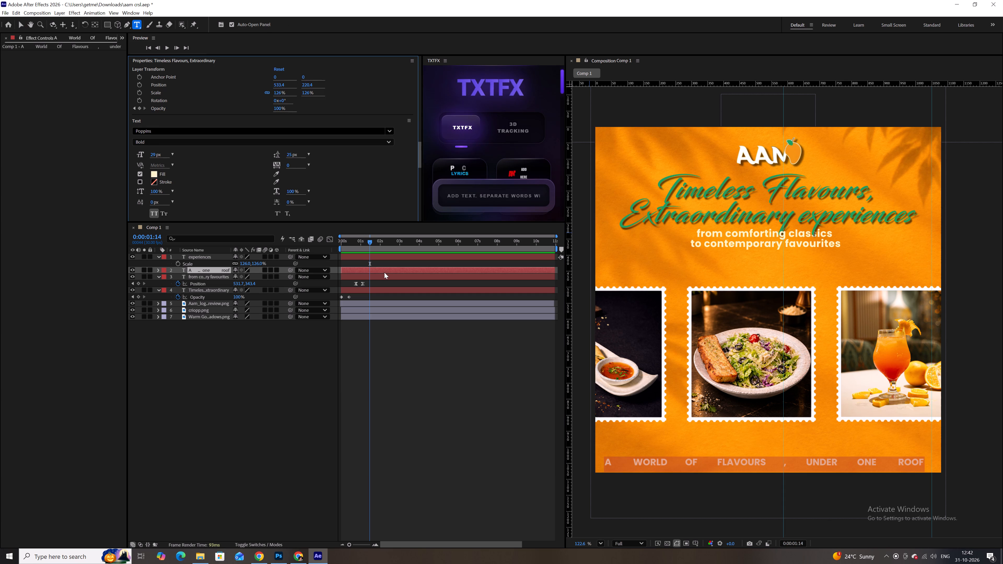
left_click(303, 375)
right_click(212, 268)
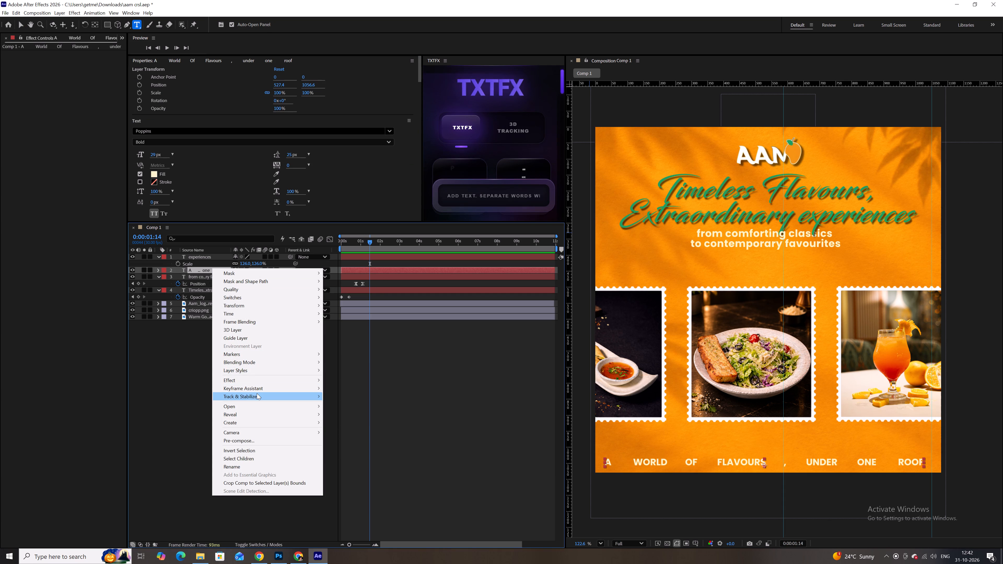
left_click(194, 341)
left_click(158, 270)
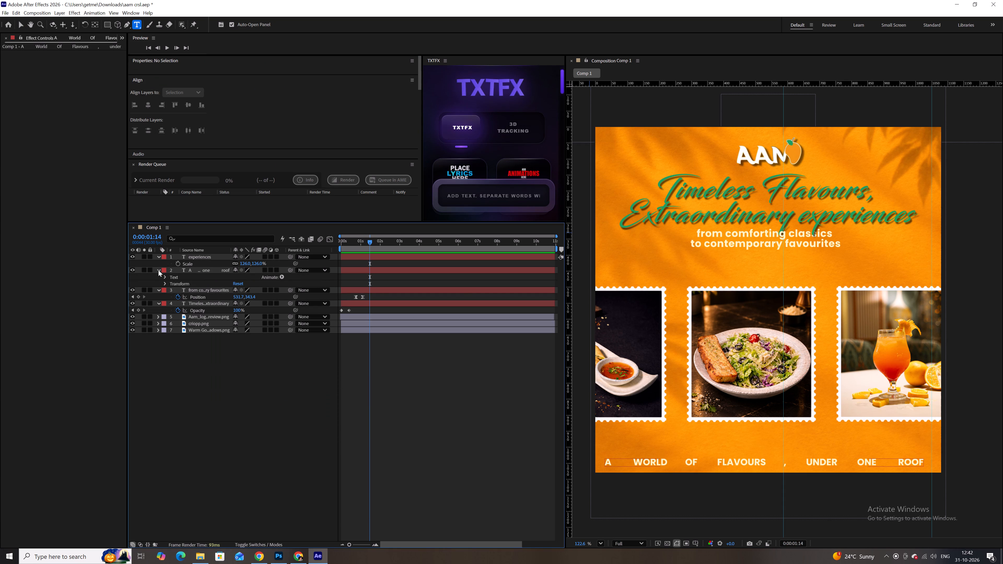
left_click(281, 277)
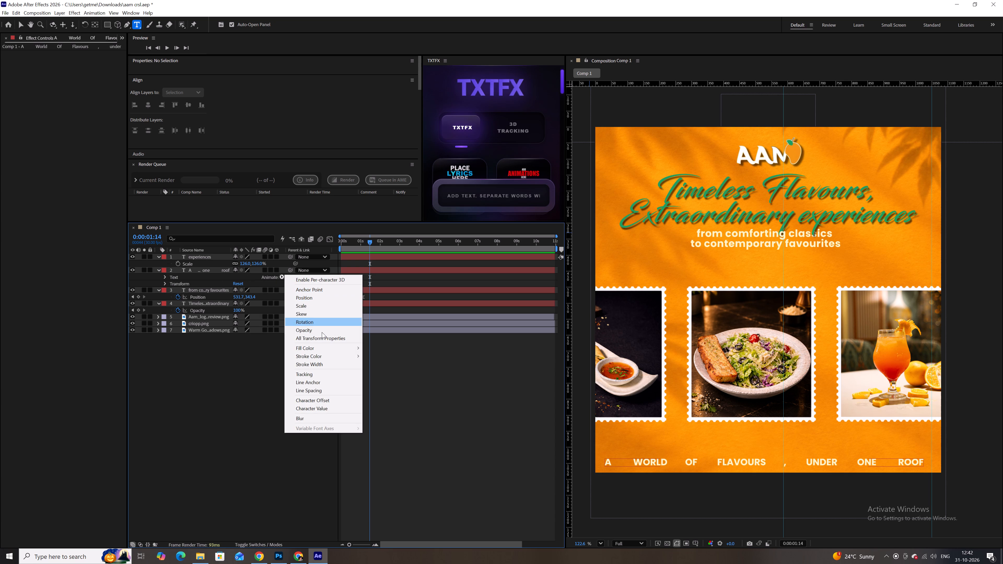
left_click(321, 300)
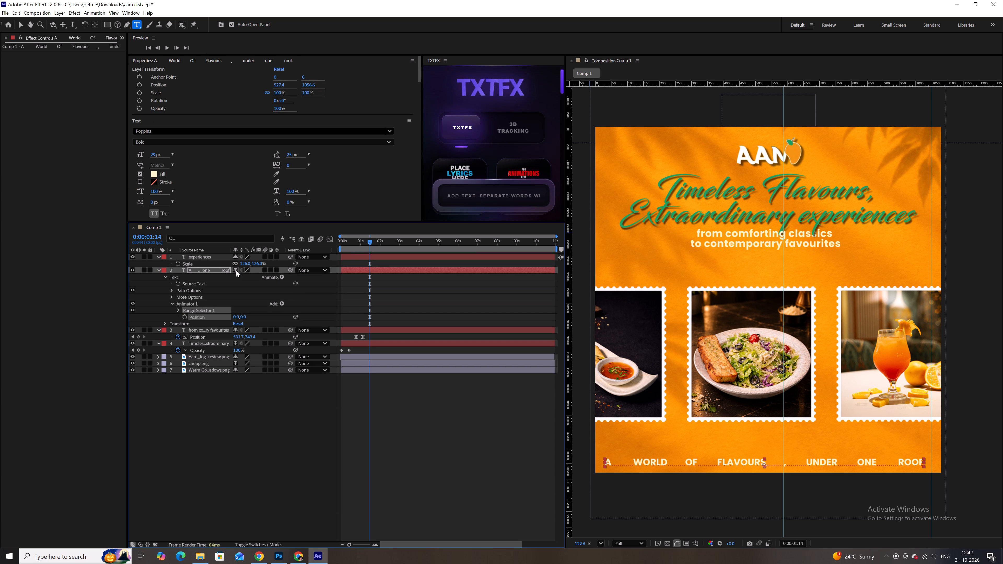
Add an Opacity property to the tagline's Animator 1 and set it to 0%.
left_click(284, 303)
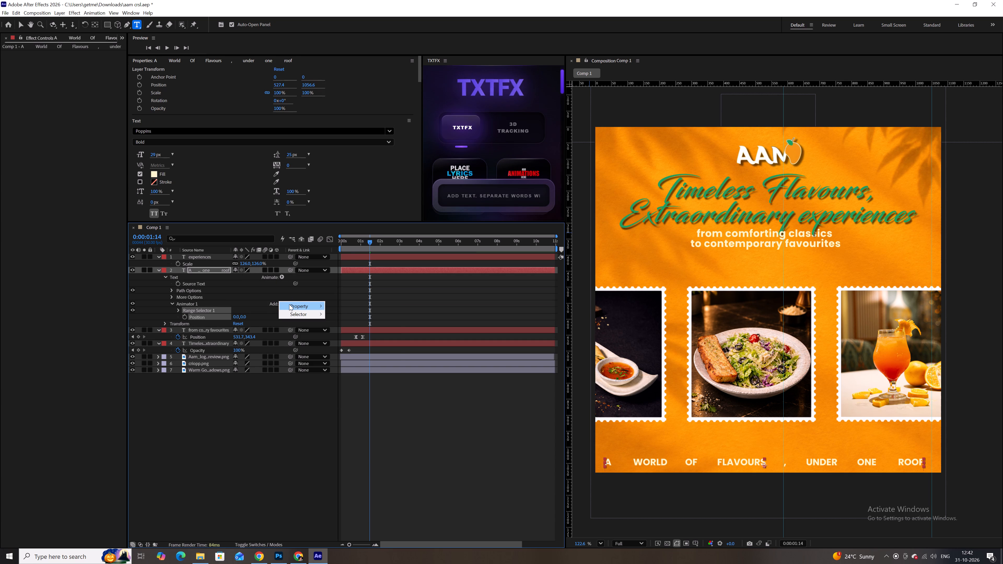
left_click(289, 304)
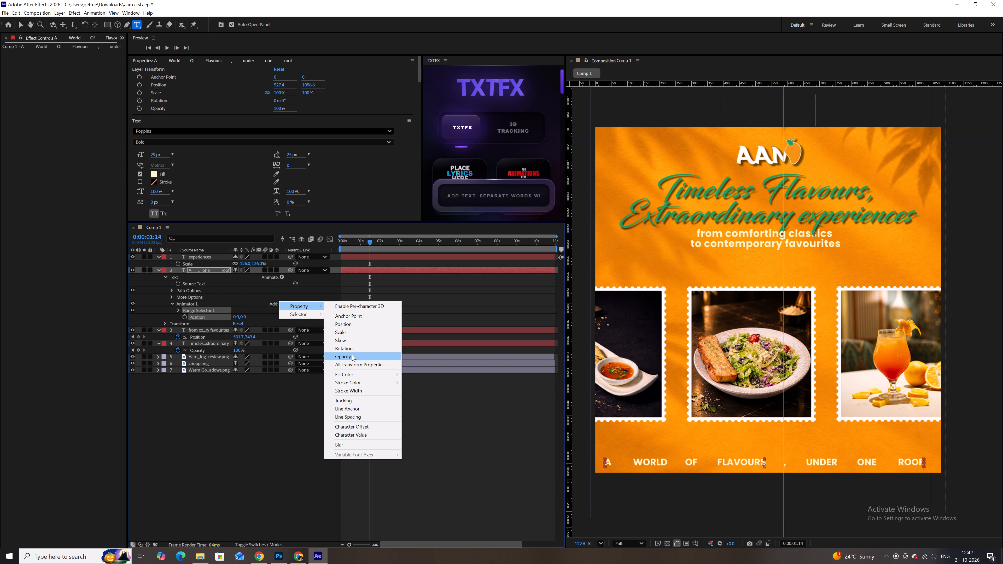
left_click(352, 355)
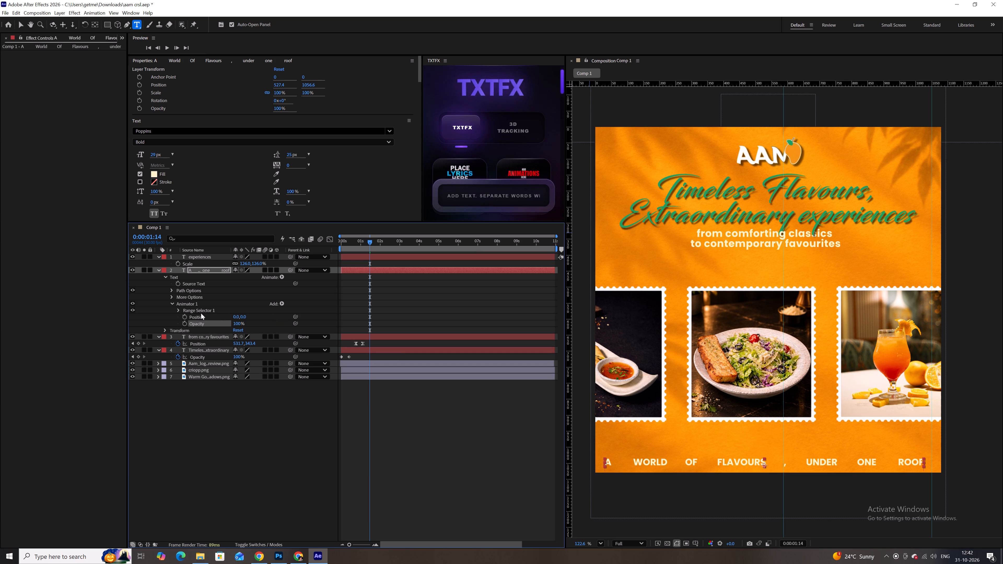
left_click_drag(237, 322, 158, 314)
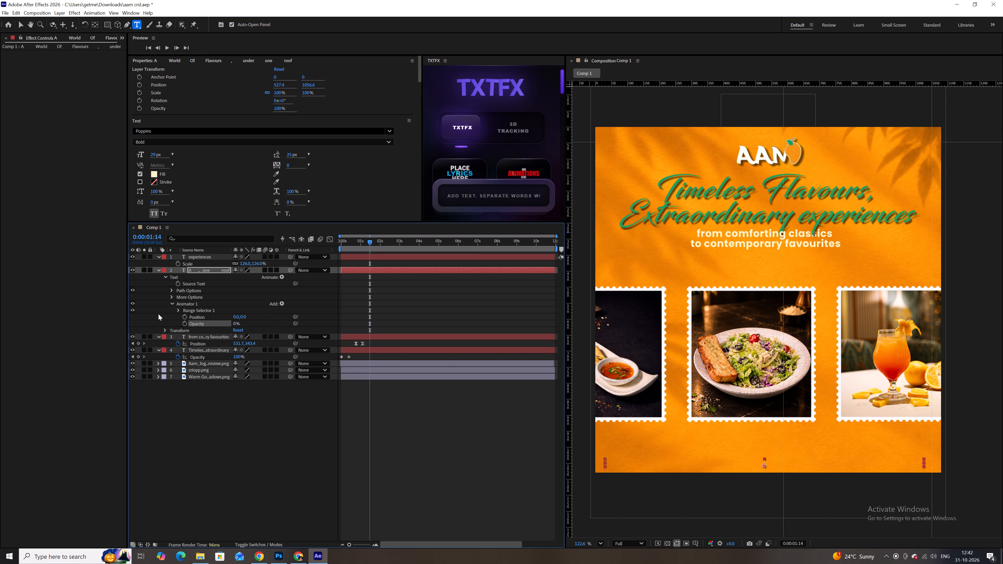
Add a composition marker at 0:00:01:14.
left_click(561, 251)
Keyframe the tagline range selector's Offset from -100% at 0:00:01:14 to 100% at 0:00:01:22.
left_click(177, 311)
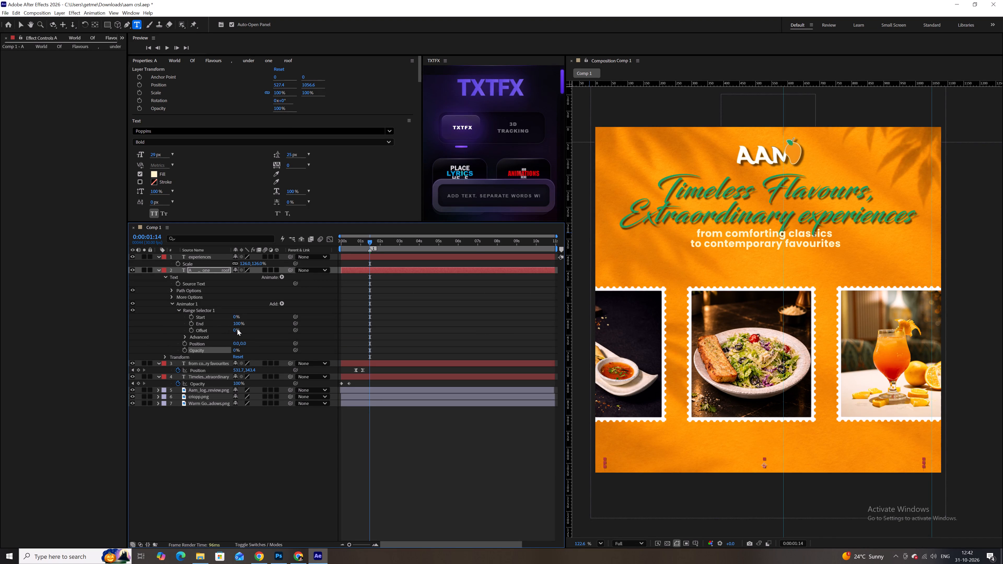
left_click_drag(236, 330, 131, 329)
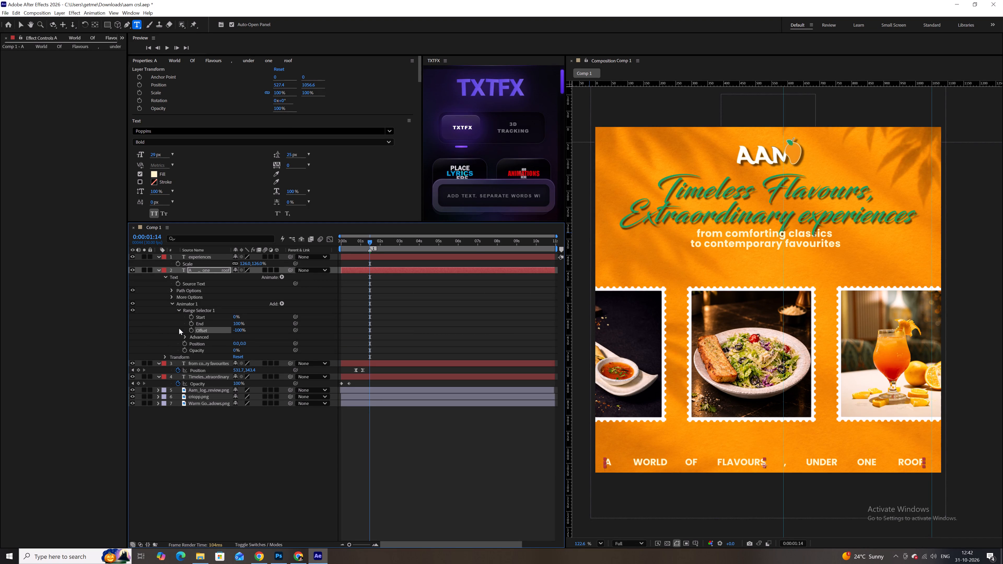
left_click(193, 328)
key("space")
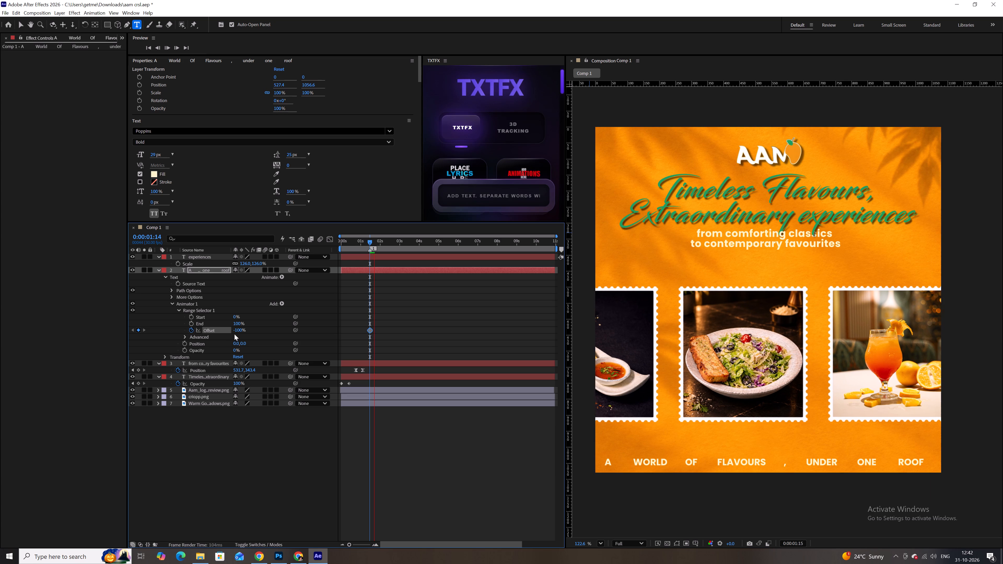
key("space")
left_click_drag(238, 330, 288, 331)
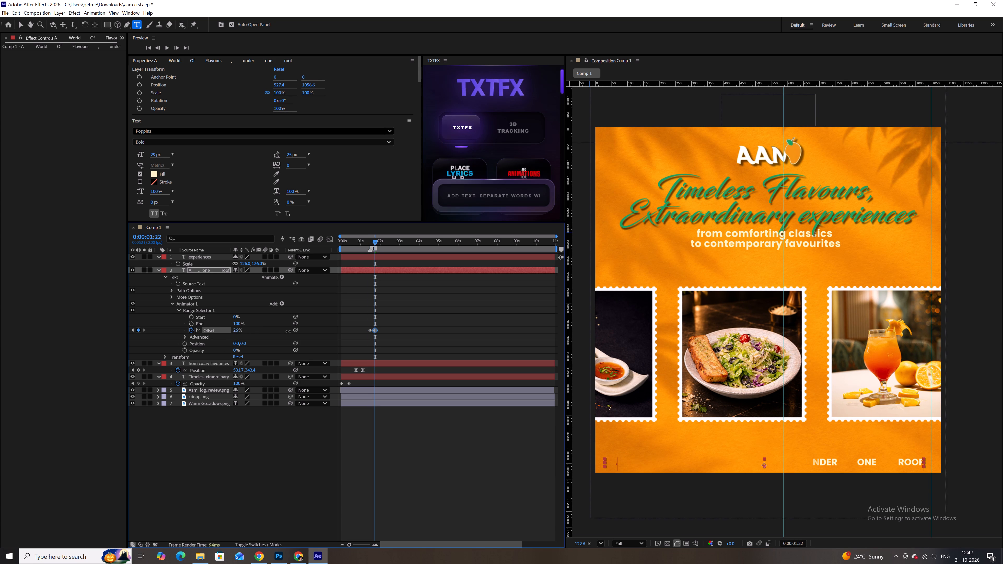
left_click_drag(288, 331, 346, 331)
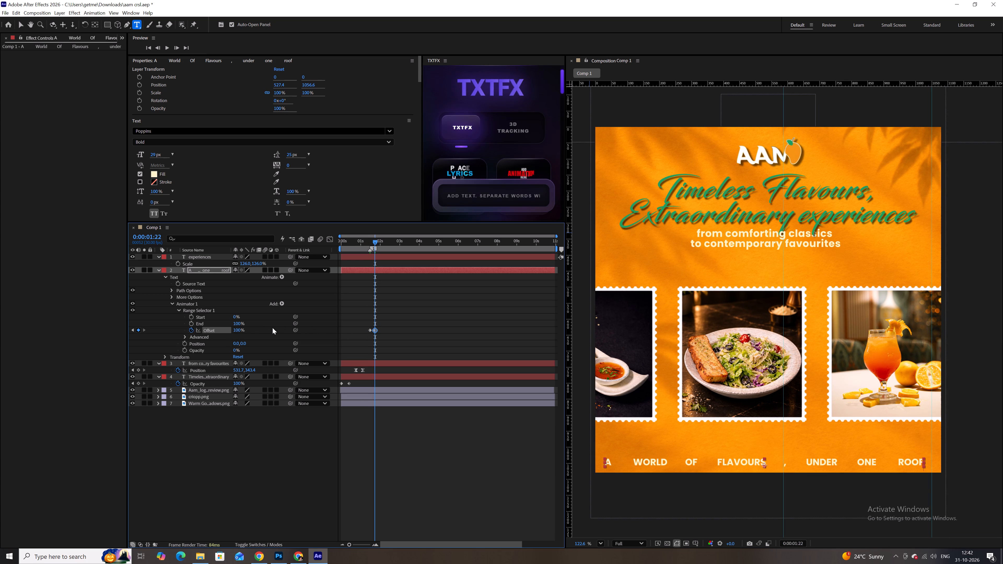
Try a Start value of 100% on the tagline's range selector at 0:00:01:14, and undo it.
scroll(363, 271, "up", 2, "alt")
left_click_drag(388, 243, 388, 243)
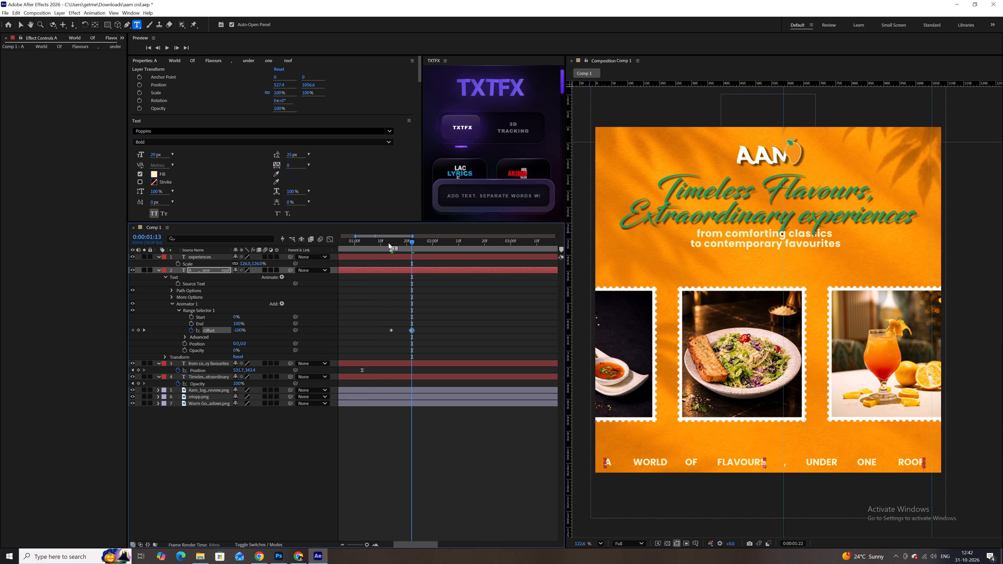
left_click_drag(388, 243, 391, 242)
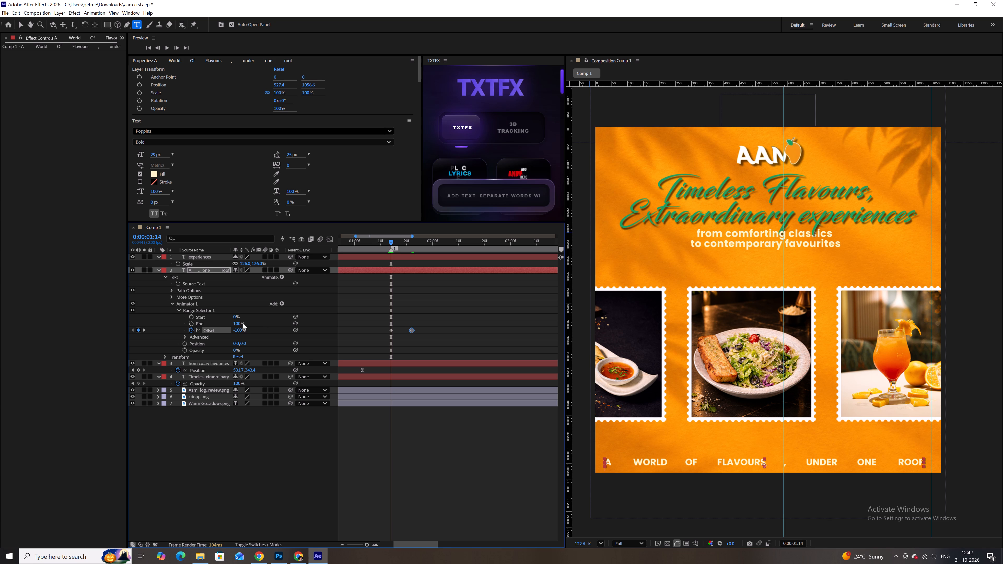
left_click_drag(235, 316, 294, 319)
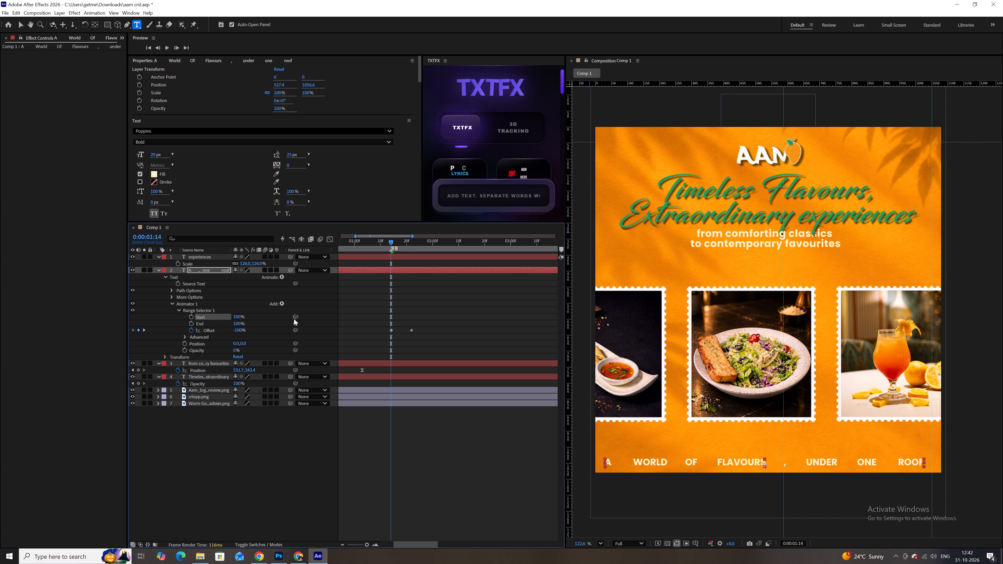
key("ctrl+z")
Base the tagline's range selector on Words, with Ease High at 25% and Ease Low at 100%, and check the reveal from 0:00:01:14.
left_click(184, 336)
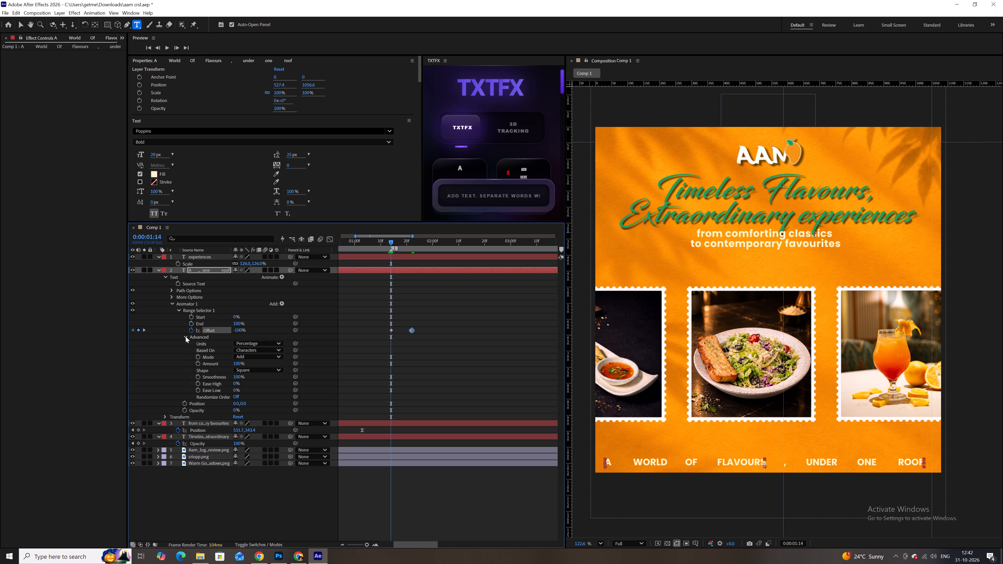
left_click(249, 348)
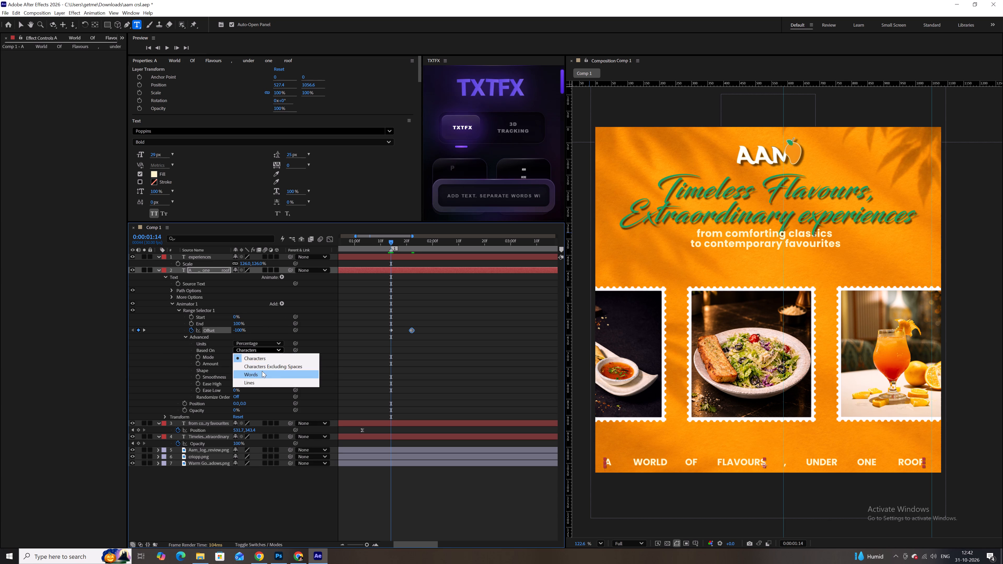
left_click(262, 372)
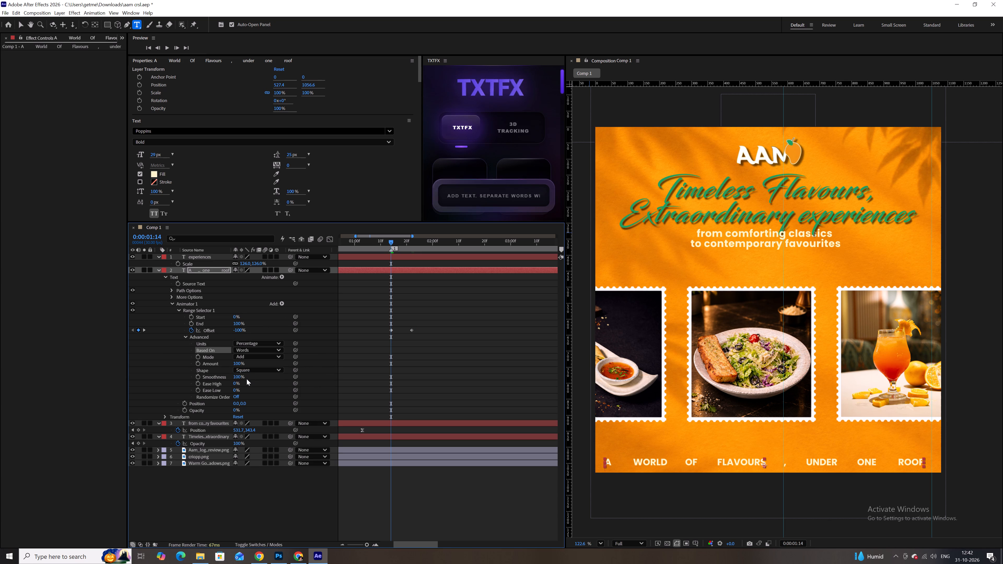
left_click_drag(236, 384, 245, 383)
left_click_drag(234, 390, 333, 387)
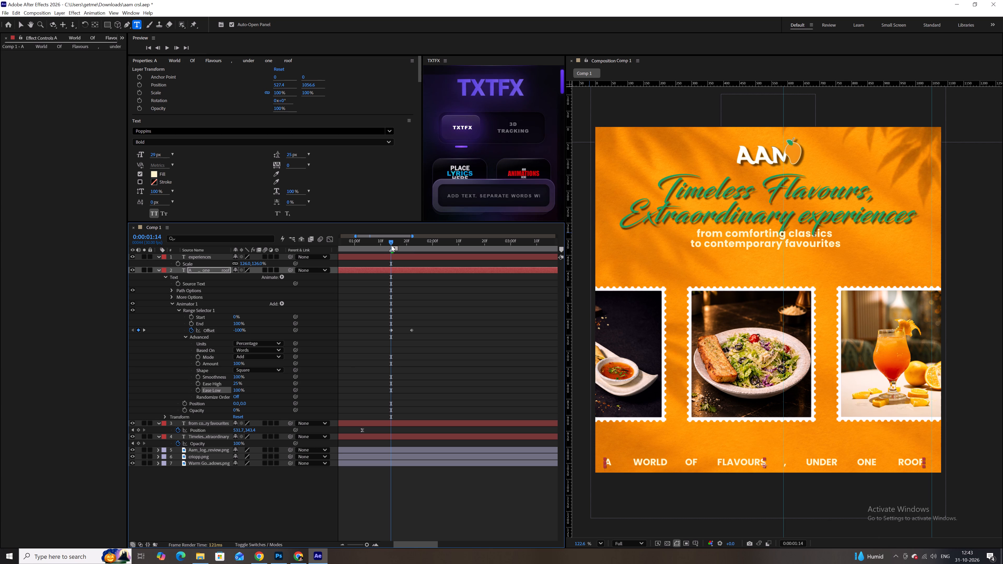
left_click(392, 242)
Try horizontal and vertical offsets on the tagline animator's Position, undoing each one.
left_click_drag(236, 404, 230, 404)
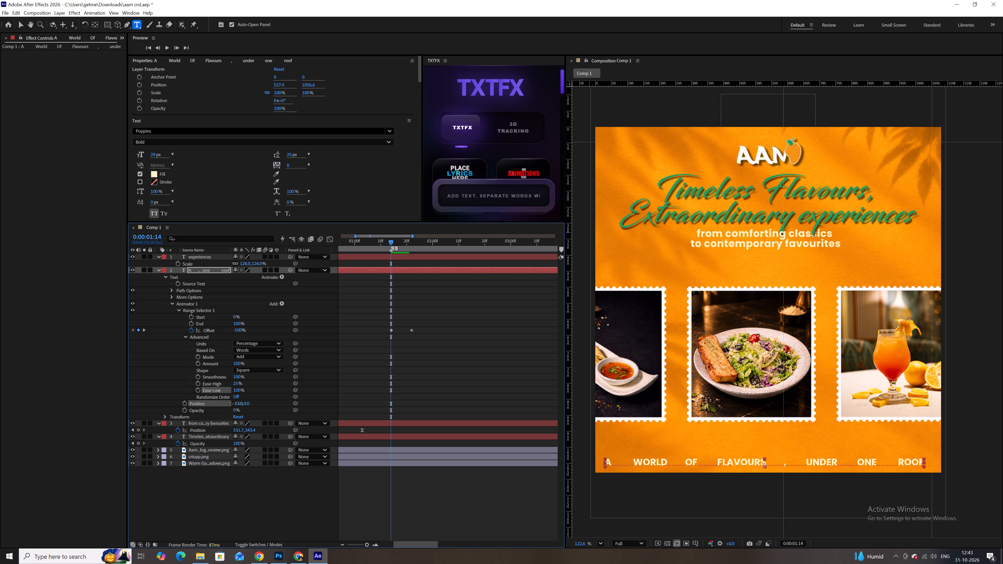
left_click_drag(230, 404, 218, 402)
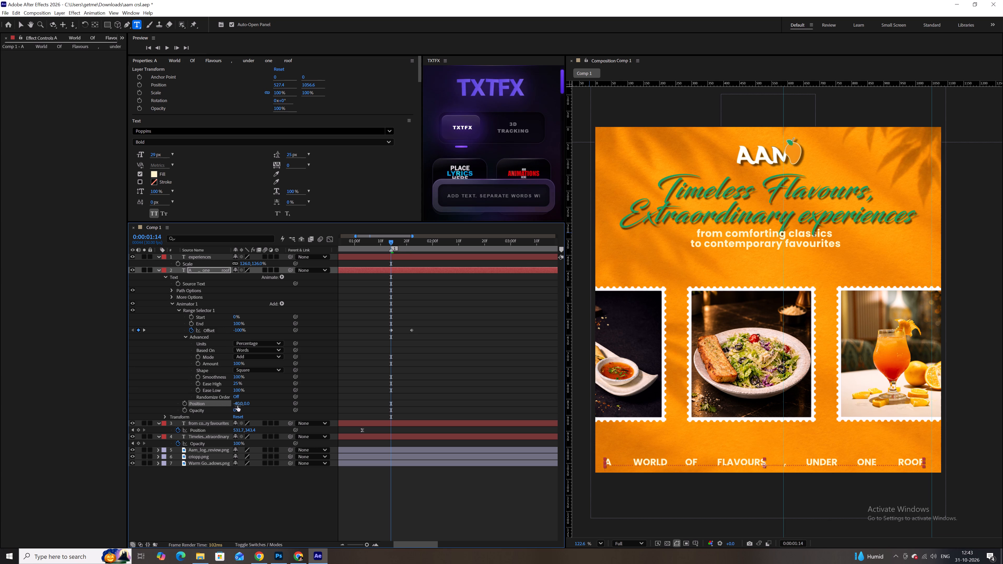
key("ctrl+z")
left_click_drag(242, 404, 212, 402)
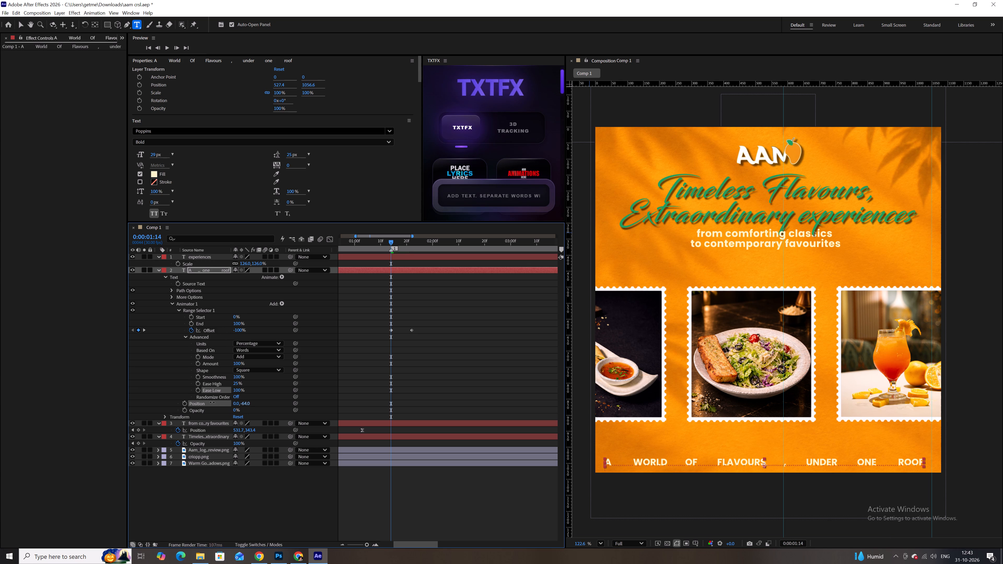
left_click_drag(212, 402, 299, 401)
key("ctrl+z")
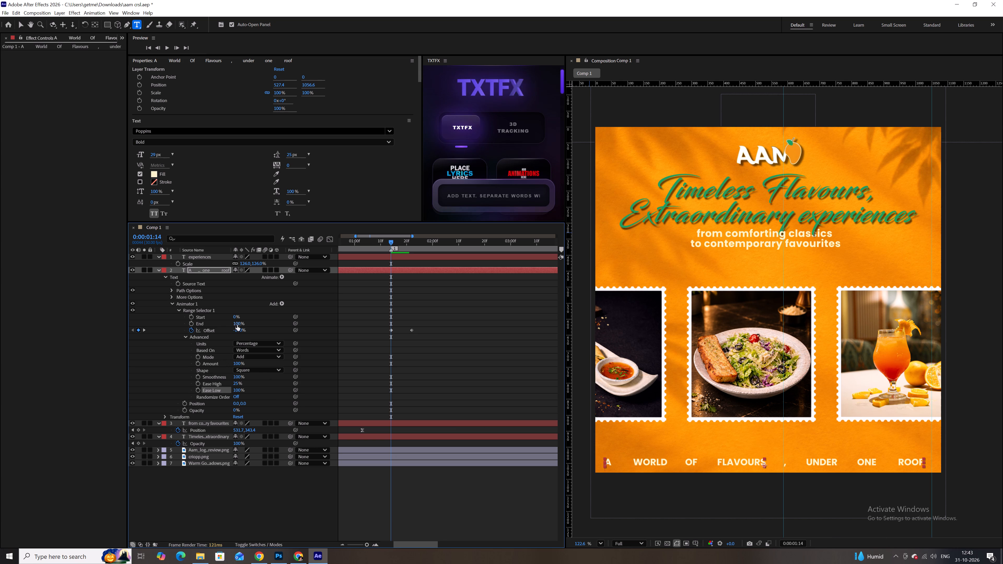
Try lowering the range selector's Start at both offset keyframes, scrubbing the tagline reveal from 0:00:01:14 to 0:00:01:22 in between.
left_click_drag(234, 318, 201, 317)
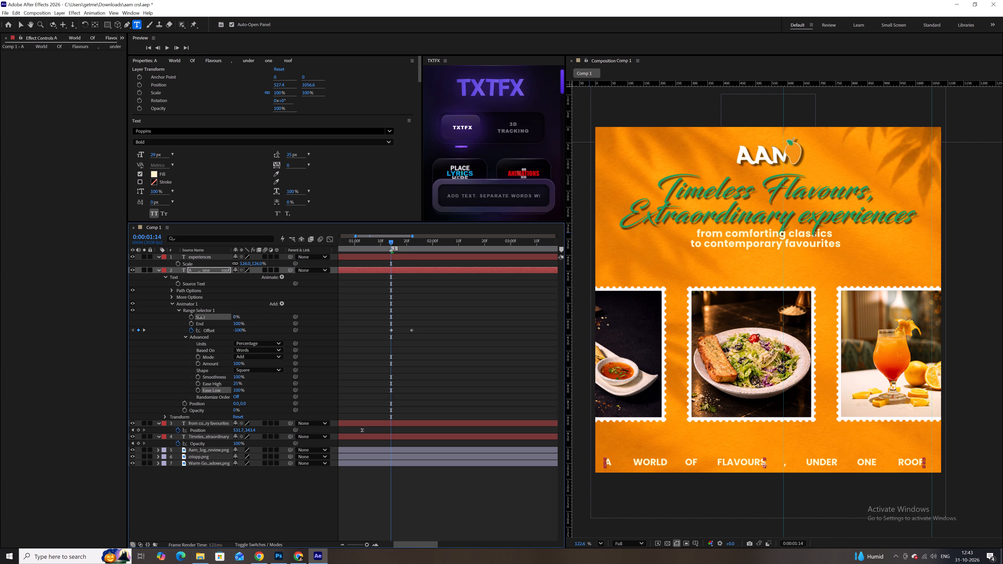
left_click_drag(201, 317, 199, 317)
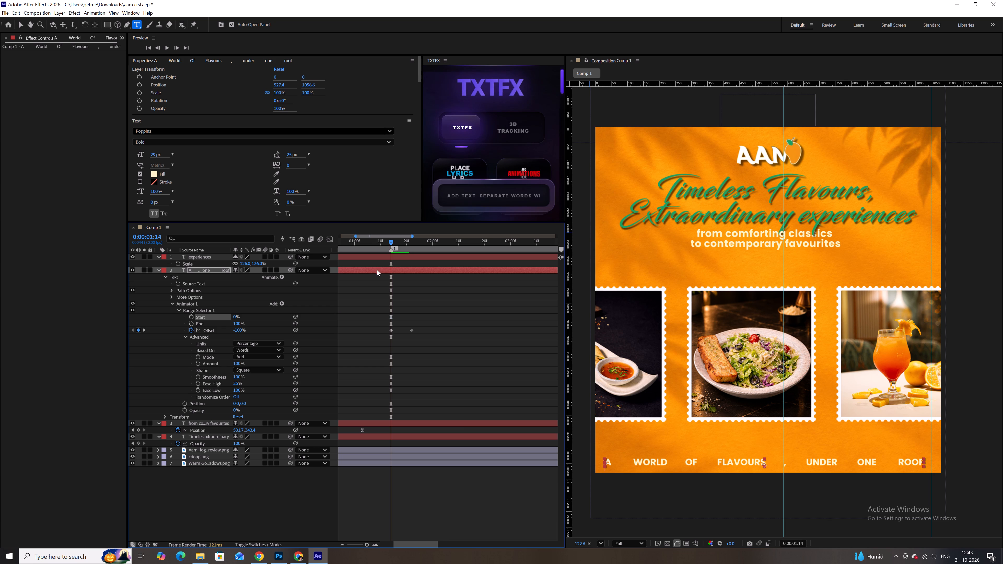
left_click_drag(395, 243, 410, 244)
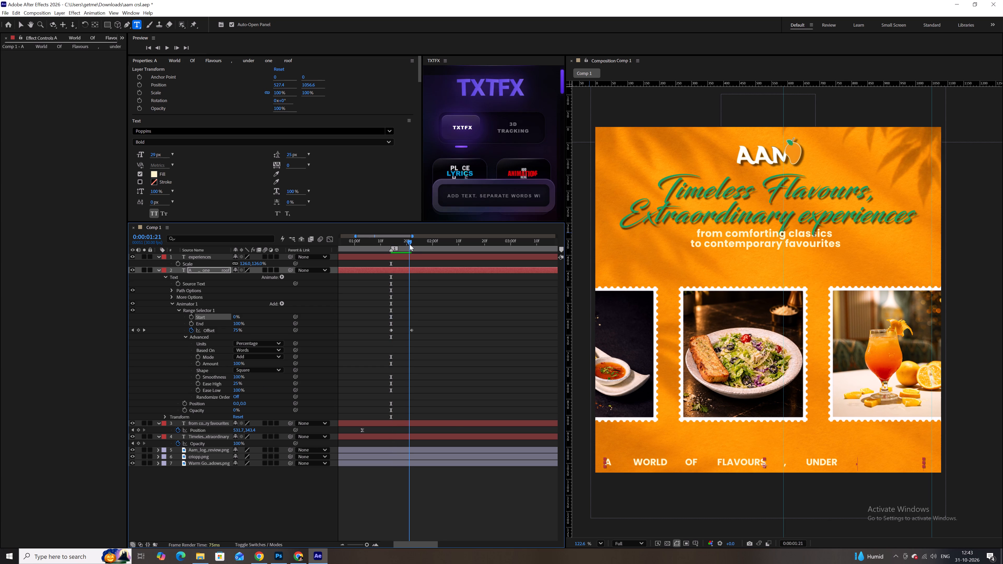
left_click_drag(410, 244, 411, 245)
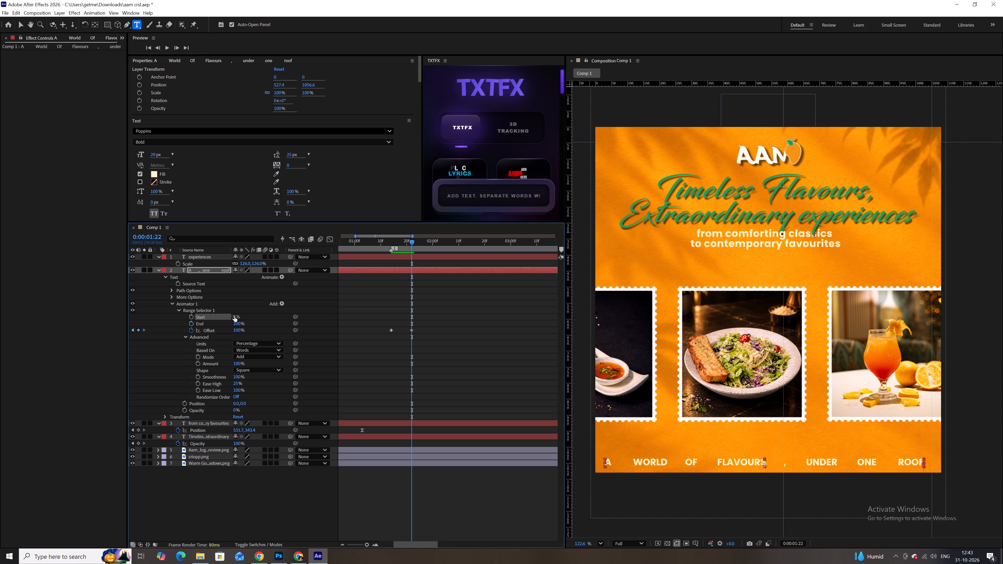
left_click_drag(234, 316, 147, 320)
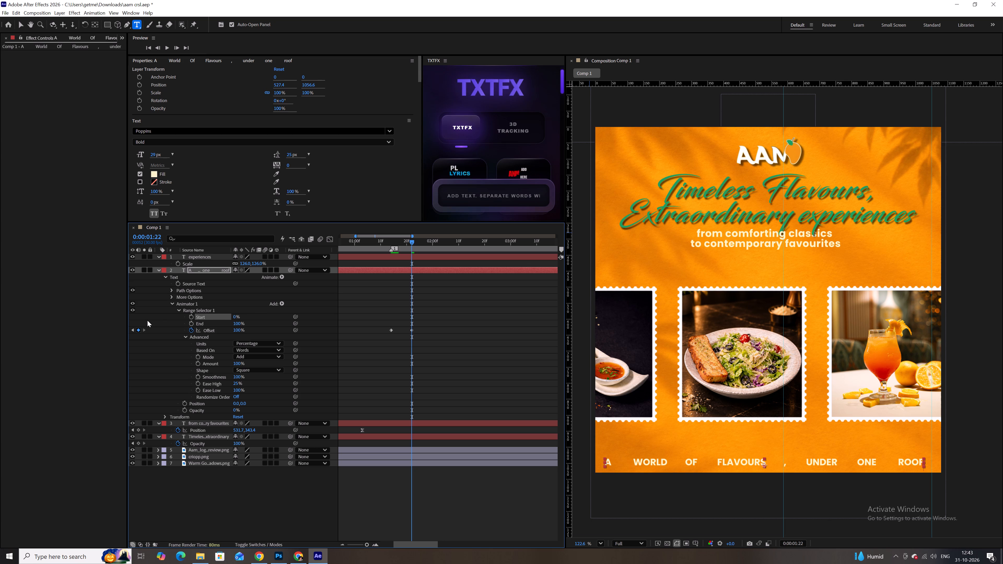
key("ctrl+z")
Try raising the tagline range selector's Offset at 0:00:01:22, and set its End to 0%.
left_click_drag(240, 331, 276, 325)
left_click_drag(236, 324, 132, 326)
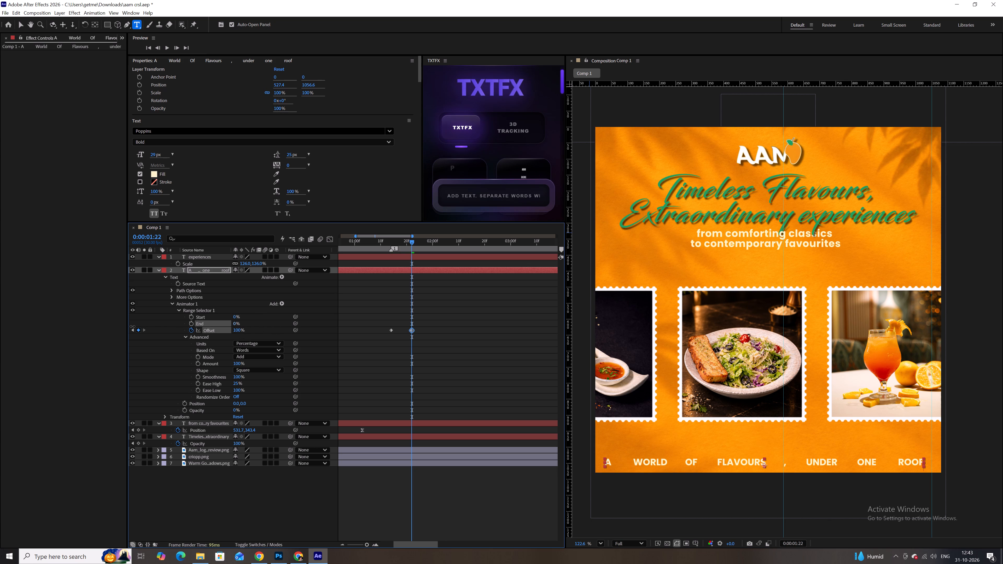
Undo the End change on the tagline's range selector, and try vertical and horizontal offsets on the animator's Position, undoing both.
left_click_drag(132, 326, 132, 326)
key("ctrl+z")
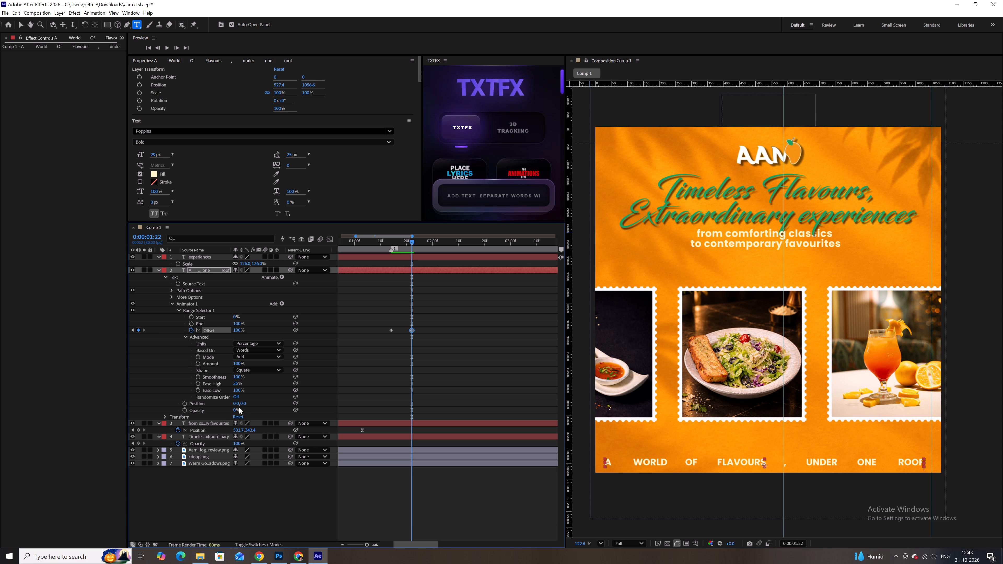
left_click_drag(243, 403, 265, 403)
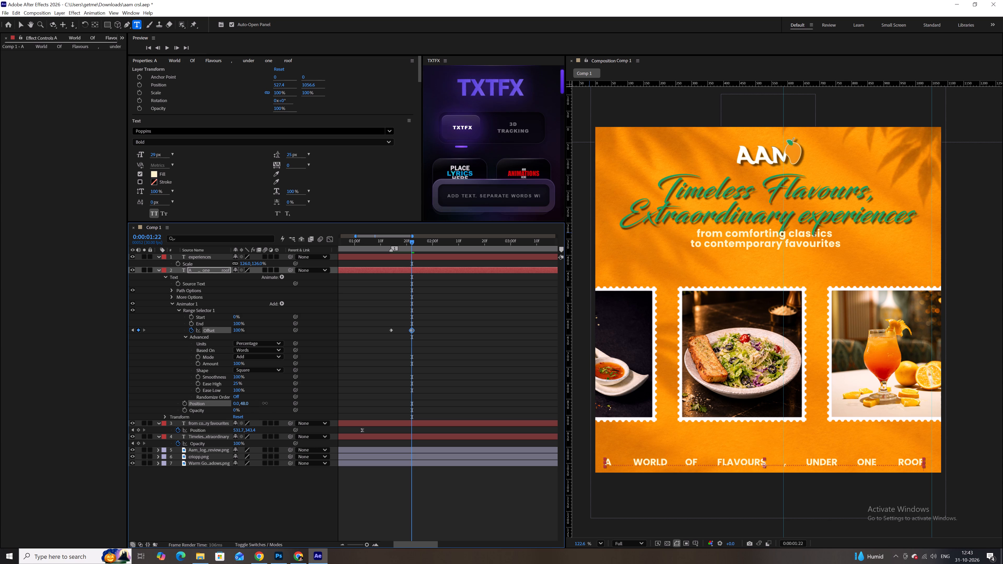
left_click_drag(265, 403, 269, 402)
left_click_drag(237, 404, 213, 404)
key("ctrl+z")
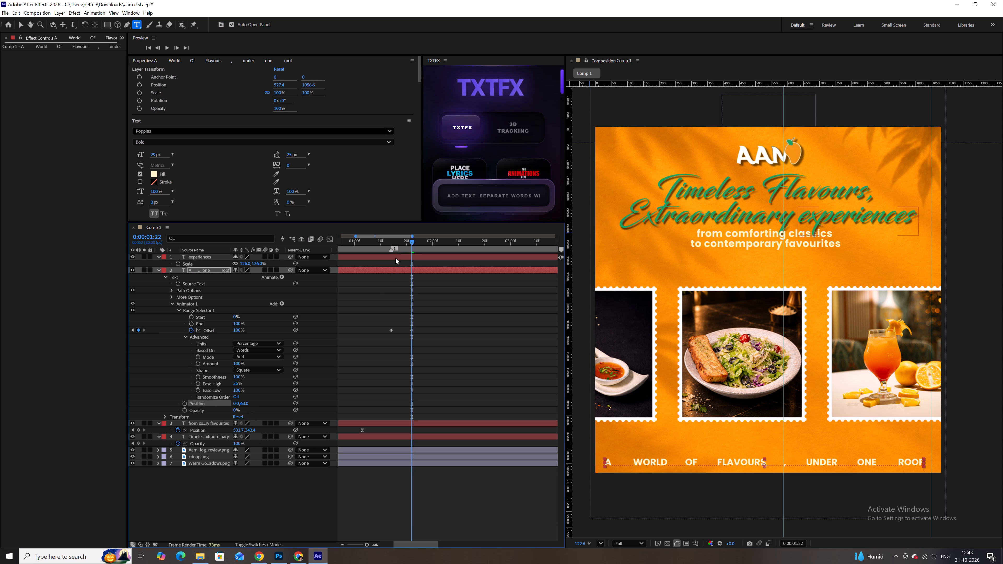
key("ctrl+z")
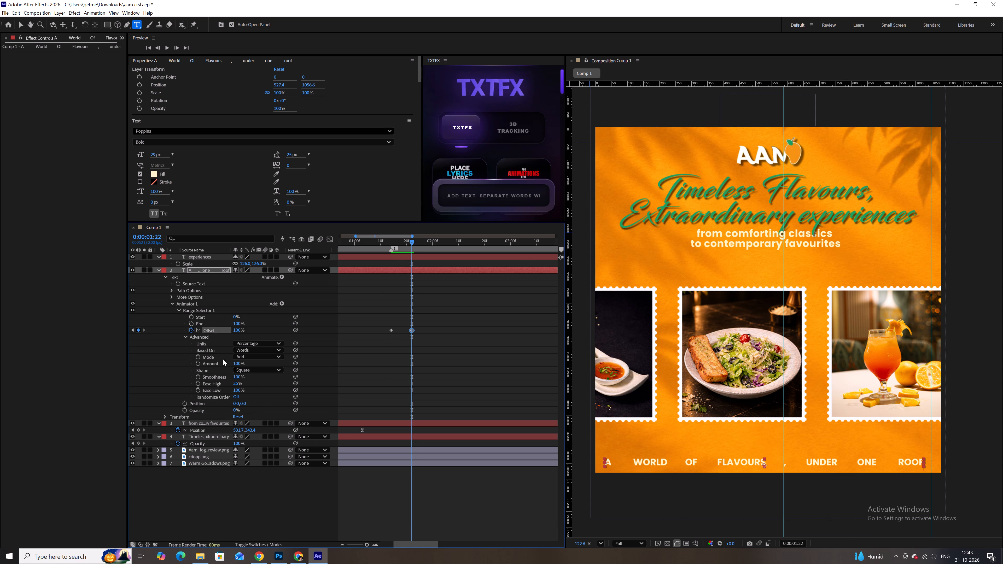
Set the Shape of the tagline's range selector to Ramp Up and check the word reveal from 0:00:01:12 to 0:00:01:18.
left_click(247, 346)
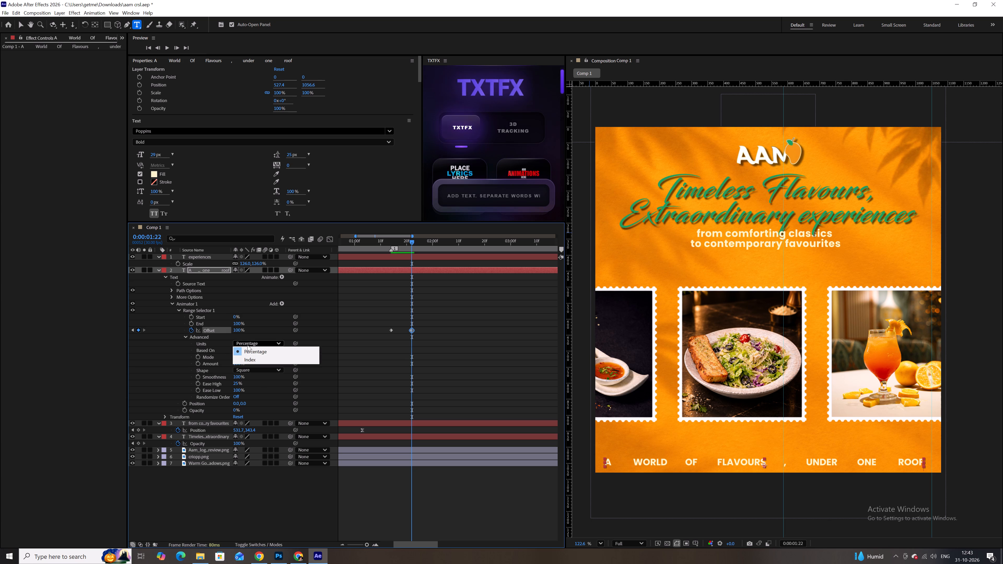
left_click(248, 345)
left_click(237, 352)
left_click(249, 352)
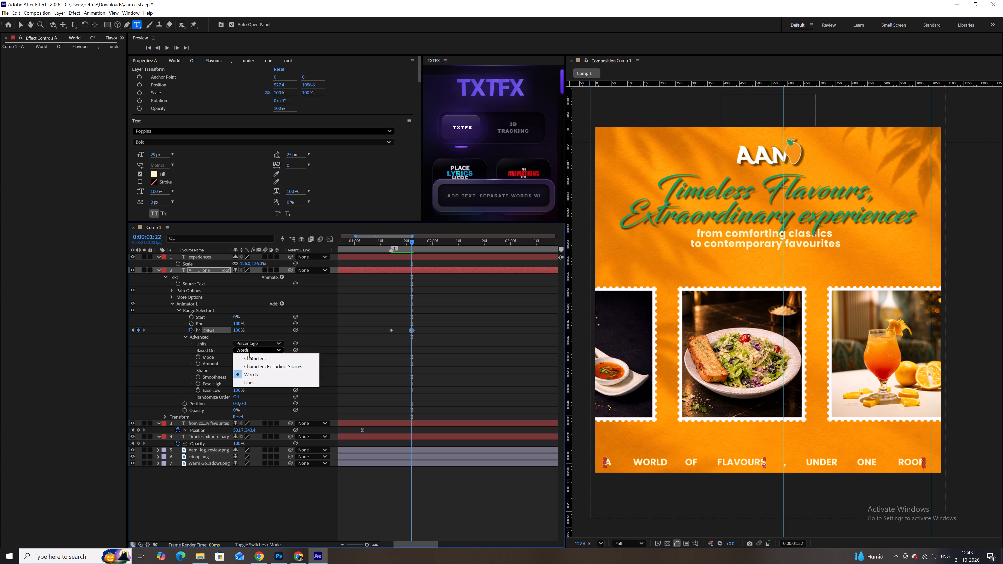
left_click(249, 352)
left_click(257, 373)
left_click(258, 356)
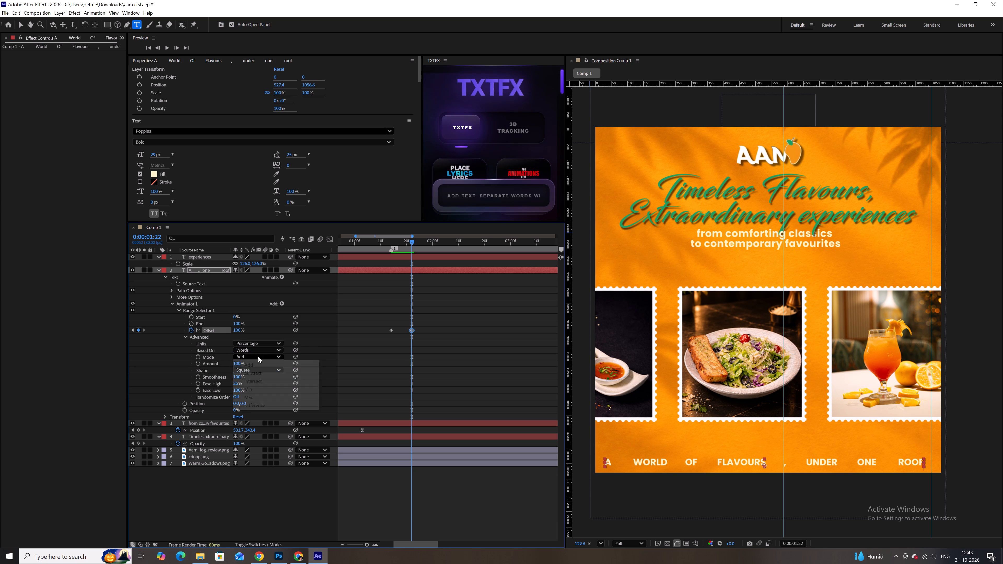
left_click(257, 358)
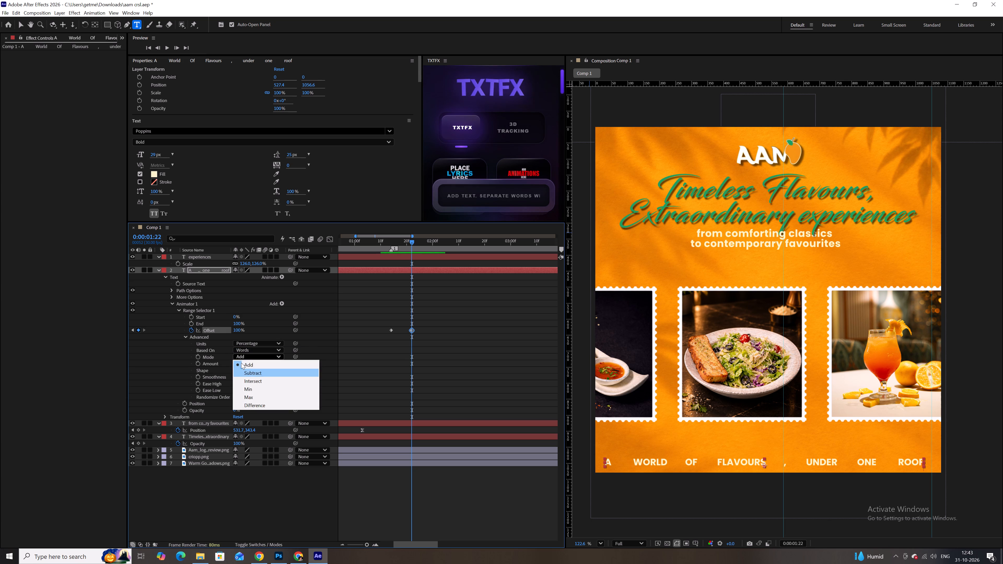
left_click(240, 362)
left_click(255, 368)
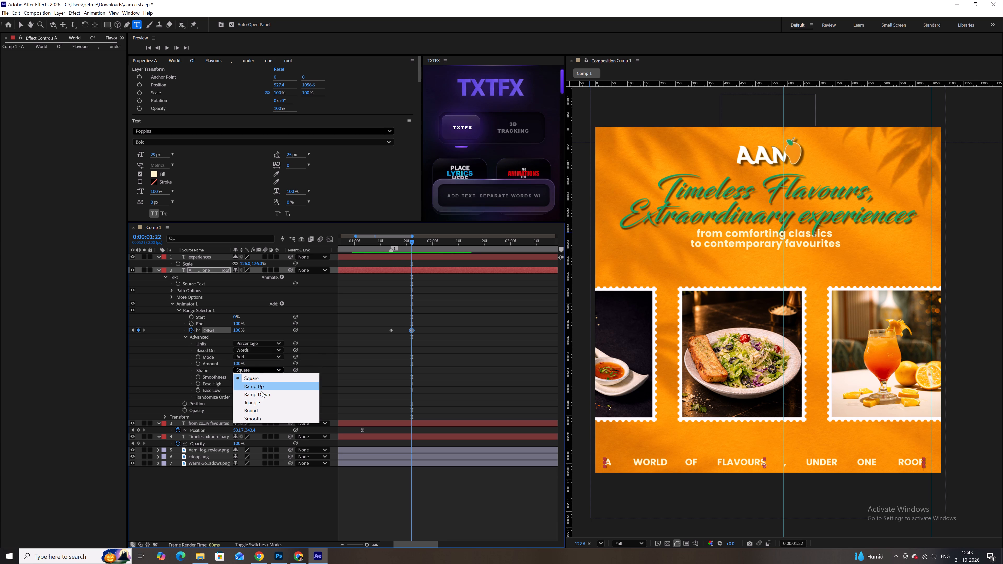
left_click(260, 385)
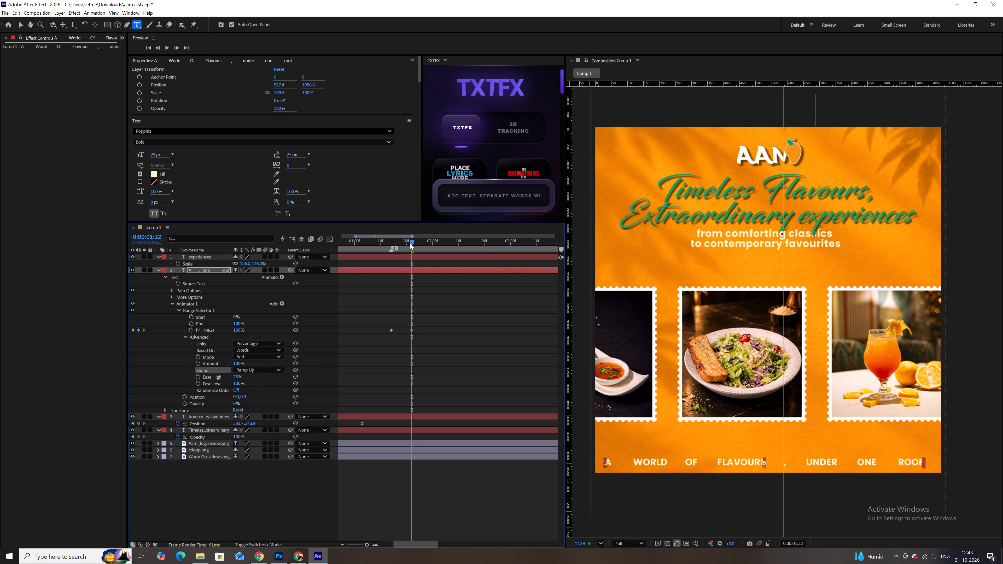
left_click_drag(410, 243, 385, 244)
key("space")
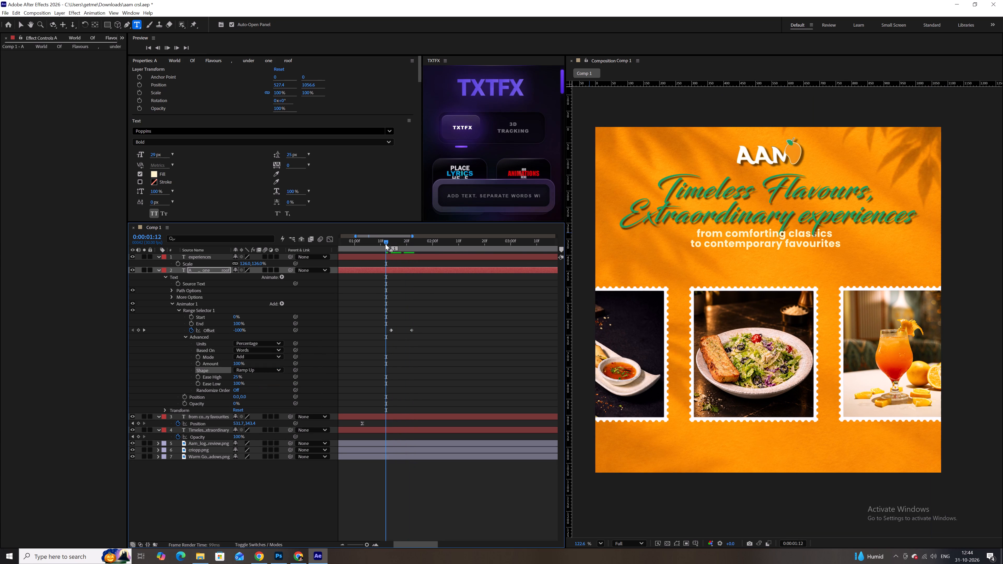
key("space")
left_click(391, 245)
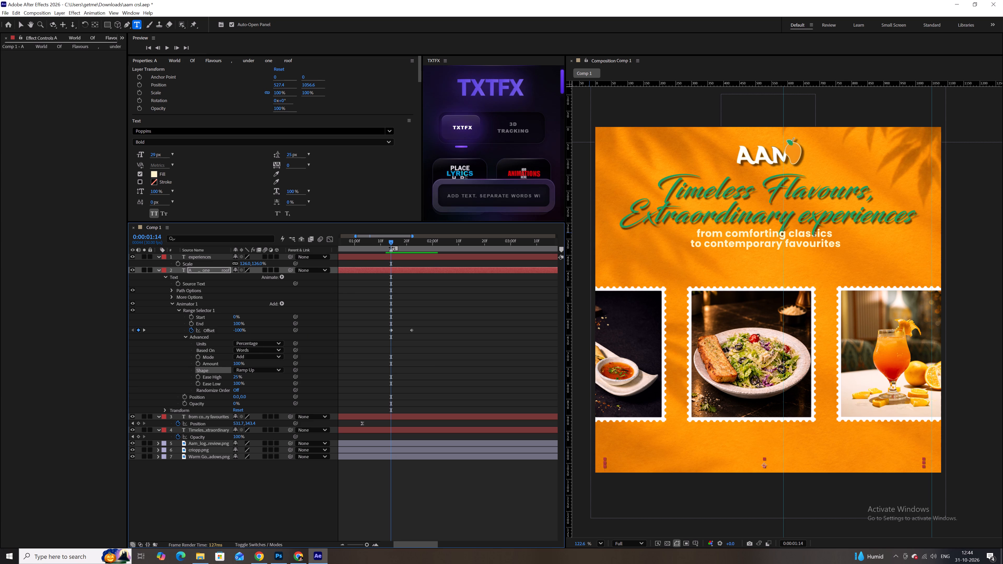
left_click_drag(392, 243, 402, 243)
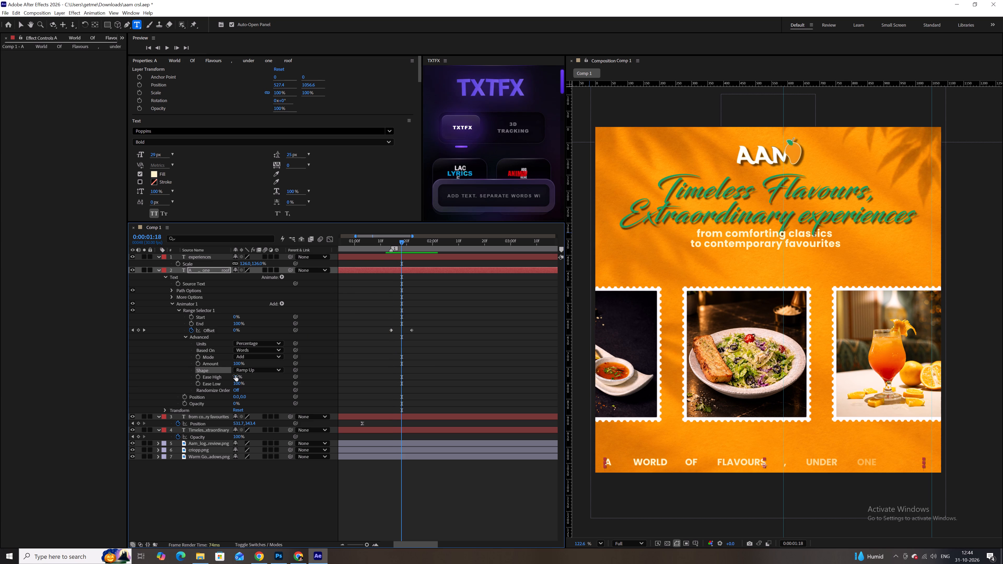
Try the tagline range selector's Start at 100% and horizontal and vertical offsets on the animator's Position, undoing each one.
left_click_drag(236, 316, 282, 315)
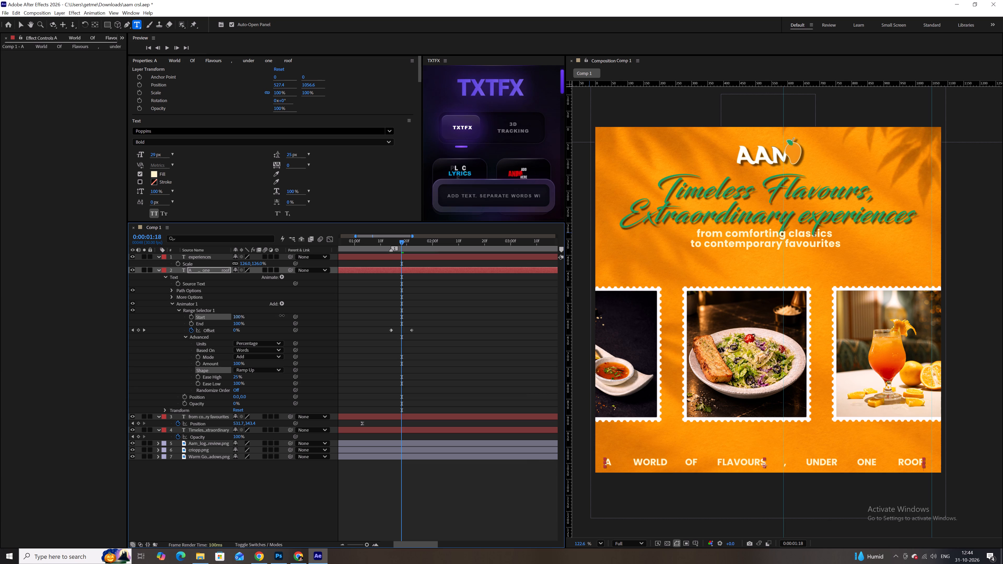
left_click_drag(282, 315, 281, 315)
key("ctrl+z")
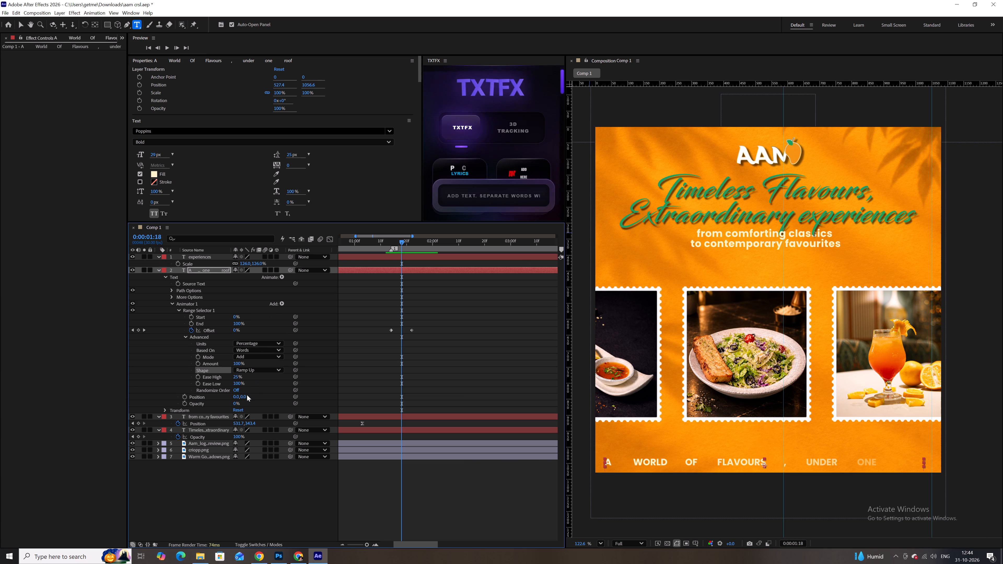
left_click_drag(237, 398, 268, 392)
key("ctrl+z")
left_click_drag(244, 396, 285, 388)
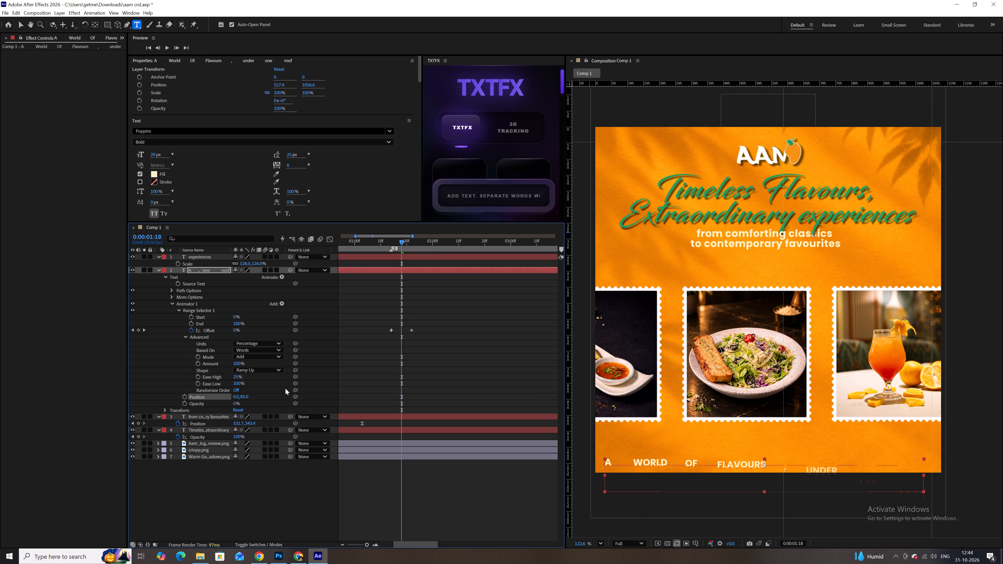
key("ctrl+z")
Keyframe the tagline animator's Position at 0:00:01:14 with a value of 0.0, 87.0, and preview the rising words.
left_click(391, 241)
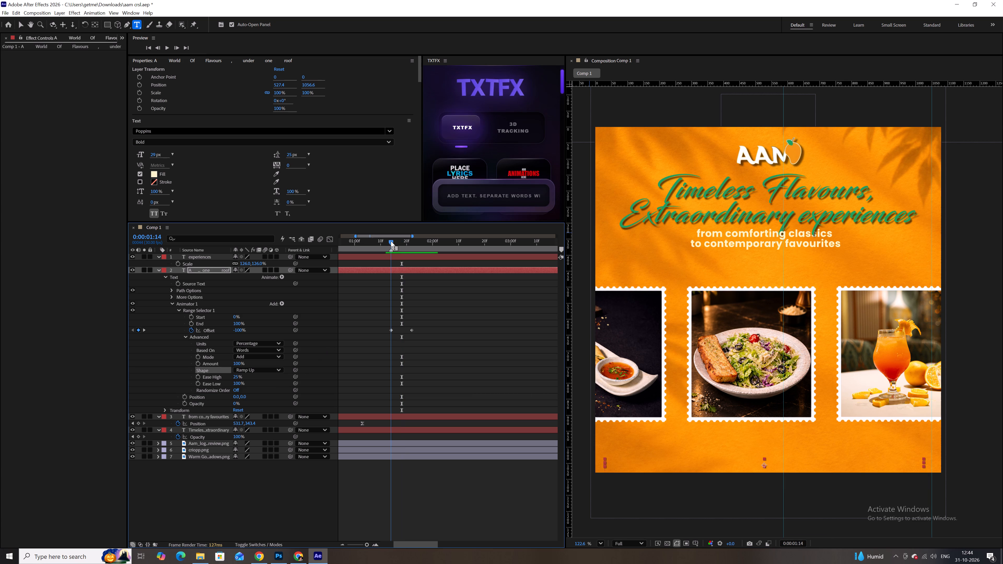
left_click(184, 397)
left_click_drag(242, 396, 276, 396)
left_click_drag(392, 243, 395, 242)
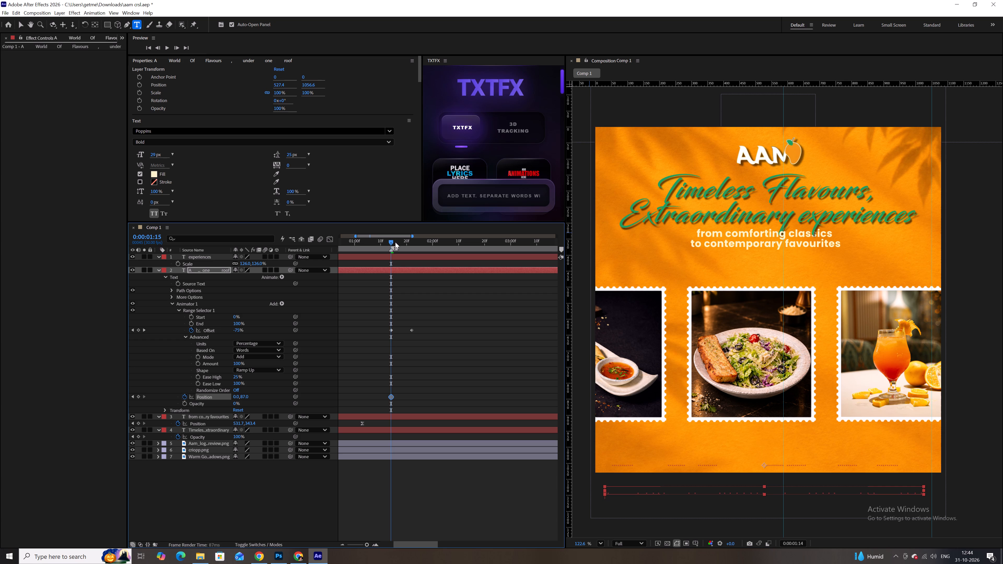
left_click_drag(395, 242, 386, 243)
key("space")
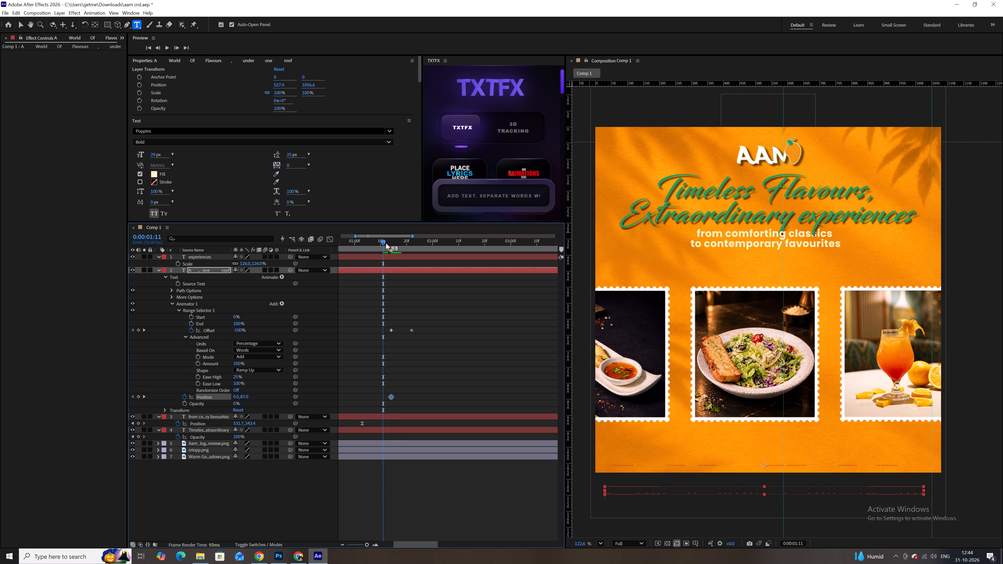
key("space")
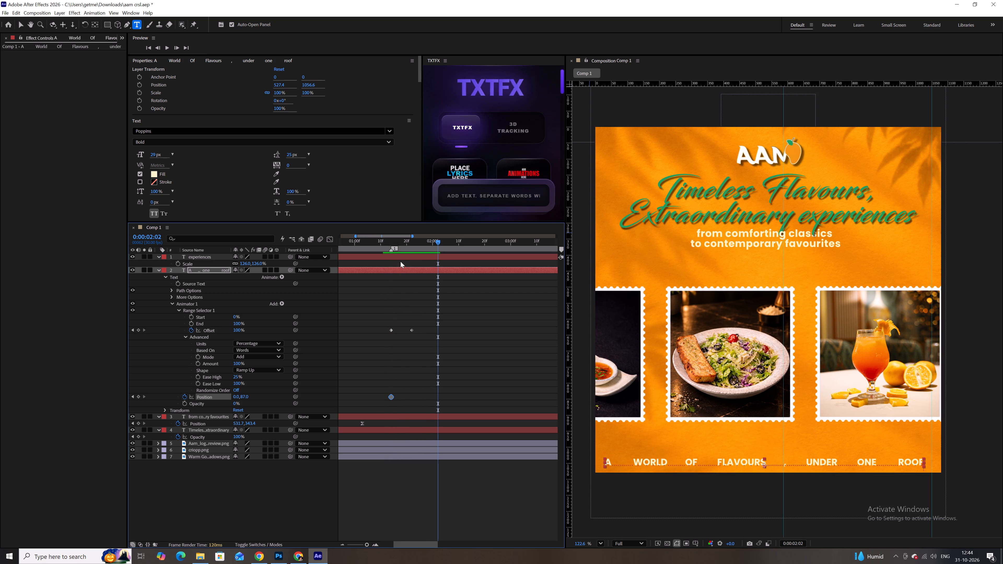
Move the tagline's last Offset keyframe later, to about 0:00:02:10, and preview the slower reveal from 0:00:01:09.
scroll(403, 268, "down", 3, "alt")
left_click_drag(376, 329, 389, 329)
left_click(367, 244)
key("space")
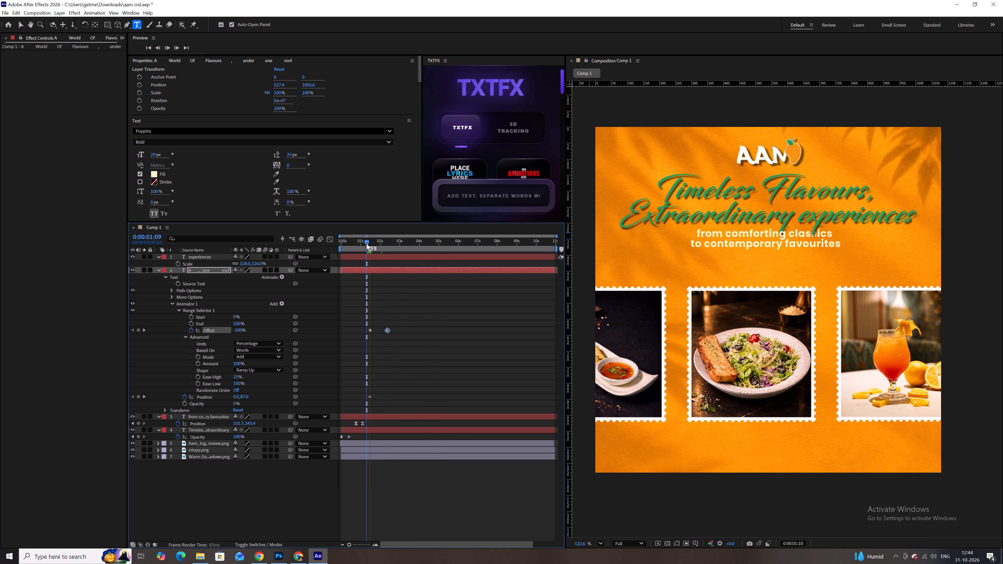
key("space")
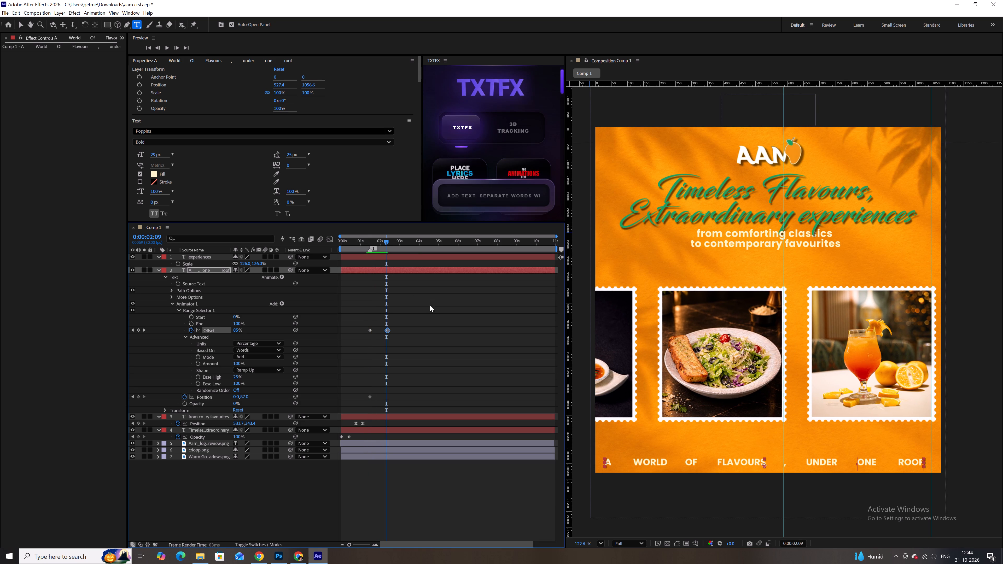
Apply Easy Ease to both tagline Offset keyframes and lengthen the first one's outgoing influence so the speed graph peaks near the end.
left_click_drag(433, 309, 349, 342)
key("F9")
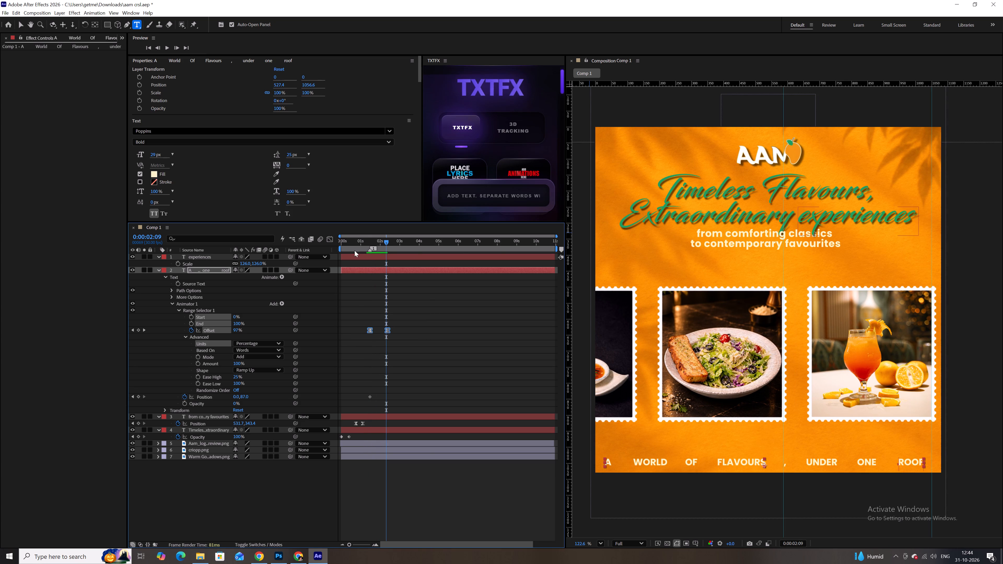
left_click(320, 236)
left_click(320, 240)
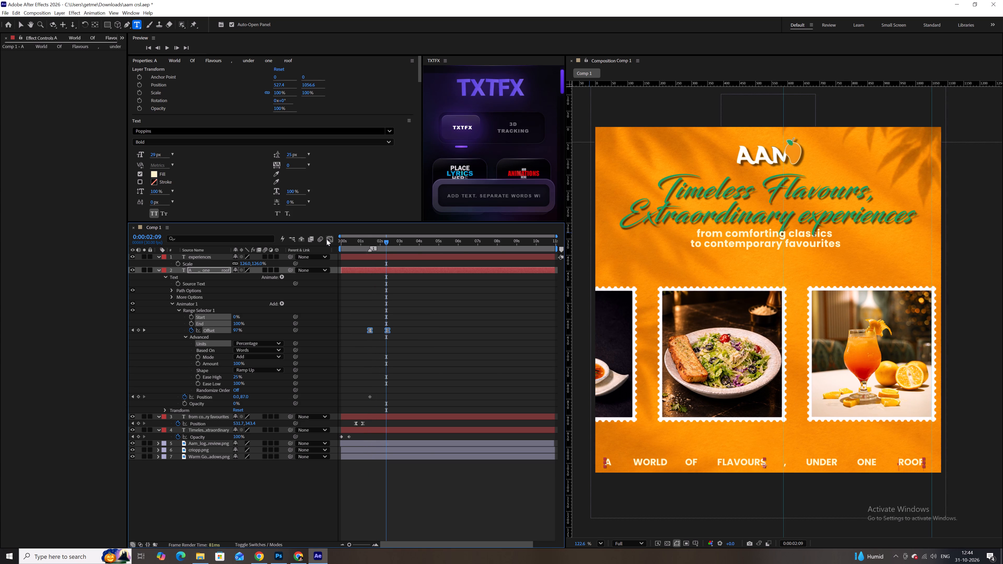
left_click(327, 239)
left_click_drag(500, 440, 319, 519)
scroll(359, 516, "up", 2, "alt")
left_click(301, 556)
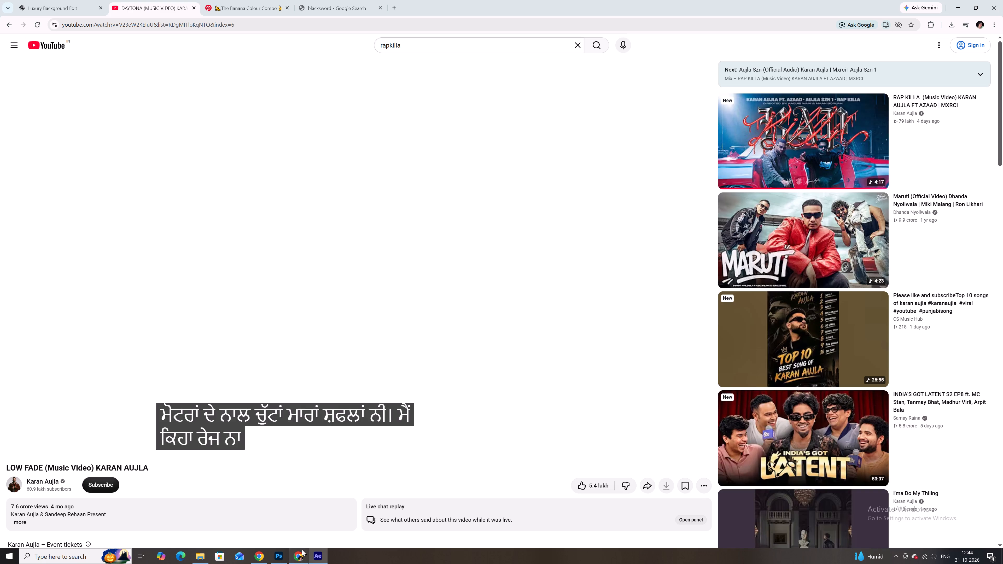
left_click(322, 559)
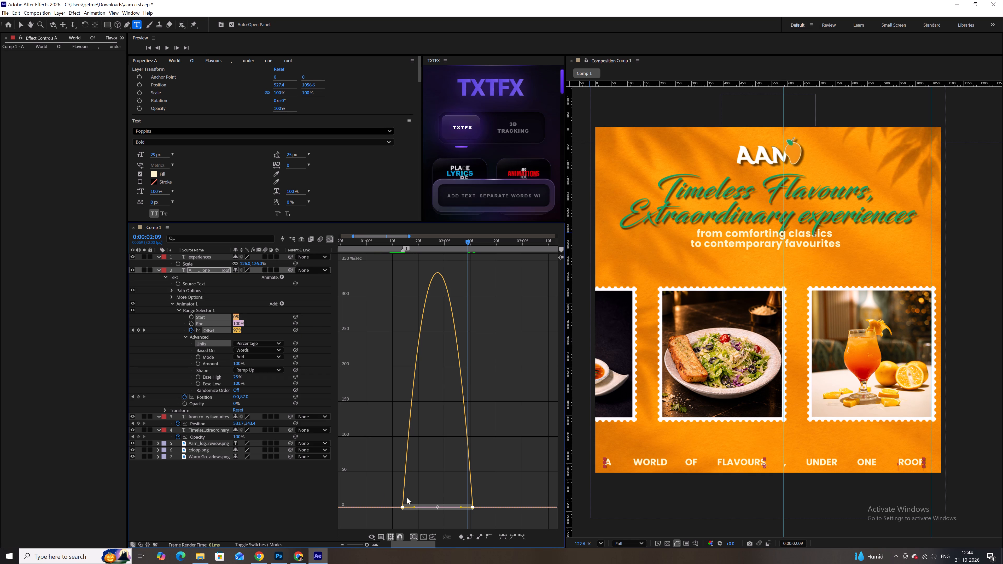
left_click_drag(412, 507, 426, 507)
left_click_drag(413, 507, 422, 507)
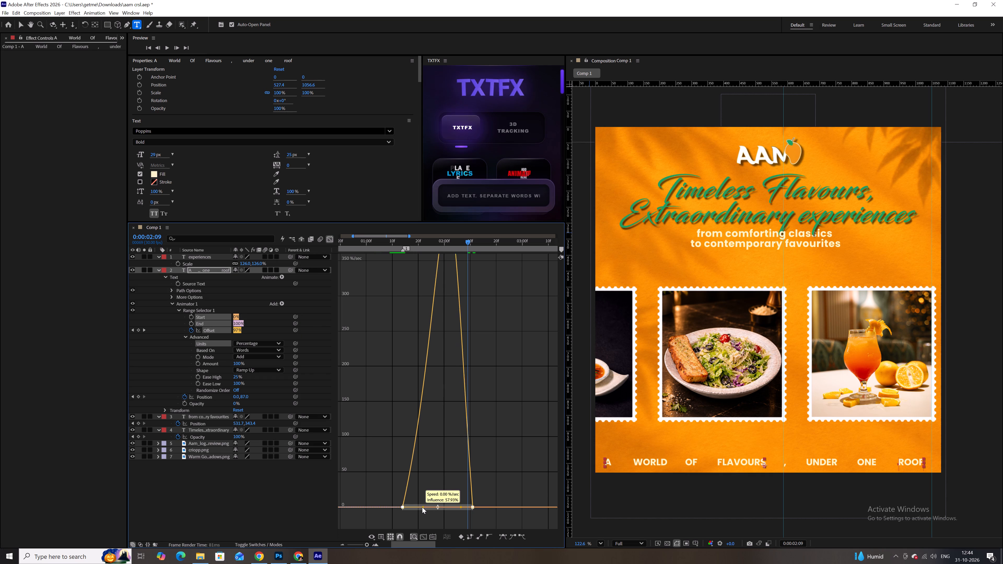
left_click_drag(422, 507, 451, 507)
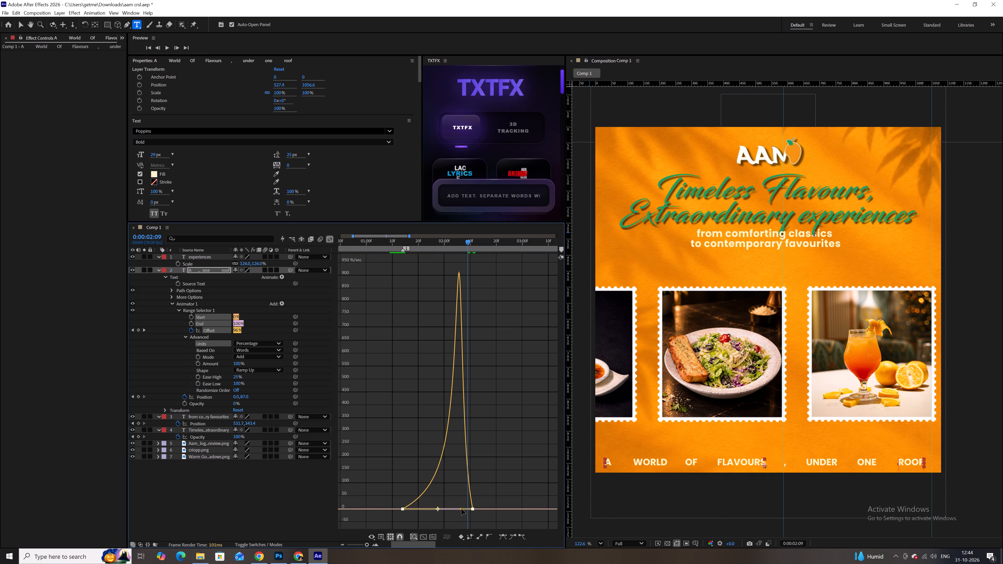
left_click_drag(462, 509, 458, 510)
left_click(329, 241)
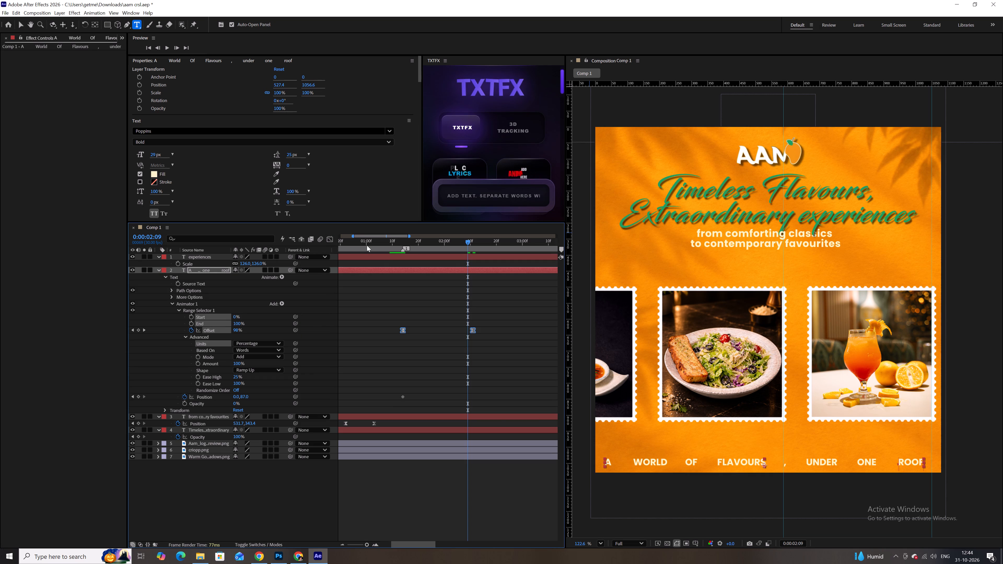
Preview the eased tagline reveal repeatedly, starting from 0:00:01:03 and from 0:00:00:20, to check its timing against the subtitle.
scroll(379, 260, "down", 3, "alt")
left_click(363, 241)
key("space")
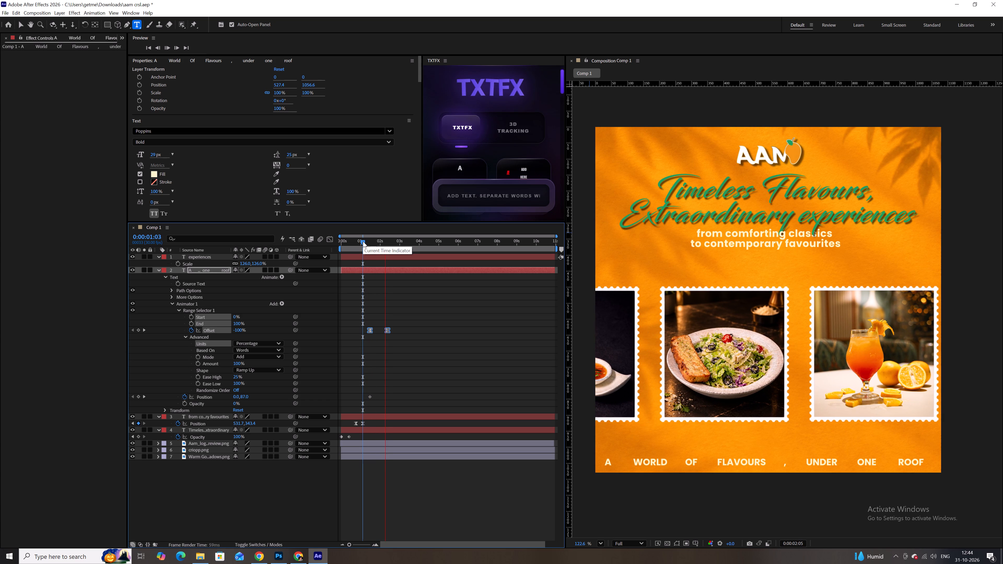
key("space")
left_click(363, 241)
key("space")
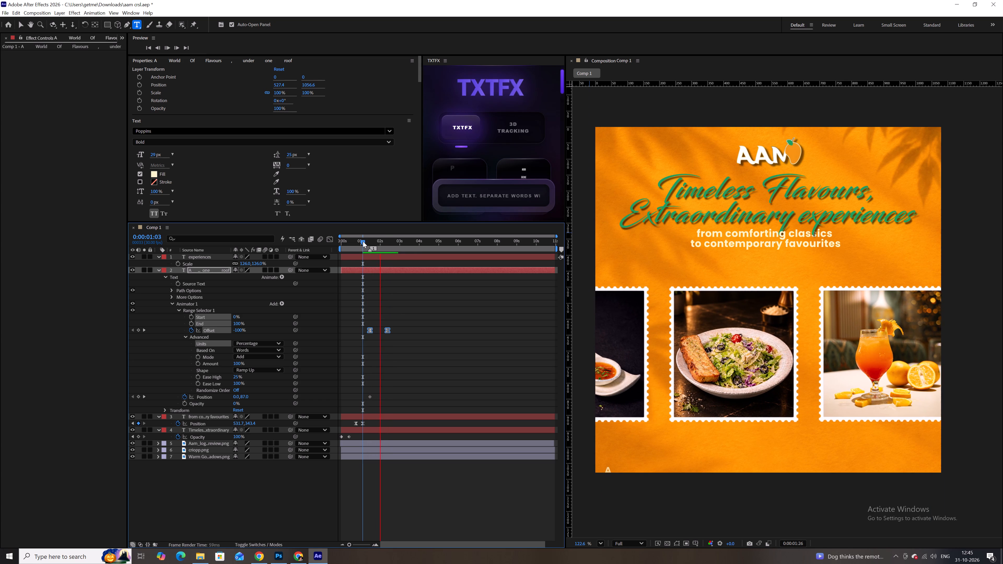
key("space")
left_click(363, 241)
left_click_drag(363, 241, 357, 241)
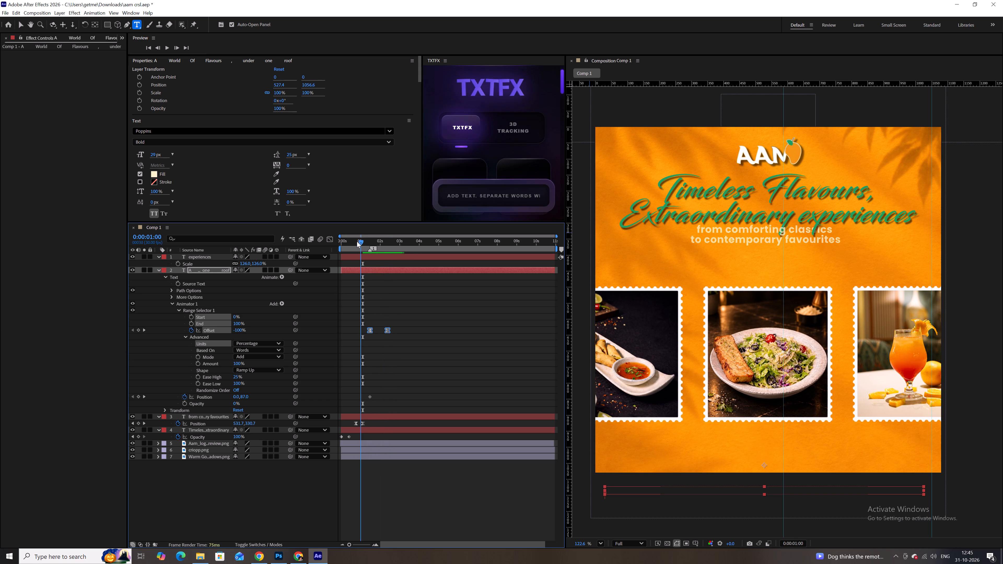
left_click_drag(357, 241, 354, 241)
key("space")
key("space")
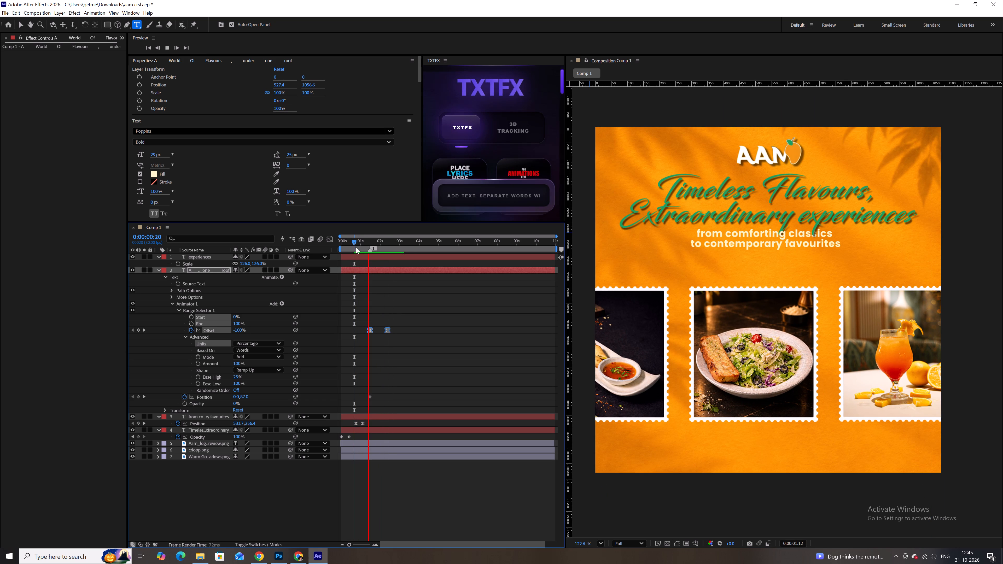
Shift the tagline layer slightly earlier in time and preview the animation from 0:00:00:21.
left_click_drag(379, 271, 378, 270)
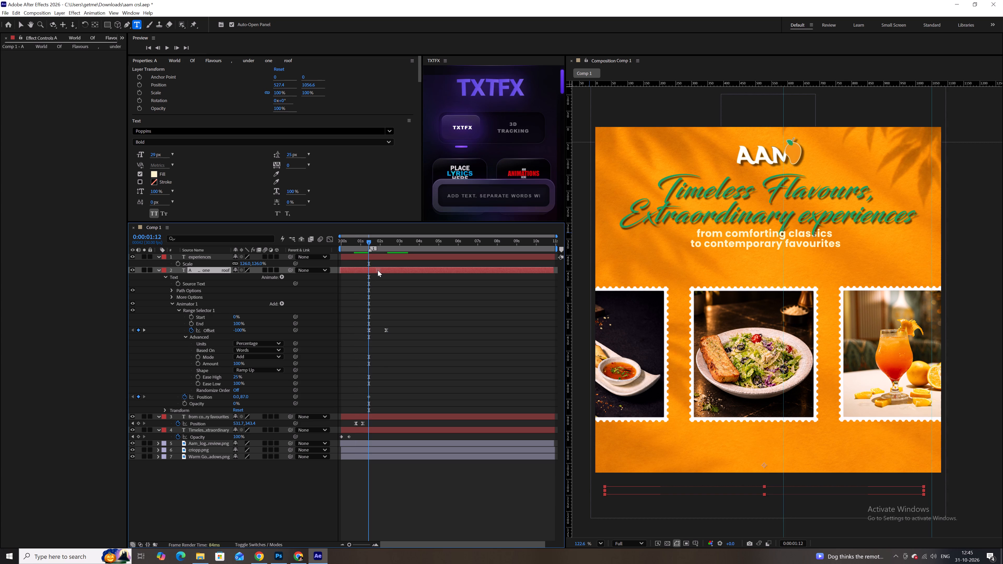
left_click_drag(378, 270, 377, 270)
left_click(355, 244)
key("space")
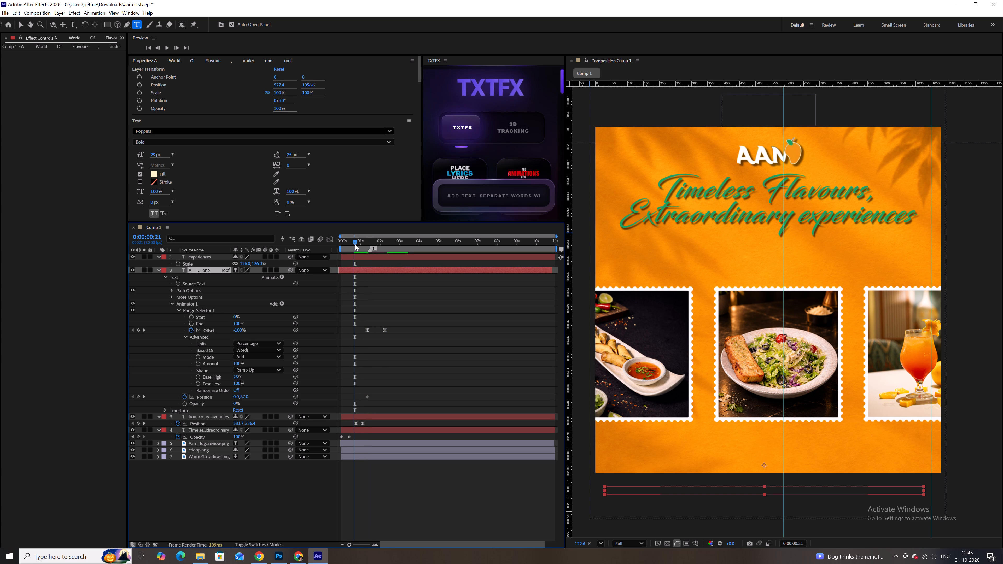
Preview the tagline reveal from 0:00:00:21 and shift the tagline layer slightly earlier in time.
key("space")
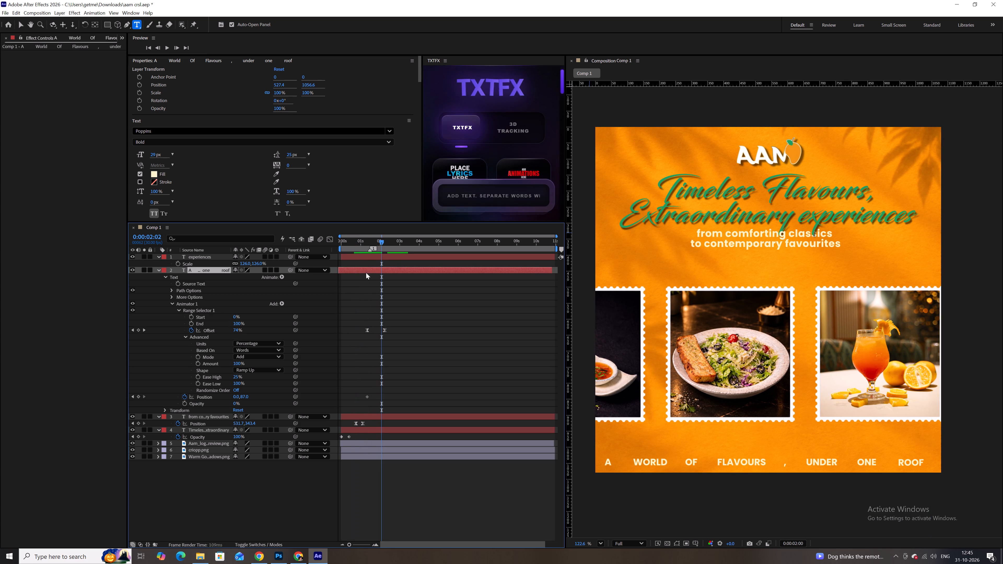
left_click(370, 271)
Save the project and preview the animation from the start, from 0:00:00:20 and from 0:00:00:27.
left_click_drag(349, 246, 333, 243)
key("ctrl+s")
key("space")
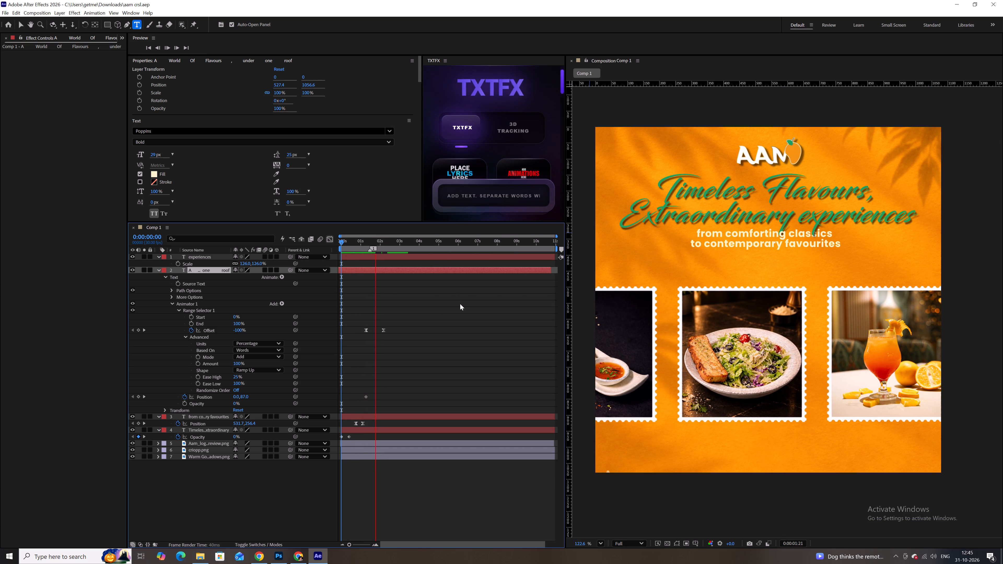
key("space")
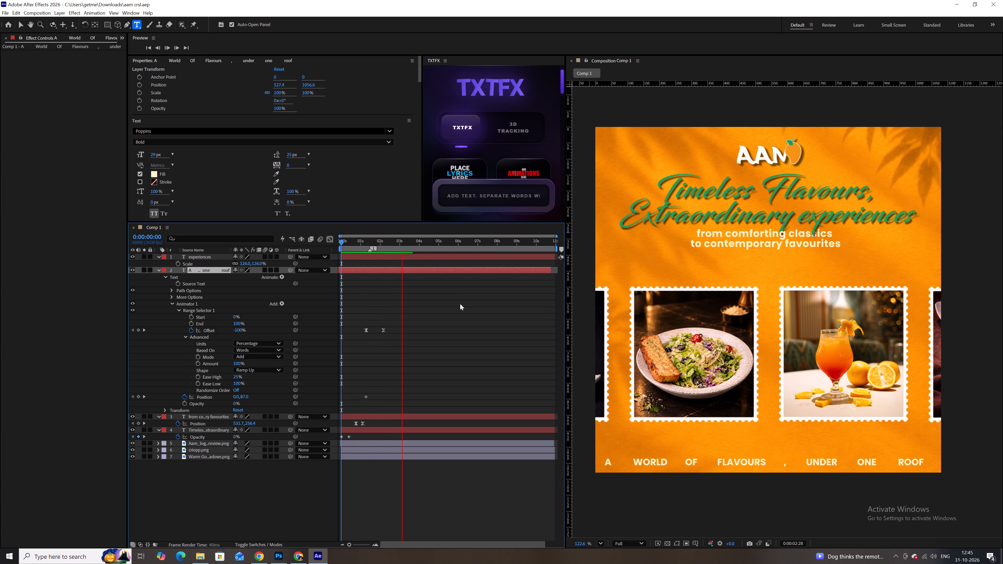
left_click(354, 240)
key("space")
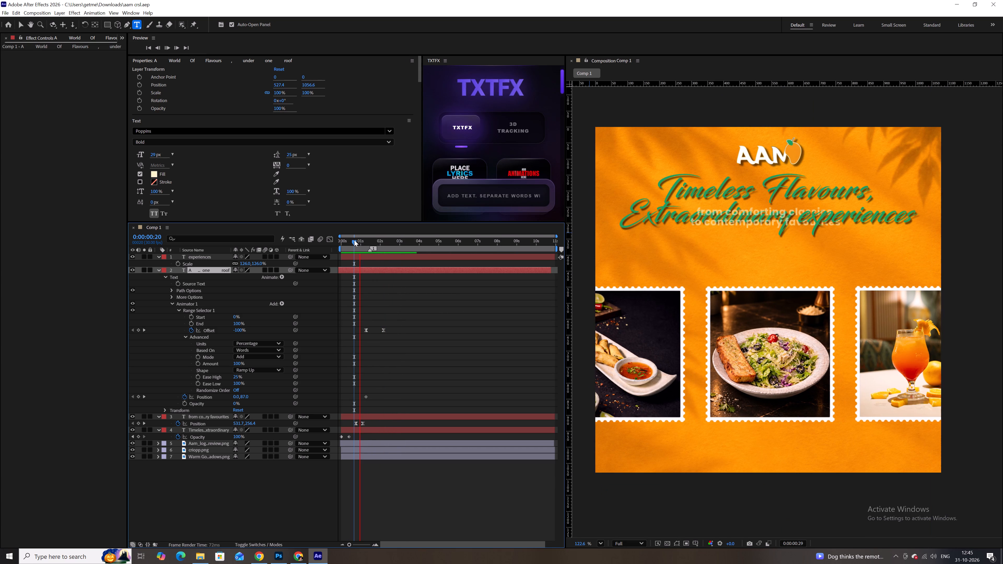
key("space")
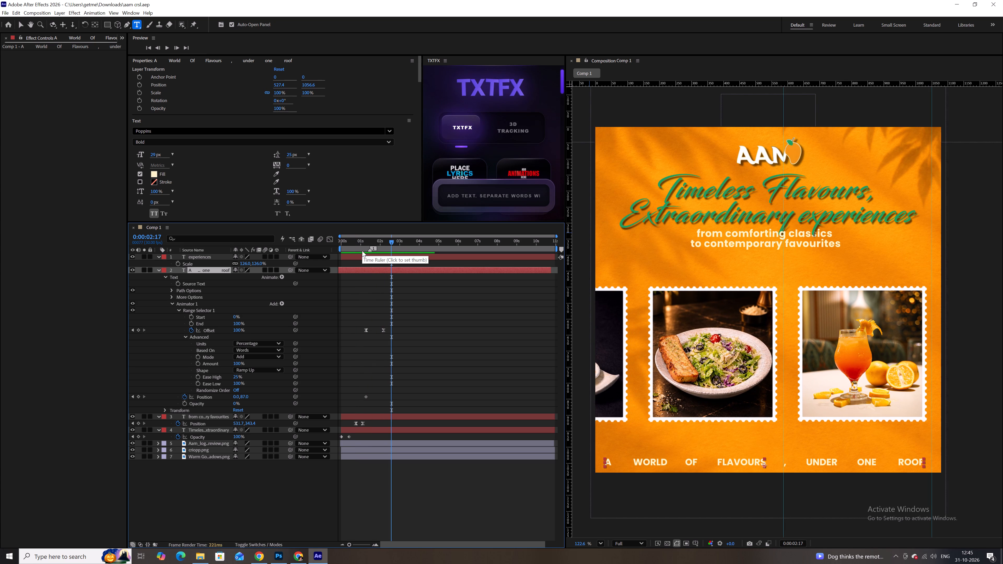
left_click(359, 242)
key("space")
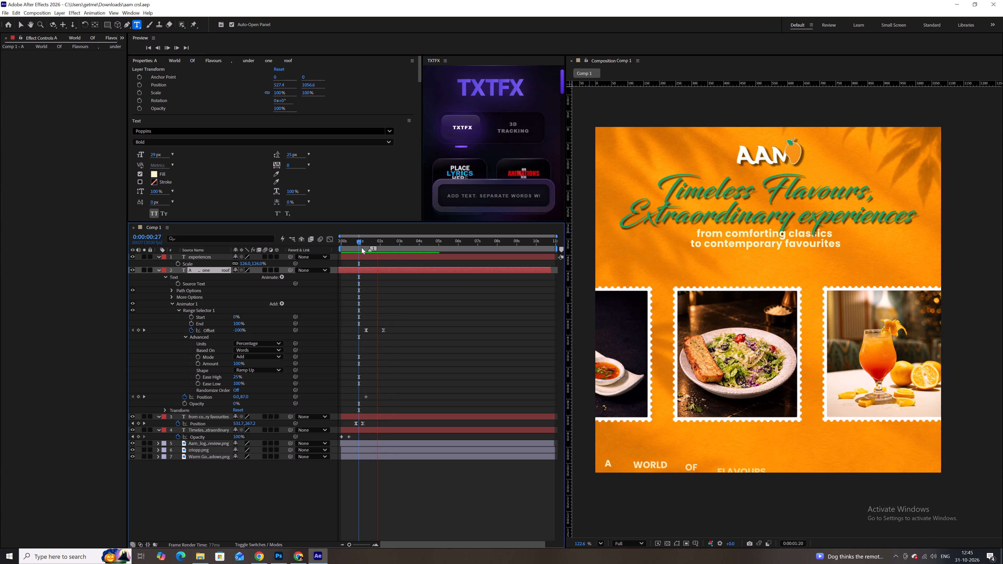
key("space")
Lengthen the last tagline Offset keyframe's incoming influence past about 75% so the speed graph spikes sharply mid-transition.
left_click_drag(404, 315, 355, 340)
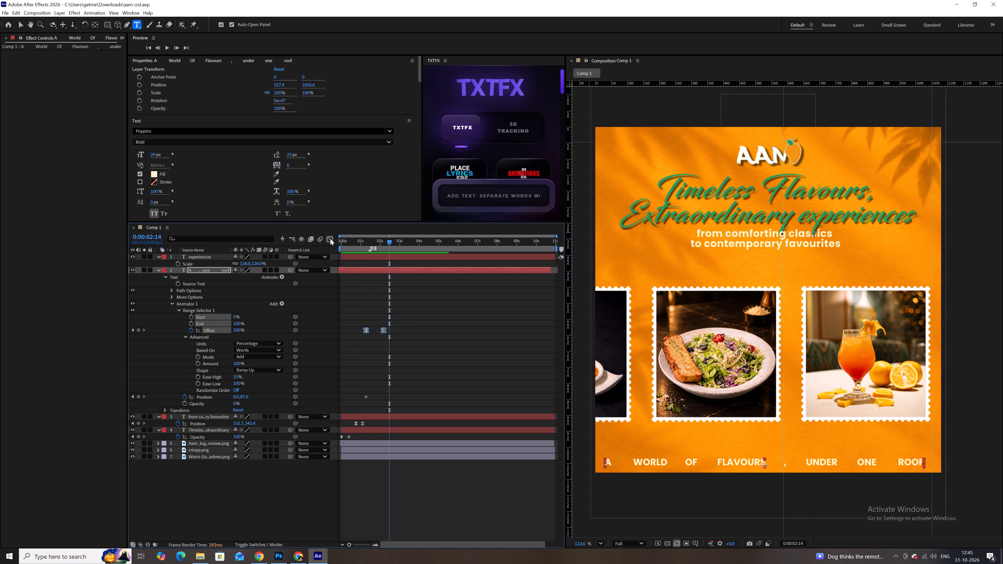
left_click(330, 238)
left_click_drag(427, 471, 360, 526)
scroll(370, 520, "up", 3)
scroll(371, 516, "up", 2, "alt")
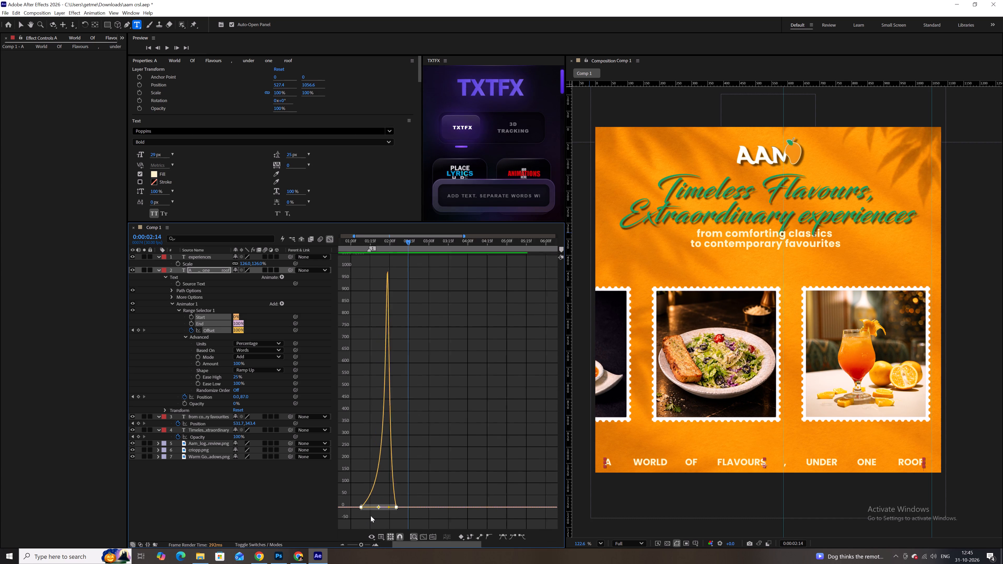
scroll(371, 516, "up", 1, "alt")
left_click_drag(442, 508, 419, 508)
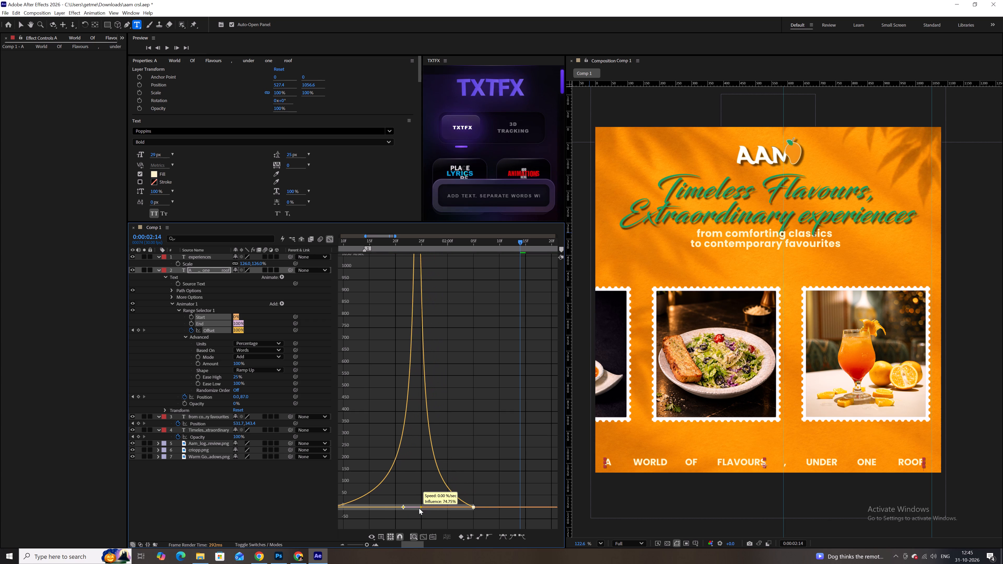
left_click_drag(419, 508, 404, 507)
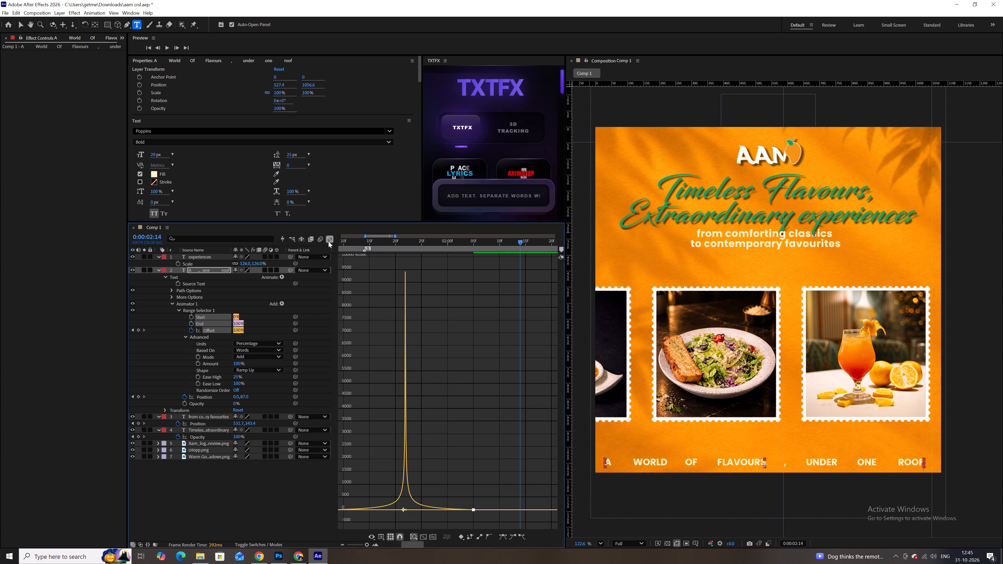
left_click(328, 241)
Preview the re-eased tagline reveal twice from 0:00:00:29 to check the word timing.
scroll(378, 252, "down", 3, "alt")
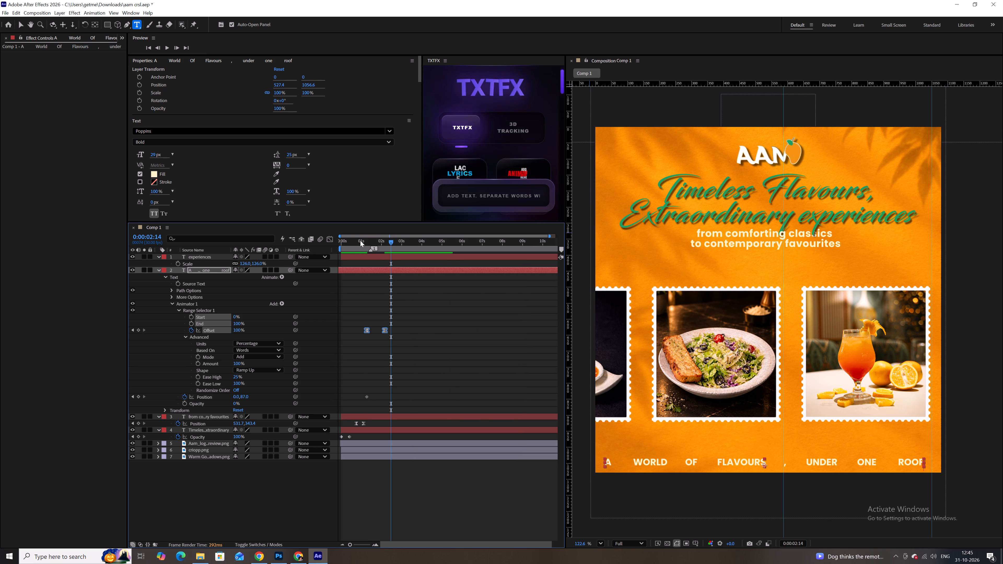
left_click(360, 240)
key("space")
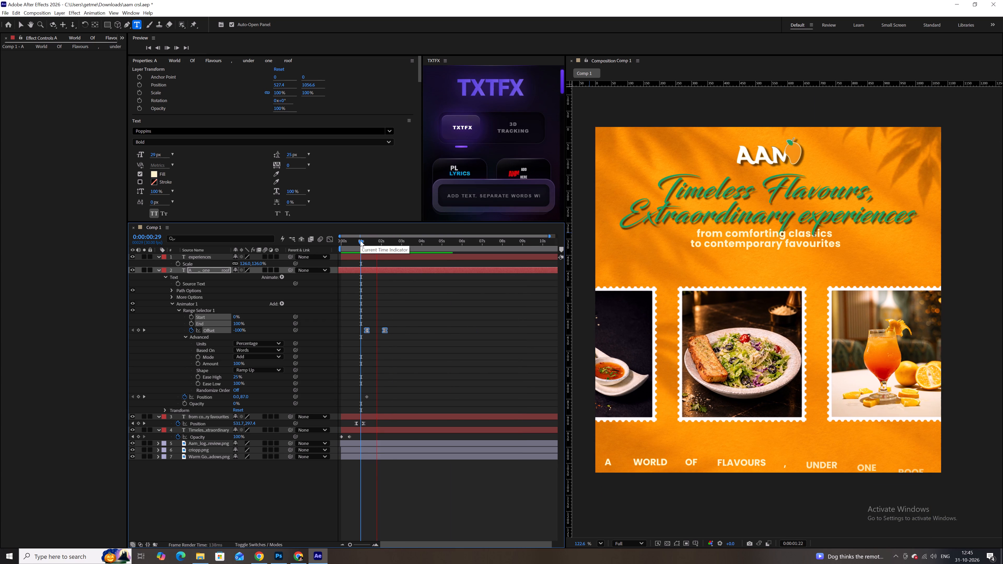
key("space")
left_click(360, 240)
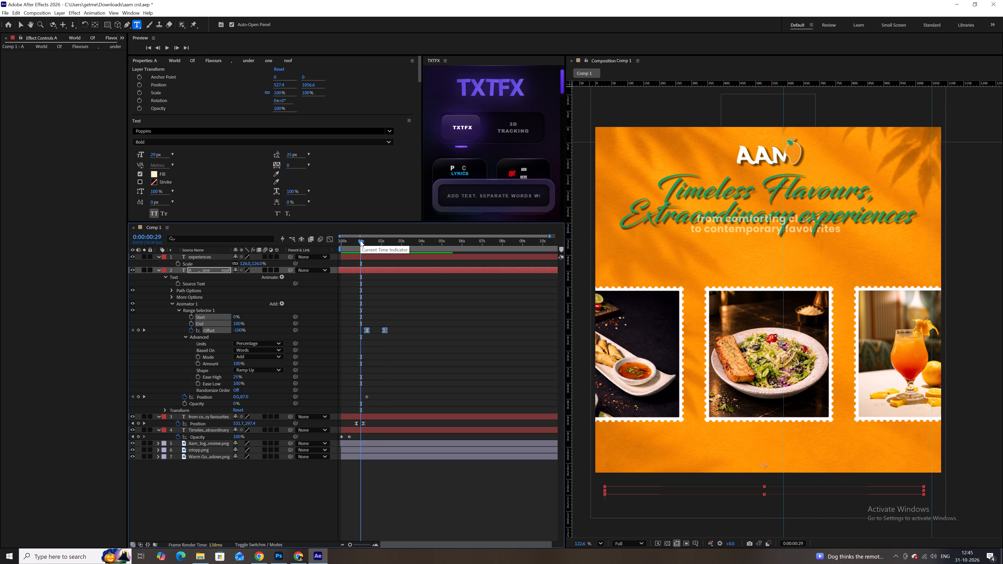
key("space")
key("space")
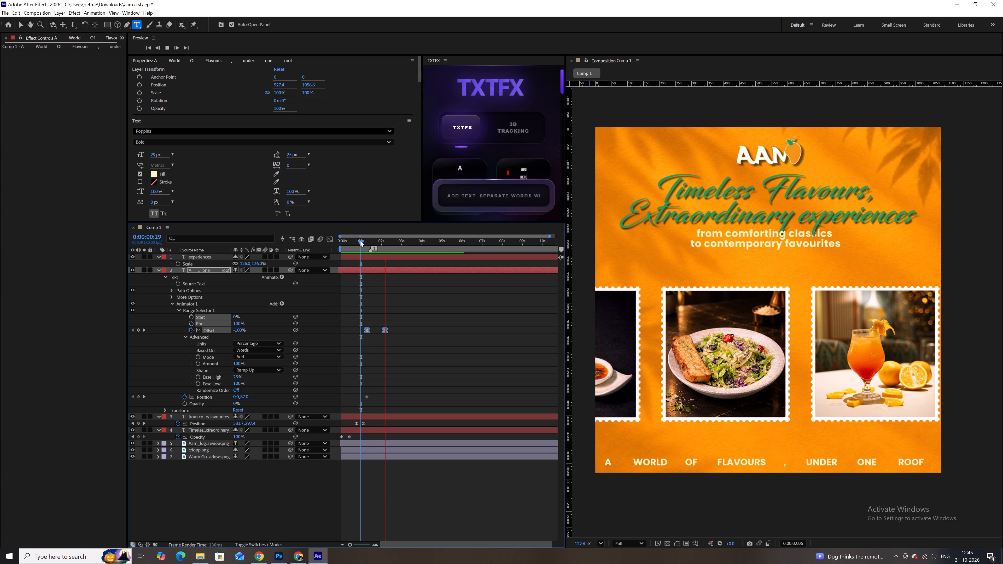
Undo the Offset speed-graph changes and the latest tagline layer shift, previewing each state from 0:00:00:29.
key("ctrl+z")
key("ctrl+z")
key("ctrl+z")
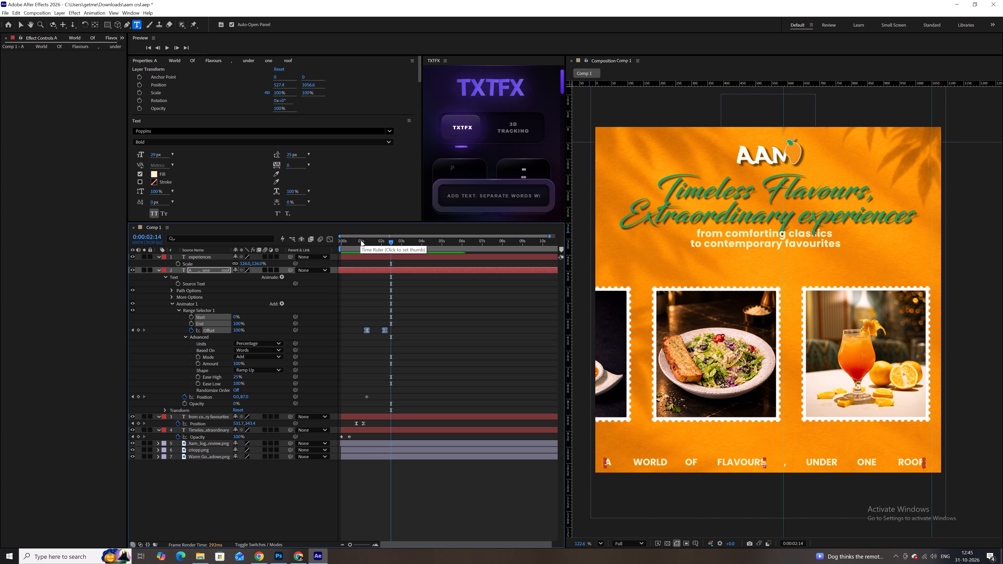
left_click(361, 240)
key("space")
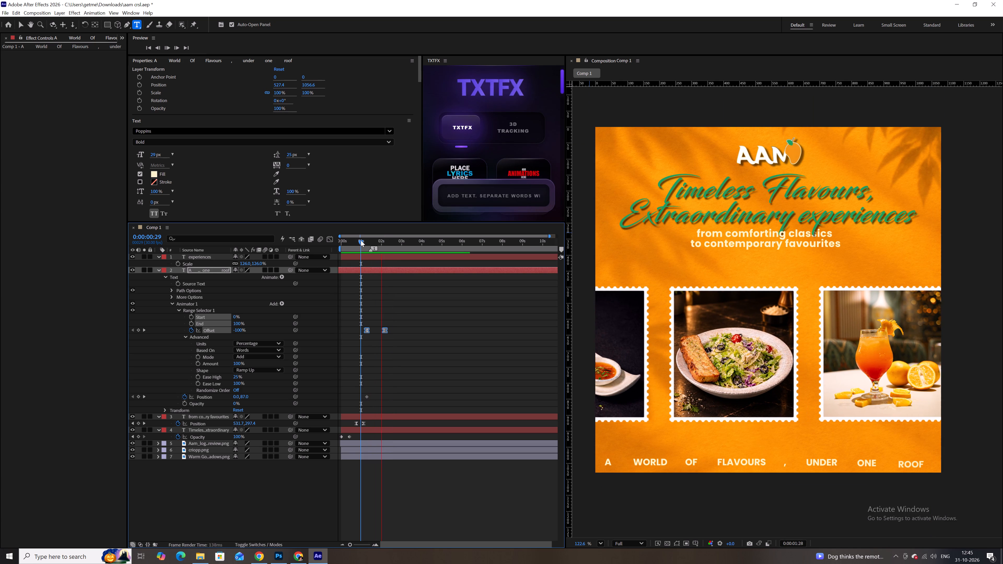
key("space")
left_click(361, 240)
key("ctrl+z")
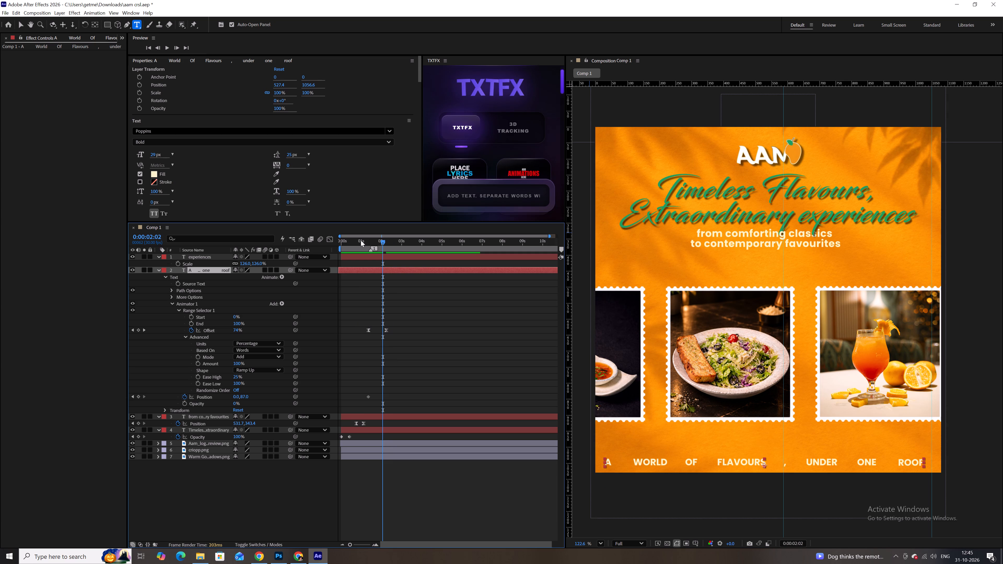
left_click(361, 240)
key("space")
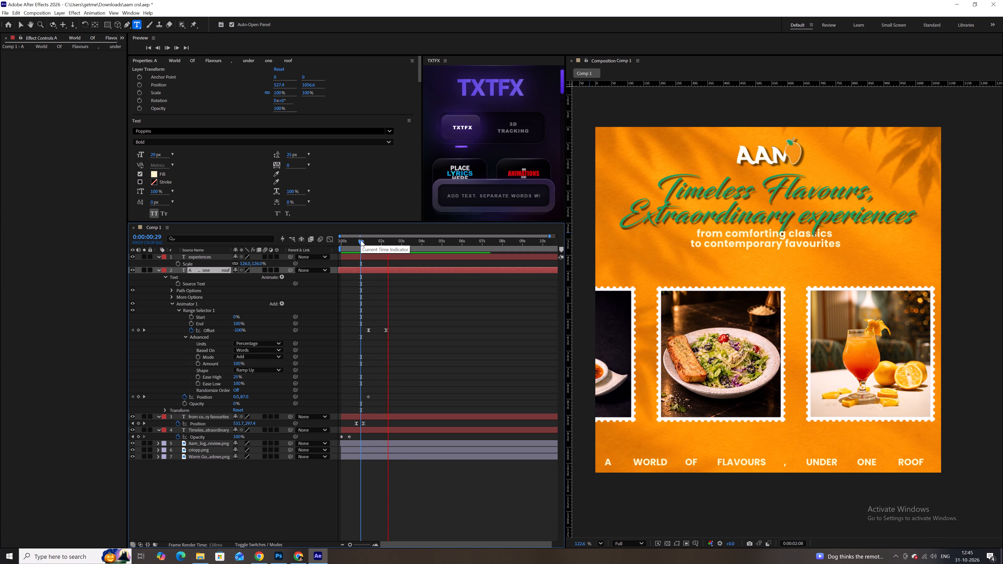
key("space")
Undo the earlier tagline layer shift, preview from 0:00:01:12, and move the layer slightly earlier again.
key("ctrl+z")
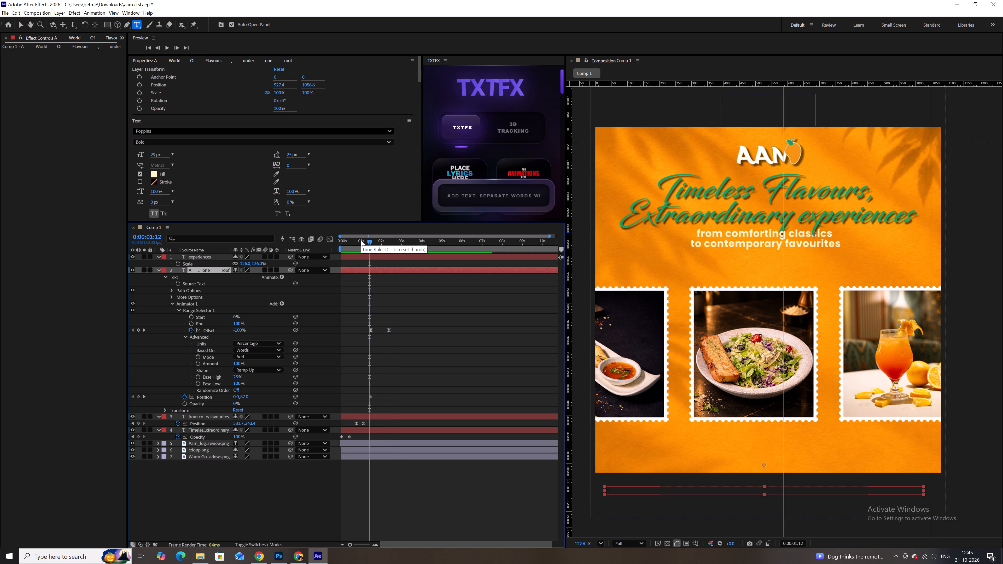
key("space")
key("space")
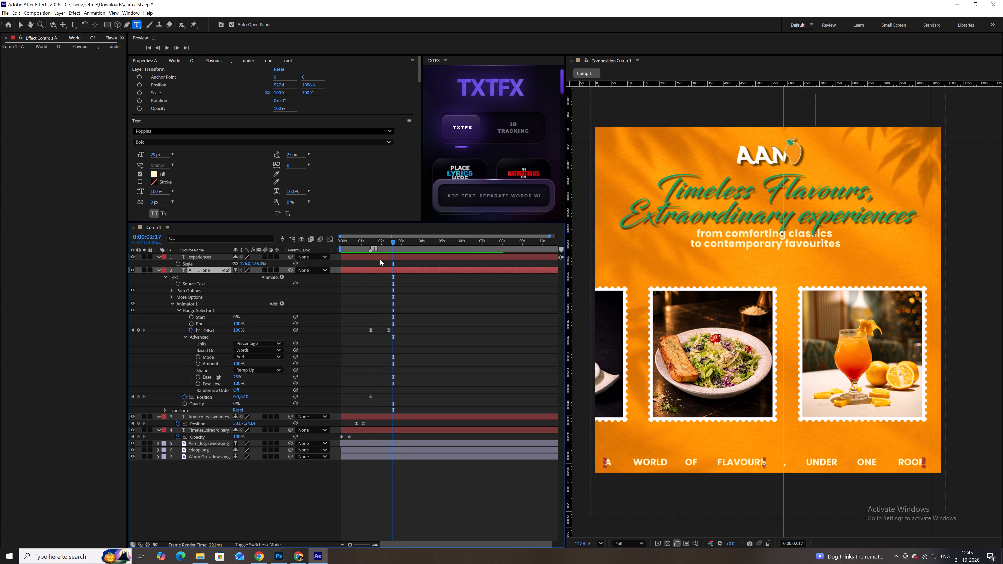
left_click_drag(383, 269, 381, 269)
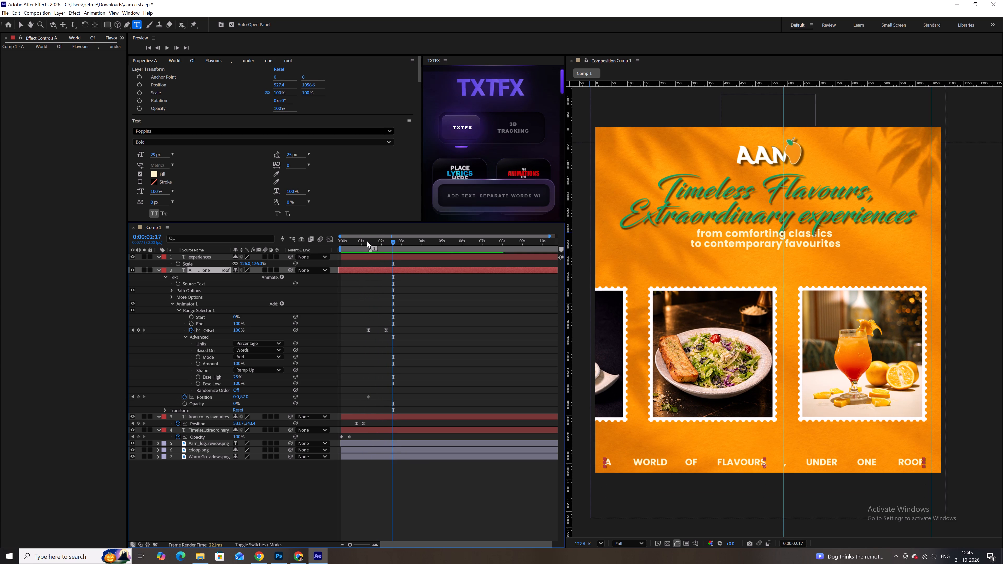
left_click(367, 241)
Apply Easy Ease to the tagline animator's Position keyframe after checking its speed graph.
left_click_drag(449, 360, 352, 401)
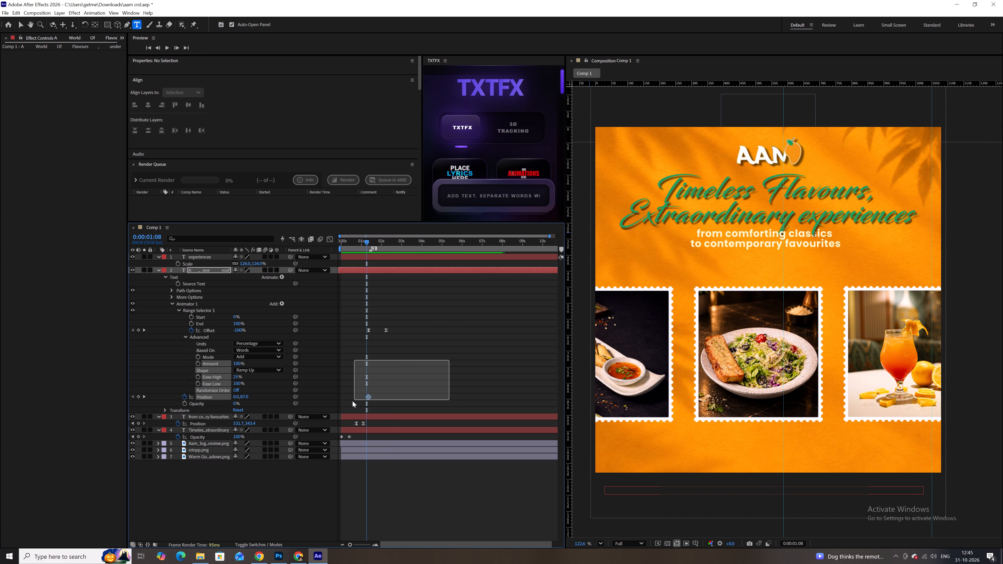
left_click_drag(352, 401, 351, 401)
left_click(327, 237)
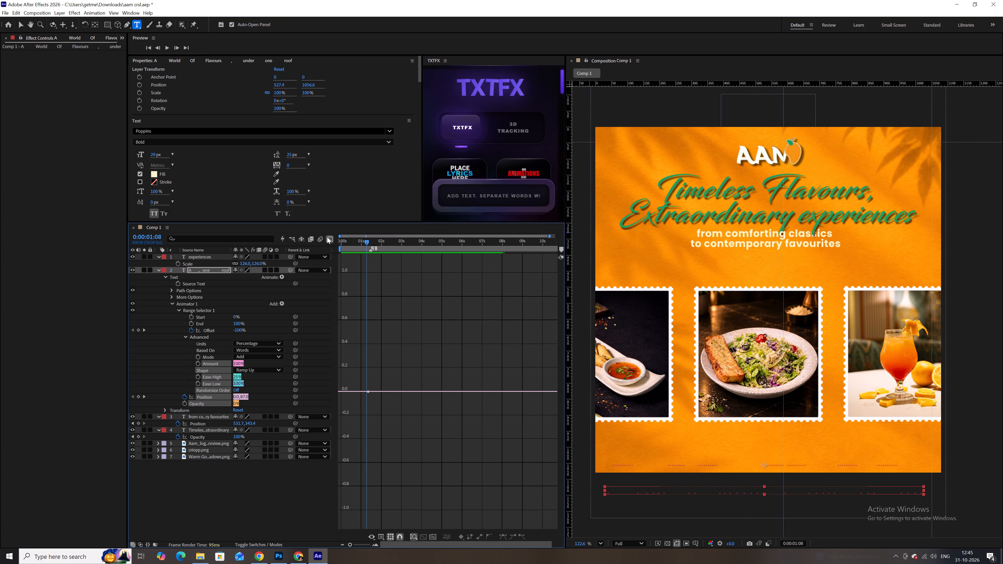
left_click(330, 239)
left_click_drag(415, 366, 350, 401)
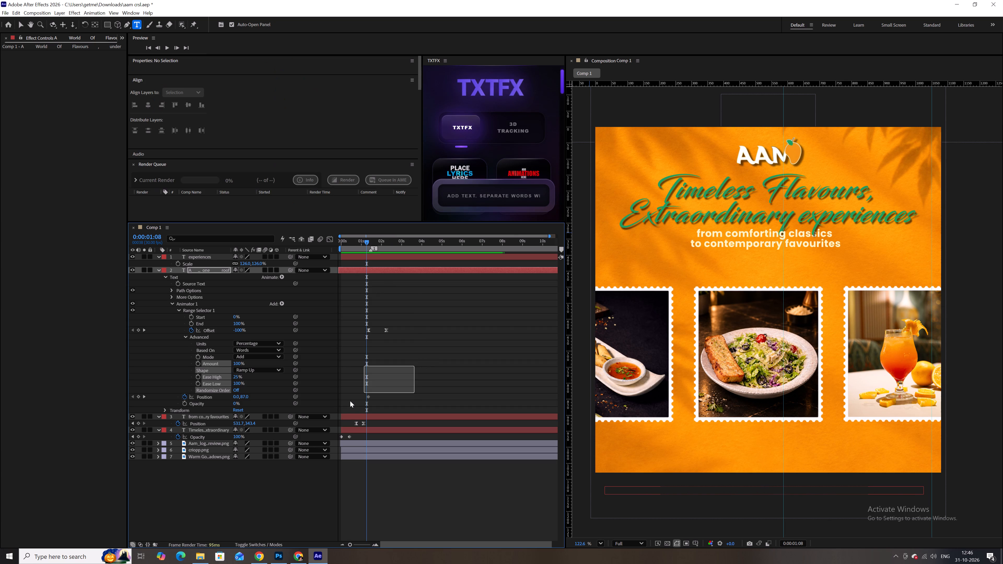
left_click_drag(350, 401, 350, 401)
key("F9")
Shorten the last tagline Offset keyframe's incoming influence to about 8% so the speed graph peaks at the very end.
left_click_drag(436, 308, 357, 346)
left_click(330, 240)
left_click_drag(466, 448, 355, 514)
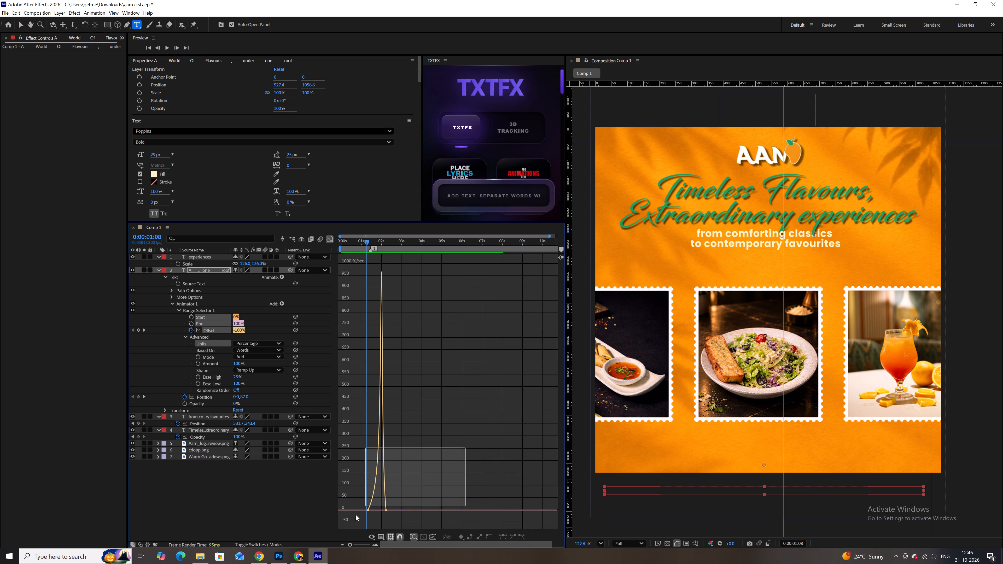
left_click_drag(355, 514, 340, 529)
scroll(387, 510, "up", 3, "alt")
key("space")
key("space")
key("space")
key("space")
key("space")
key("space")
key("space")
key("space")
left_click_drag(383, 481, 478, 486)
key("space")
key("space")
key("space")
key("space")
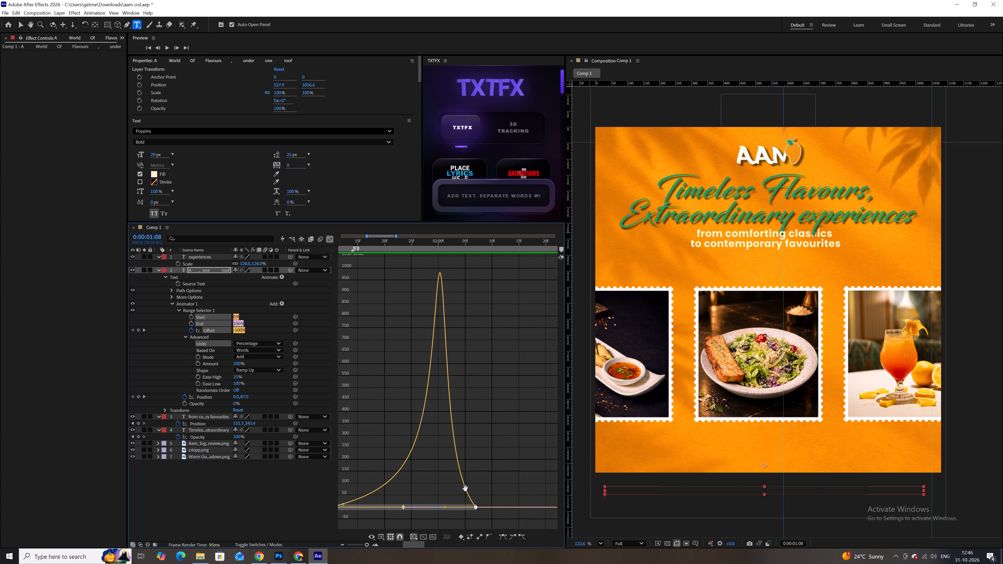
scroll(465, 489, "down", 2)
scroll(444, 489, "down", 1, "alt")
key("space")
left_click_drag(440, 485, 447, 483)
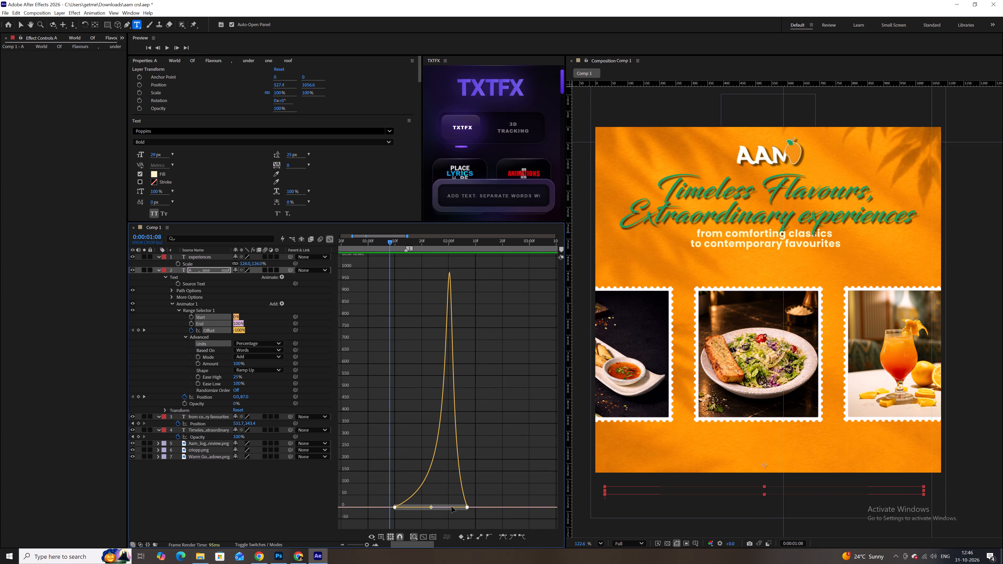
left_click_drag(430, 507, 431, 510)
left_click_drag(453, 508, 466, 508)
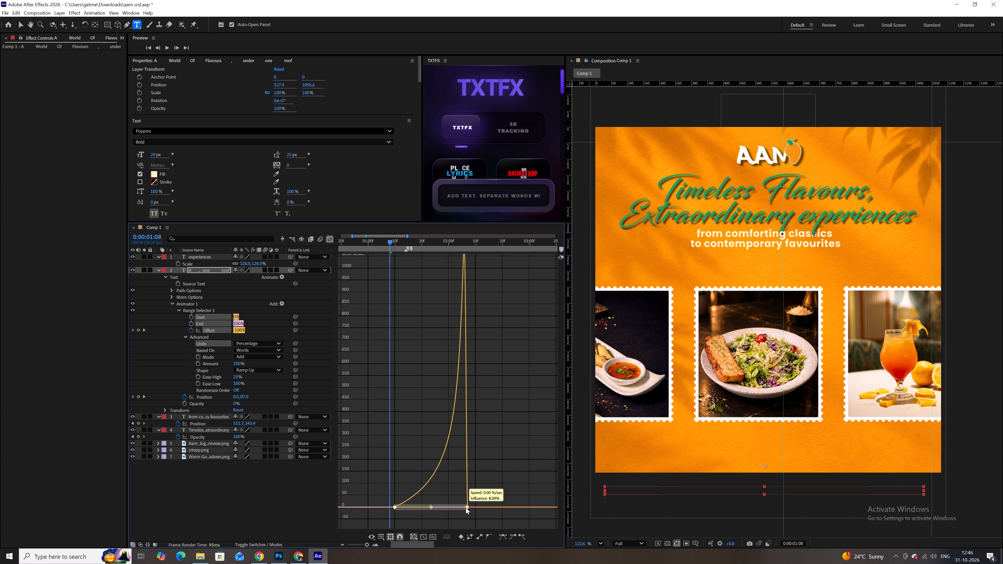
left_click_drag(466, 508, 466, 508)
Scrub through the tagline reveal and preview it from 0:00:00:29 to check the new easing.
left_click_drag(372, 242, 382, 245)
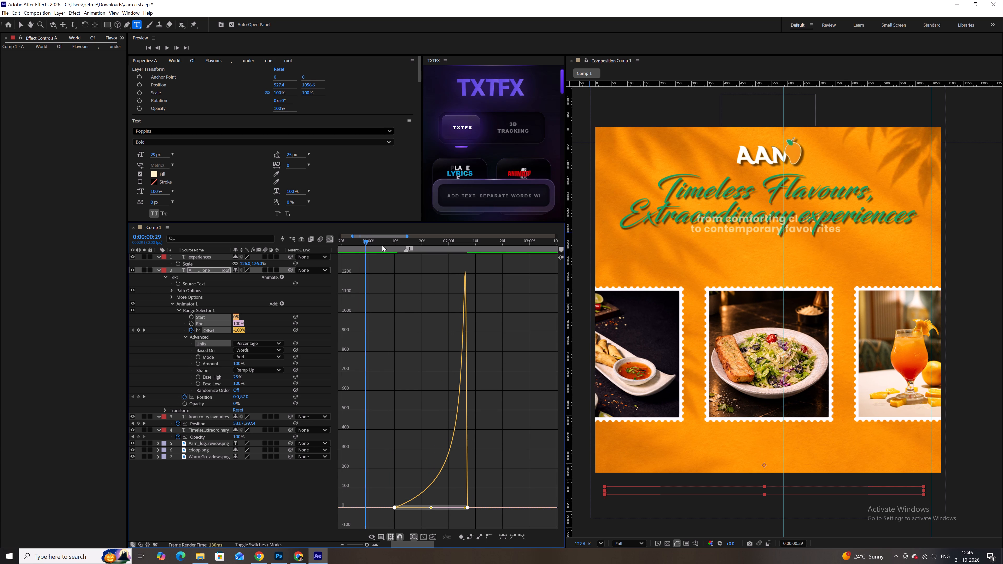
left_click_drag(382, 245, 427, 242)
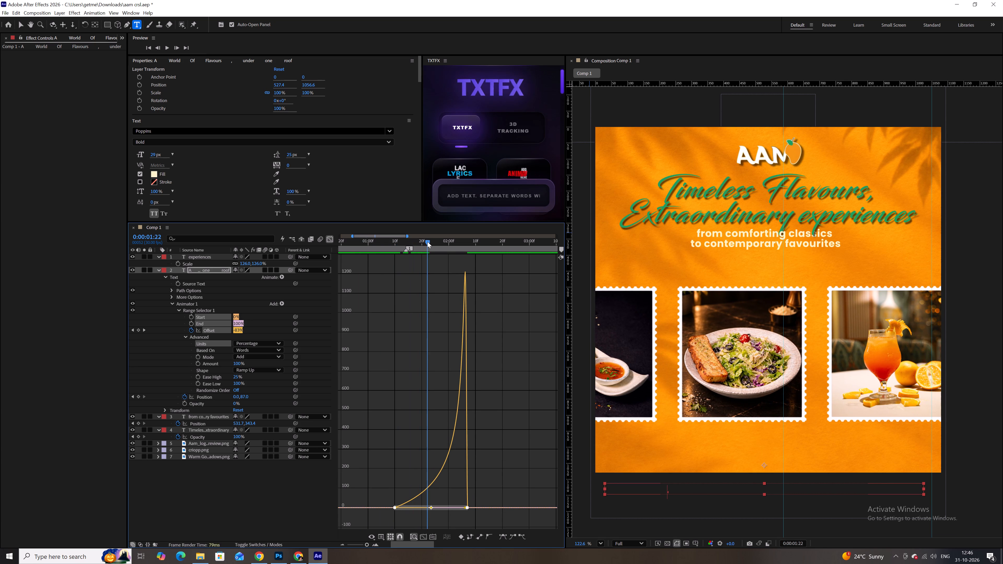
left_click_drag(427, 242, 460, 231)
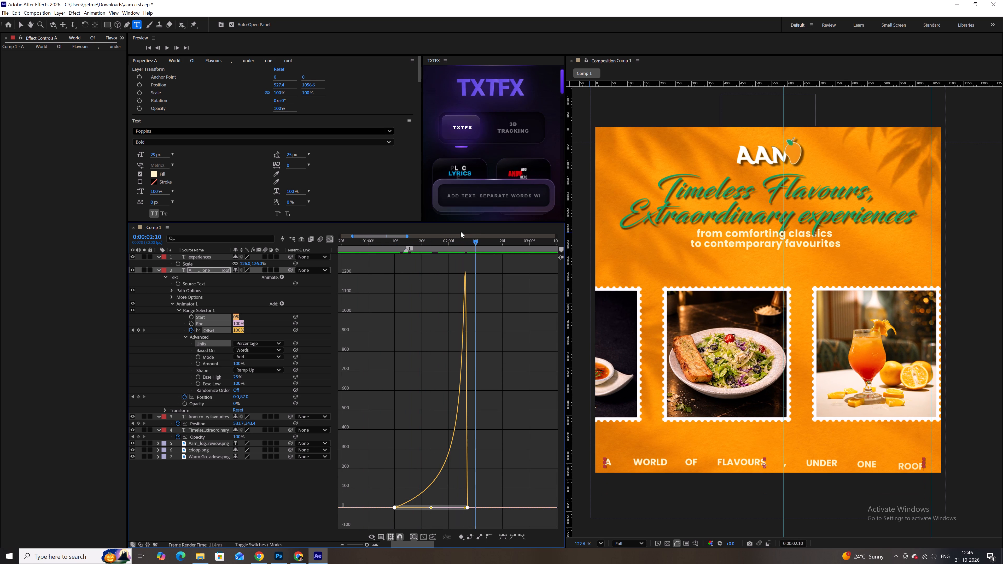
left_click_drag(460, 231, 366, 239)
key("space")
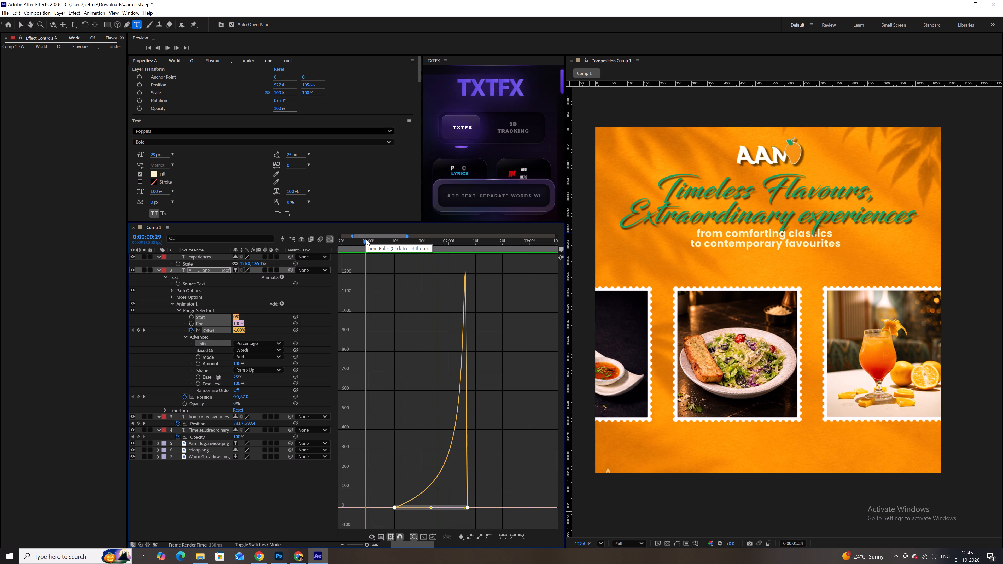
key("space")
left_click(331, 241)
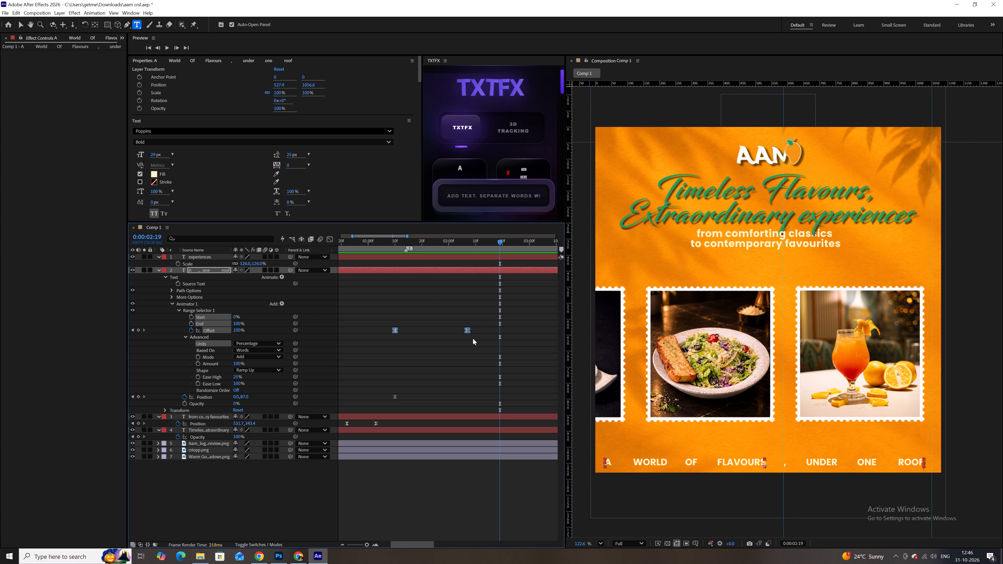
Move the tagline's last Offset keyframe later, to just before the 3-second mark, and preview the slower reveal from 0:00:01:06.
left_click_drag(466, 331, 507, 329, "alt")
left_click_drag(388, 243, 385, 243)
scroll(486, 331, "down", 3, "alt")
scroll(452, 331, "down", 1, "alt")
left_click(426, 332)
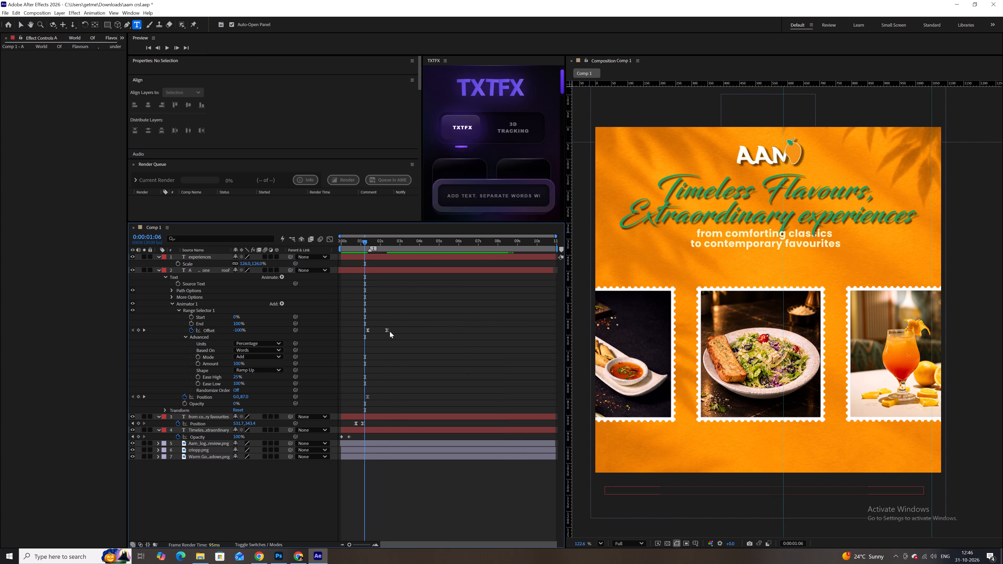
left_click_drag(387, 331, 398, 329)
key("space")
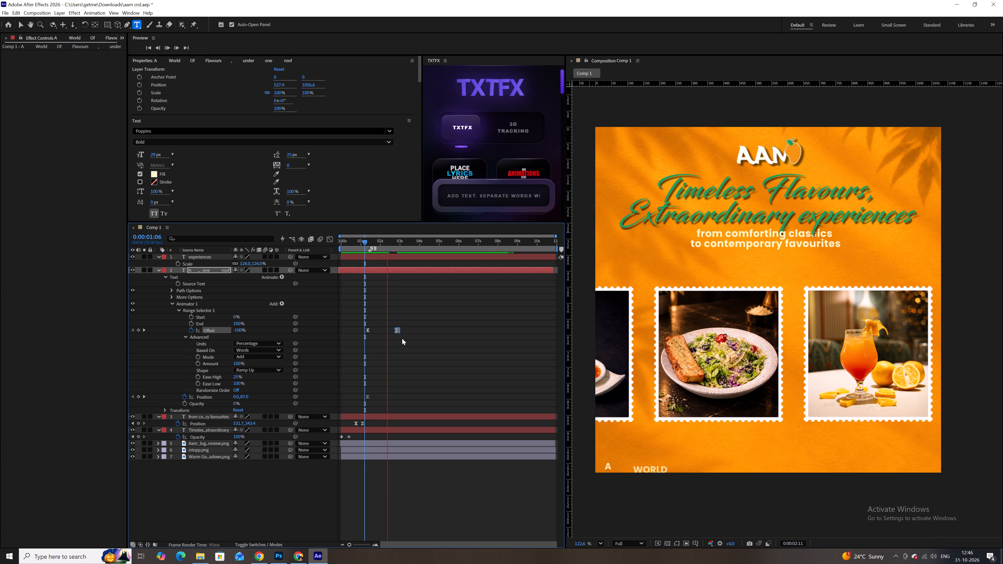
Slide the tagline layer earlier so its reveal starts at about the 1-second mark, and preview it from 0:00:00:08 and 0:00:00:17.
key("space")
left_click_drag(385, 269, 379, 270)
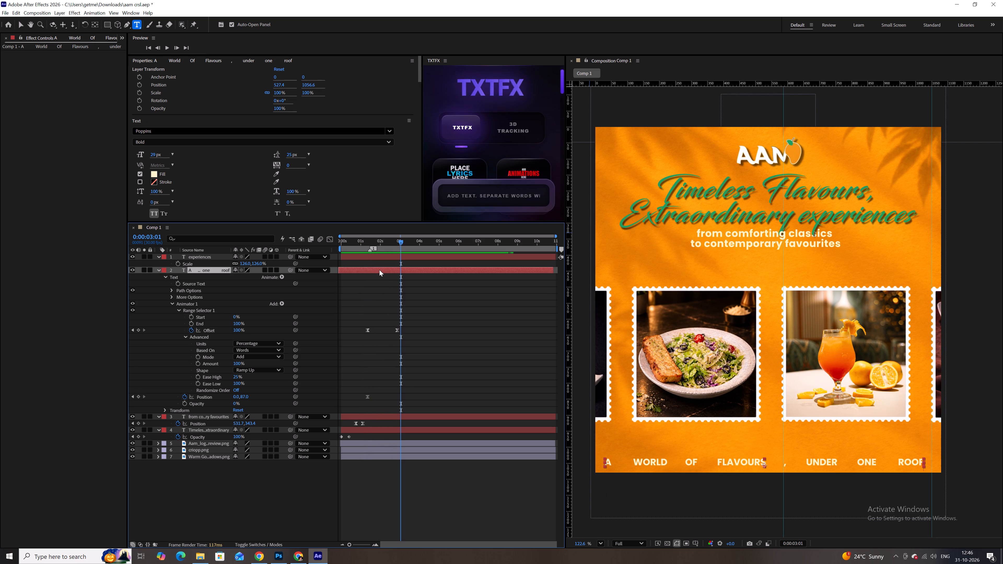
left_click_drag(379, 270, 378, 270)
left_click(357, 238)
left_click_drag(353, 238, 346, 240)
key("space")
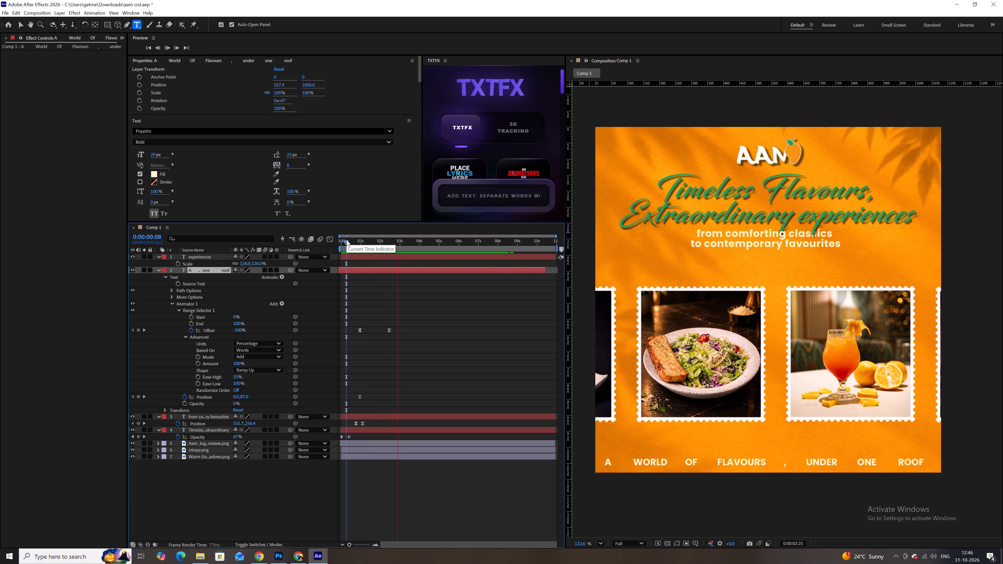
key("space")
left_click(352, 242)
key("space")
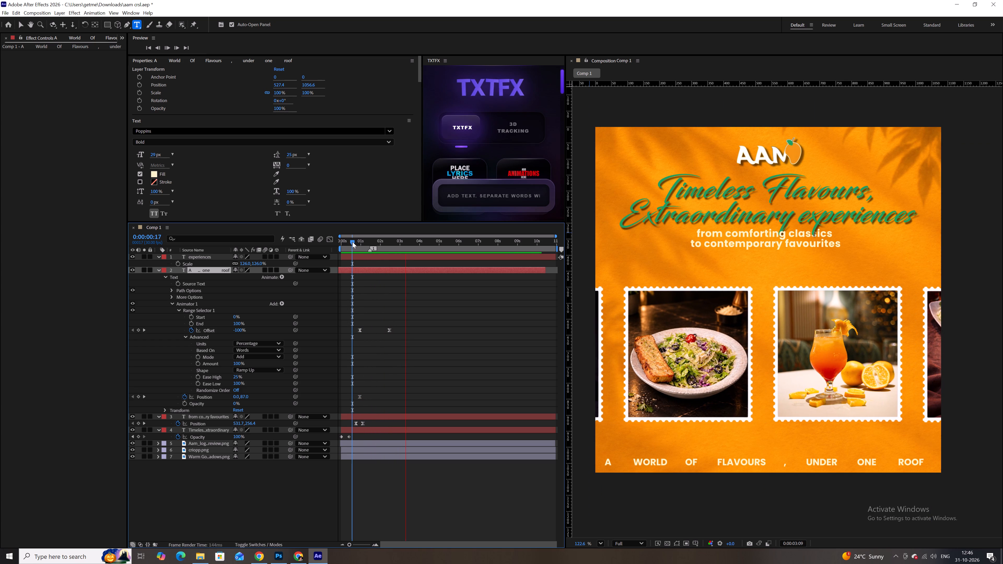
key("space")
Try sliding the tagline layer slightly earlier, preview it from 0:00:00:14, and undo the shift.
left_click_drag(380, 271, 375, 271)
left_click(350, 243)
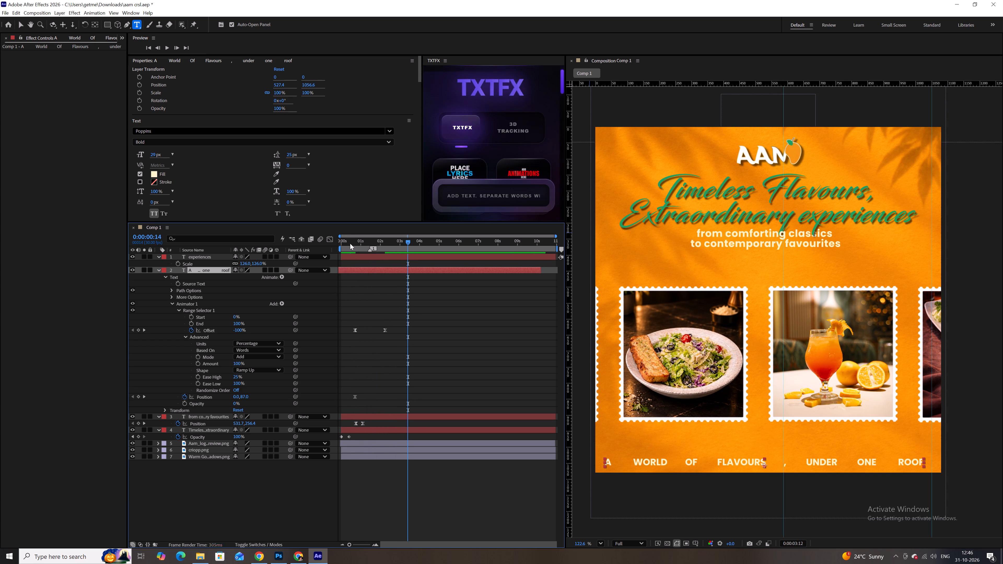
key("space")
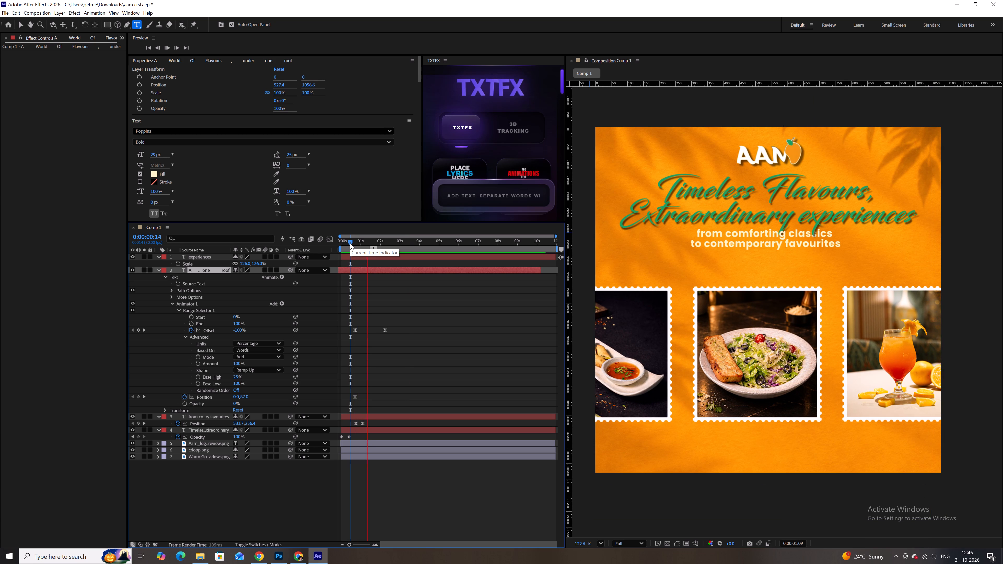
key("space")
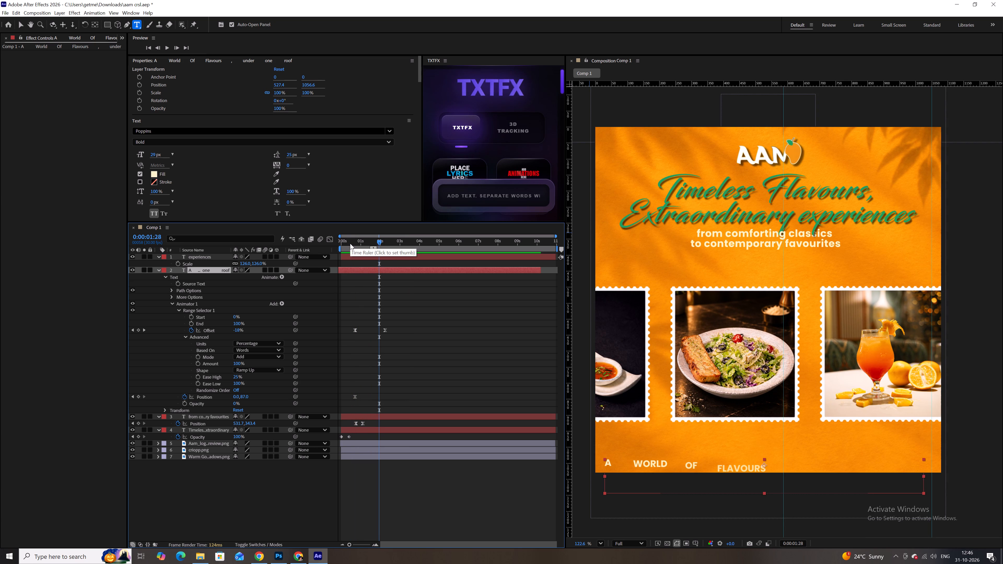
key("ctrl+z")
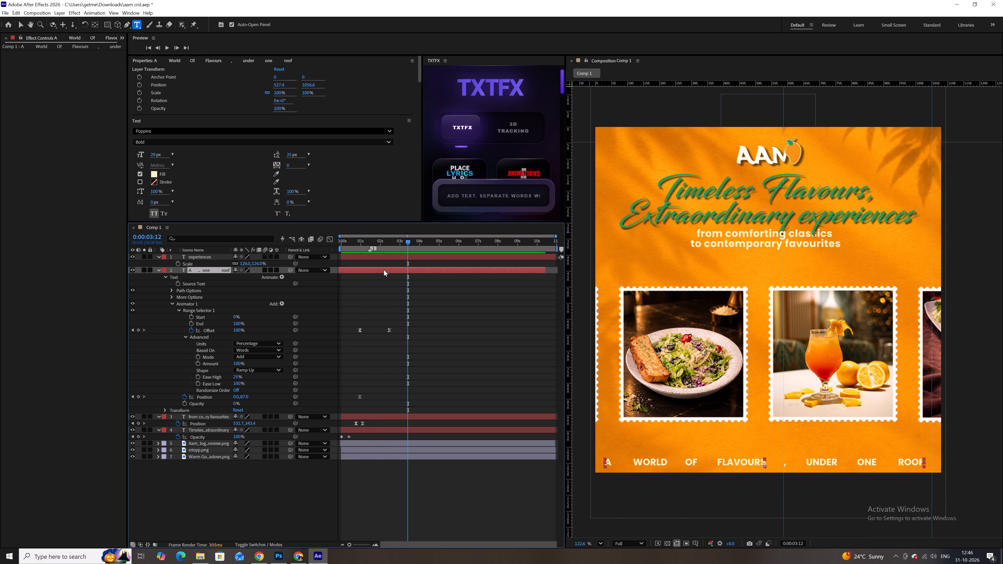
Slide the tagline layer a few frames earlier and preview the reveal from 0:00:00:16.
left_click_drag(384, 270, 381, 270)
left_click(352, 244)
key("space")
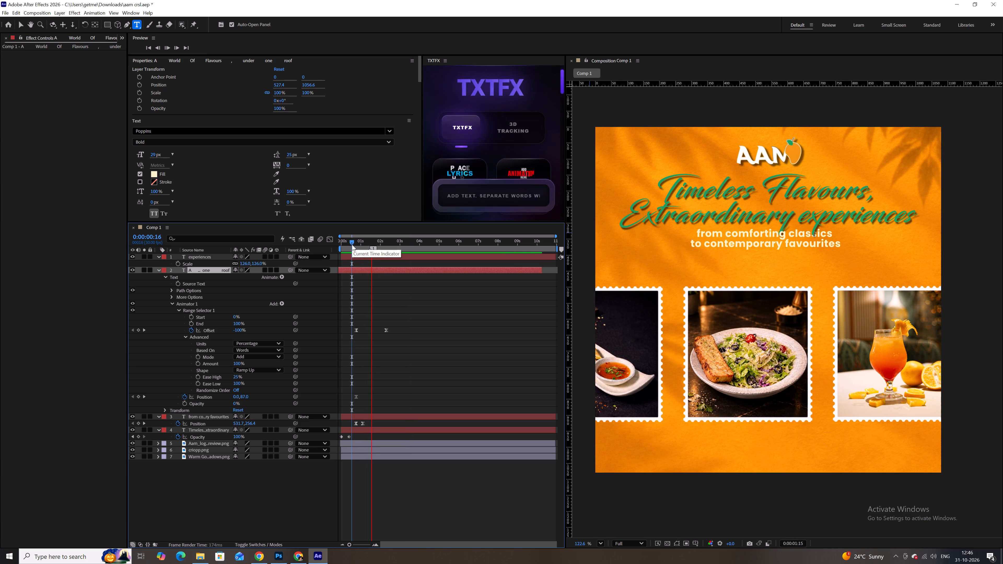
key("space")
Slide the tagline layer about half a second earlier, so its reveal starts near 0:00:00:08, and preview it from 0:00:00:10.
left_click_drag(389, 270, 387, 271)
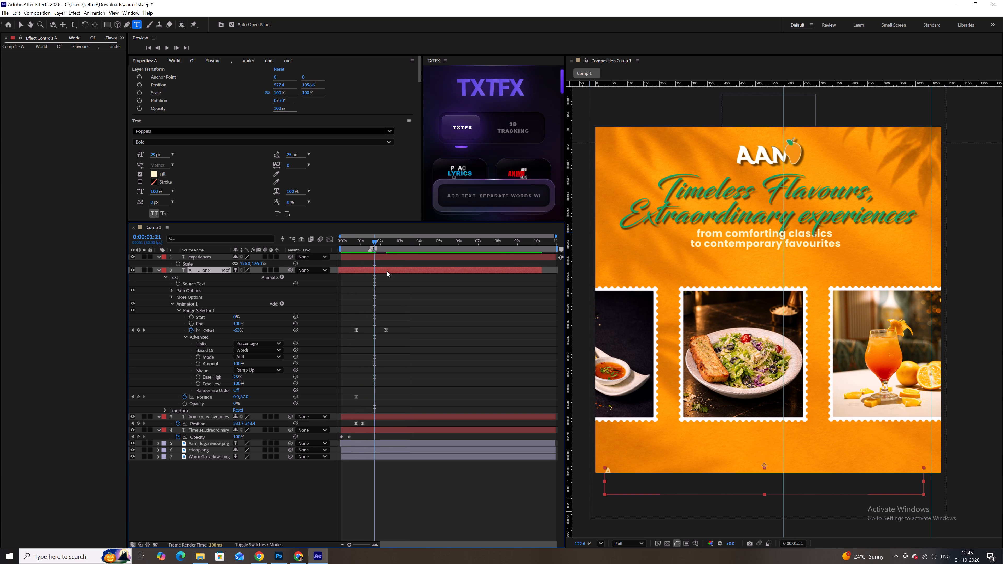
left_click_drag(387, 271, 379, 271)
left_click_drag(358, 246, 350, 244)
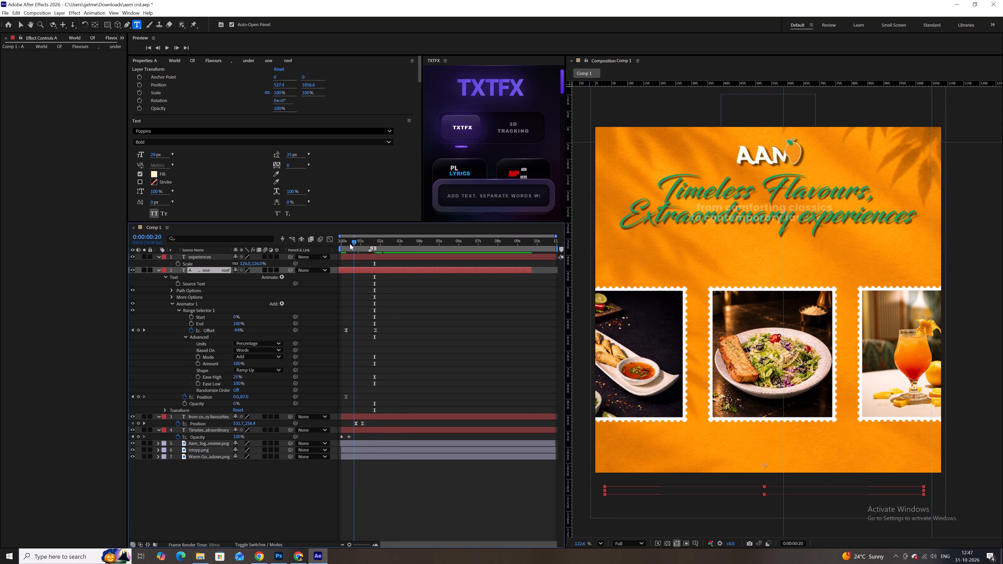
left_click_drag(350, 244, 348, 244)
key("space")
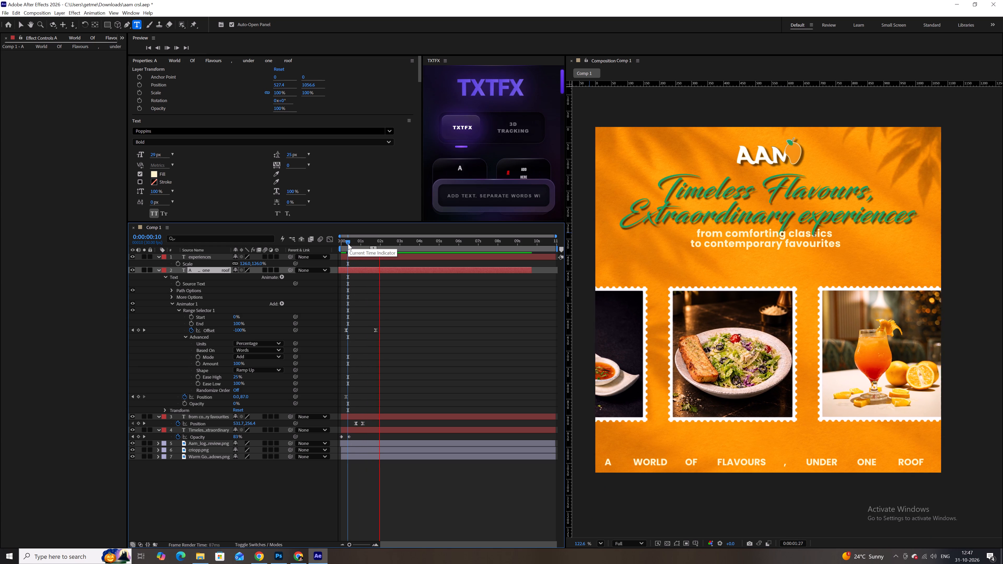
key("space")
Save the project and play the rest of the animation up to 0:00:05:21.
key("ctrl+s")
key("space")
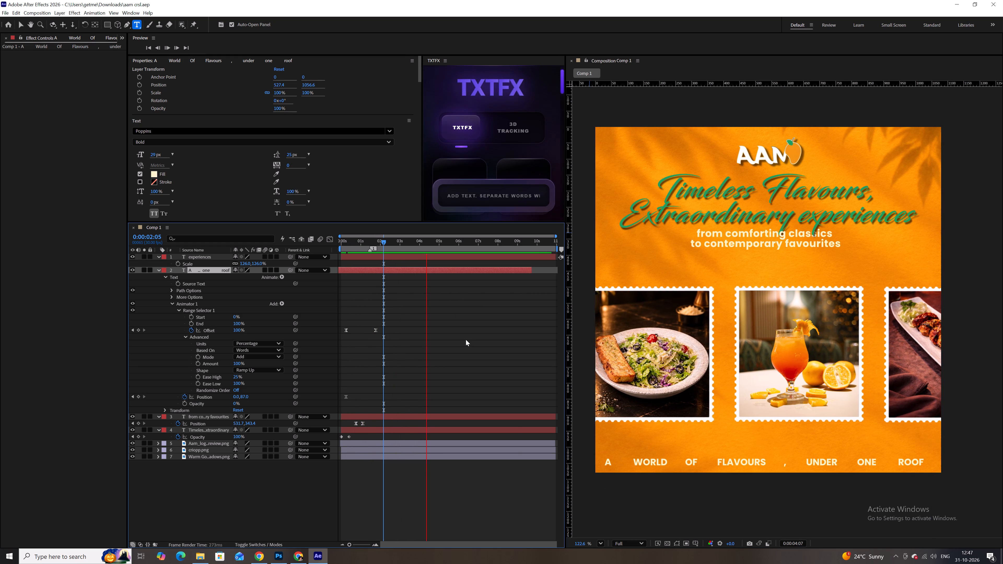
key("space")
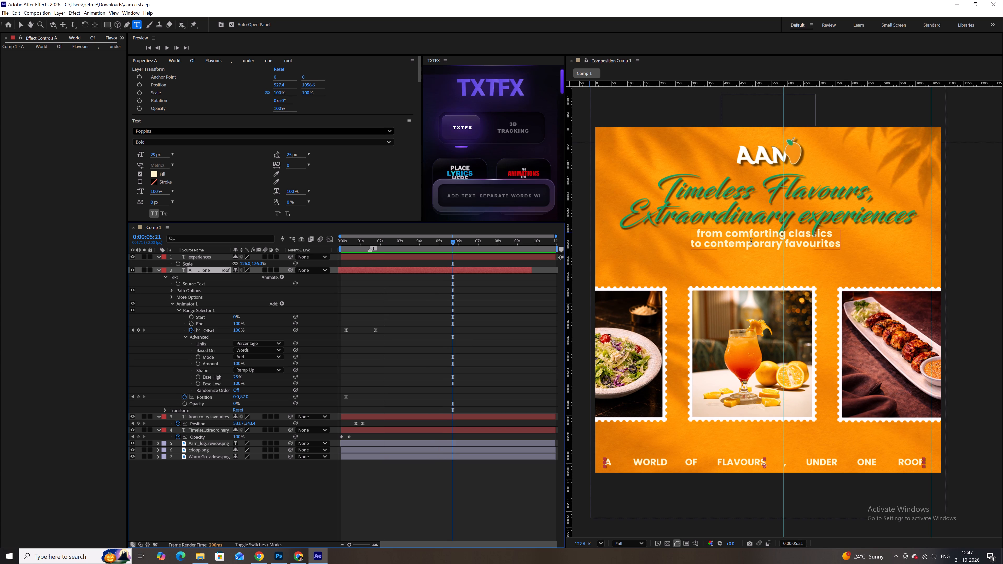
Nudge the AAM logo up to a Y position of 72.
scroll(751, 241, "down", 2)
scroll(751, 241, "up", 2)
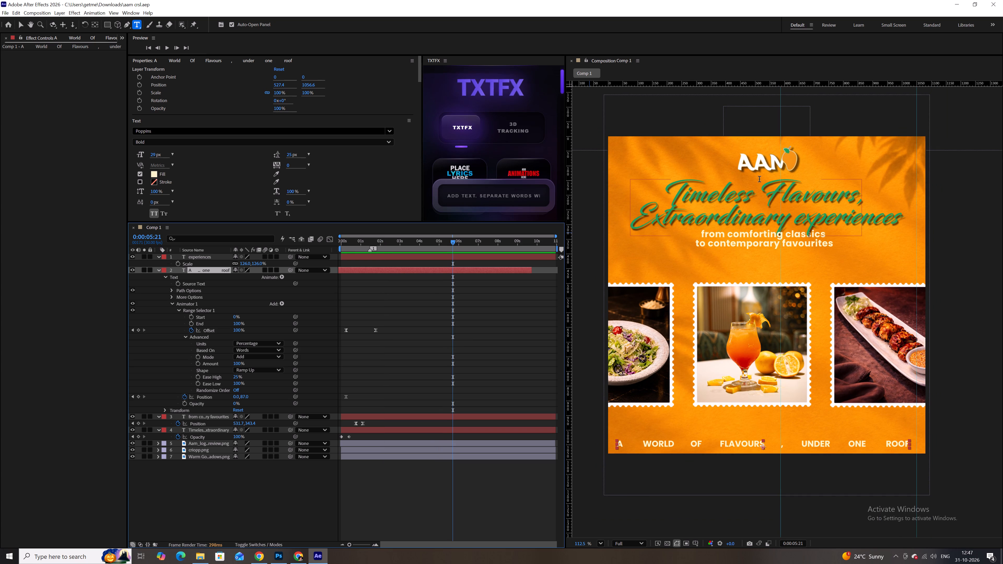
key("v")
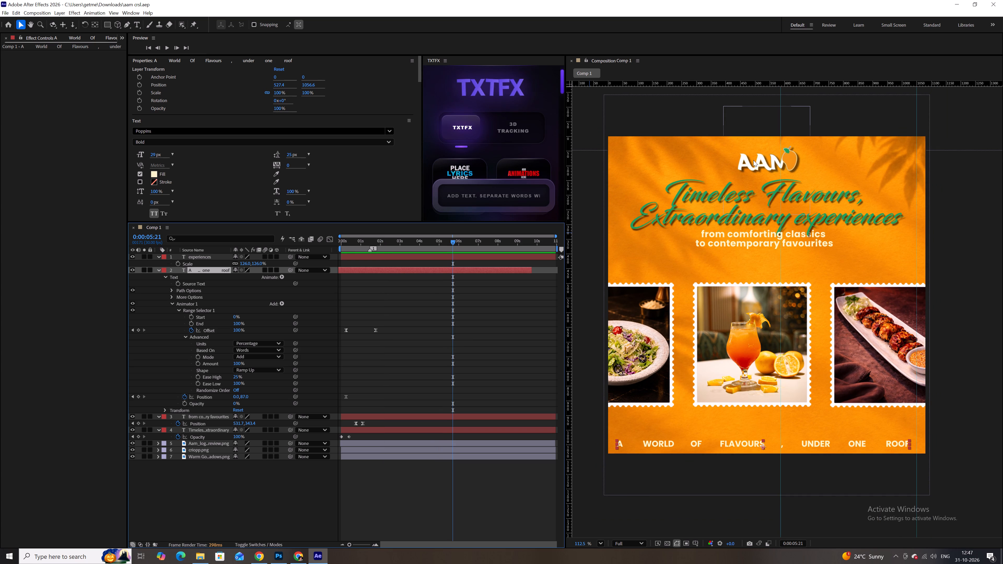
left_click(755, 161)
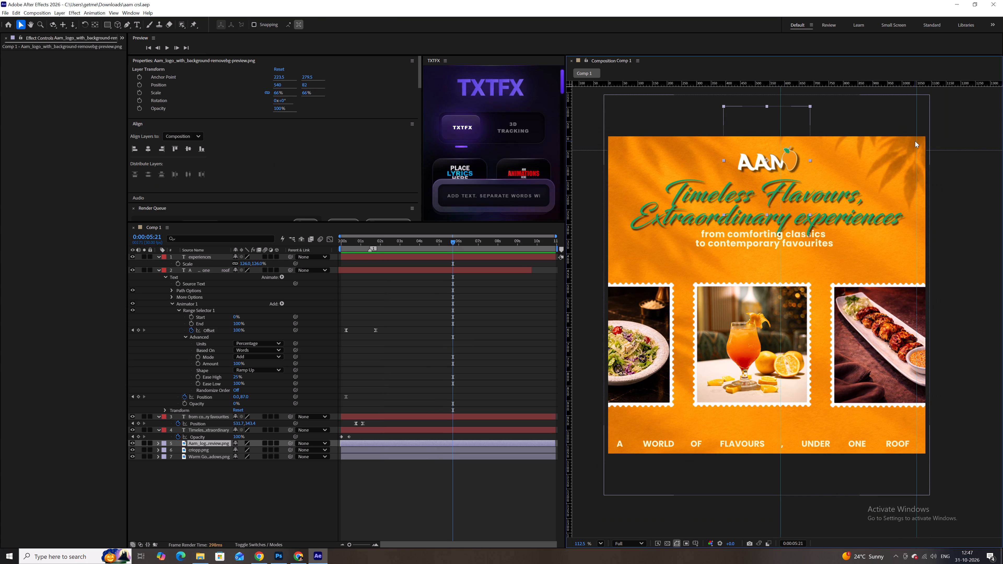
left_click(966, 112)
left_click(762, 157)
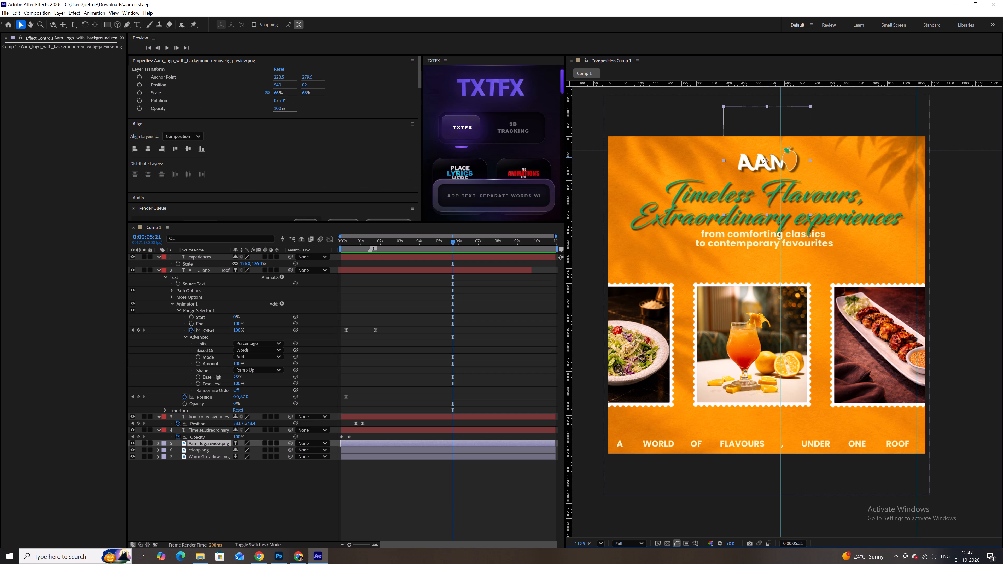
key("shift+Up")
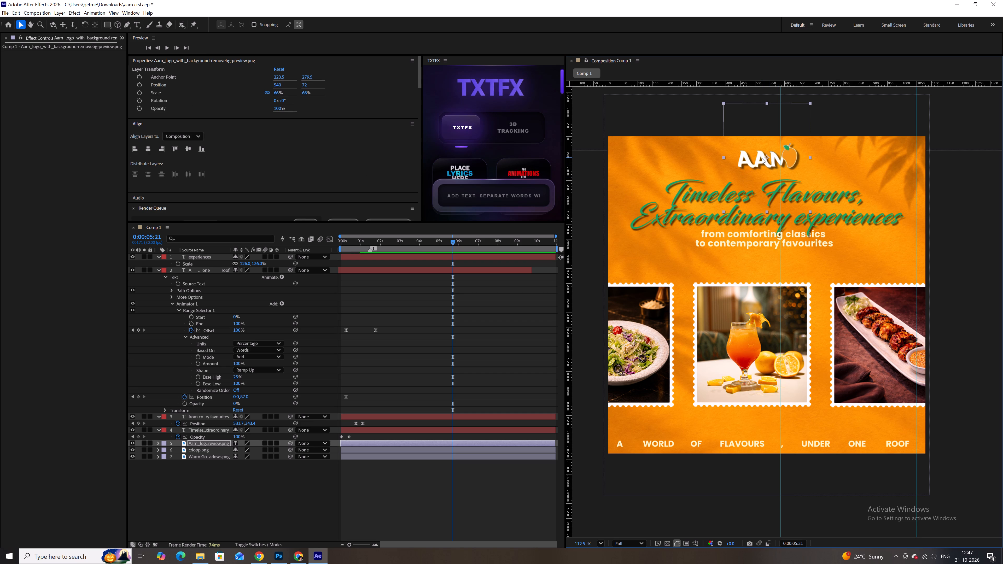
left_click(970, 131)
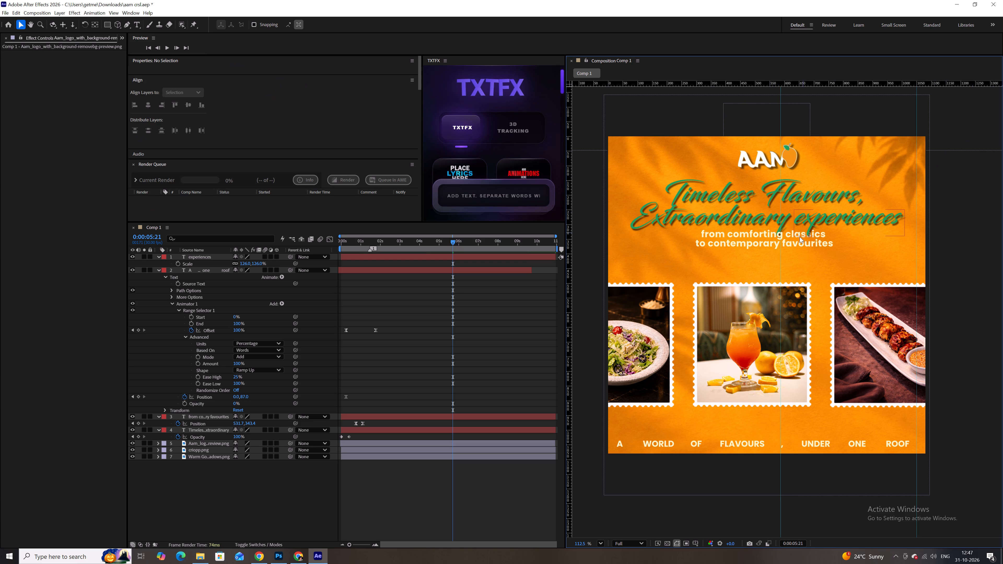
Extend the tagline layer's out point to the end of the composition at 0:00:10:28.
left_click(798, 246)
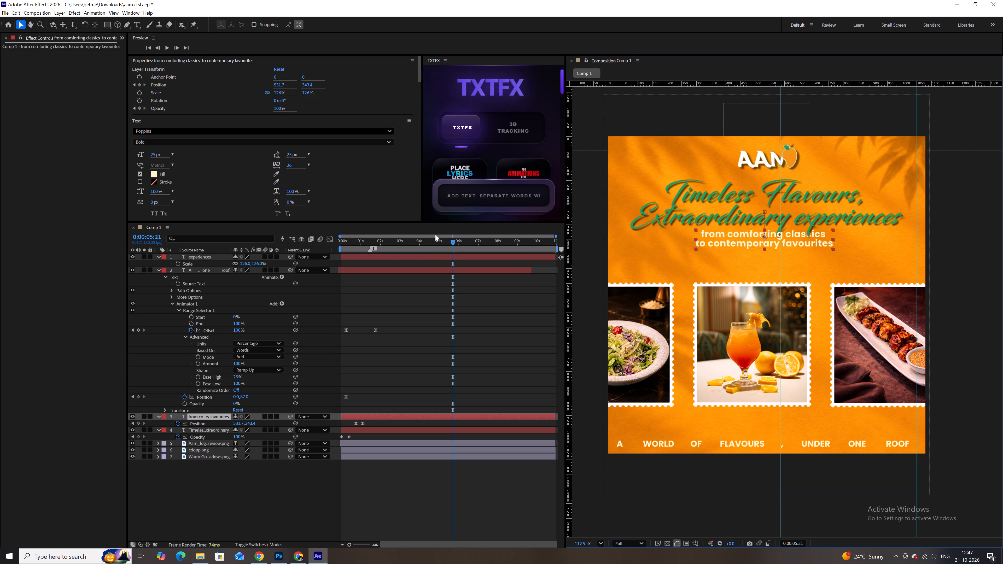
left_click_drag(452, 243, 529, 232)
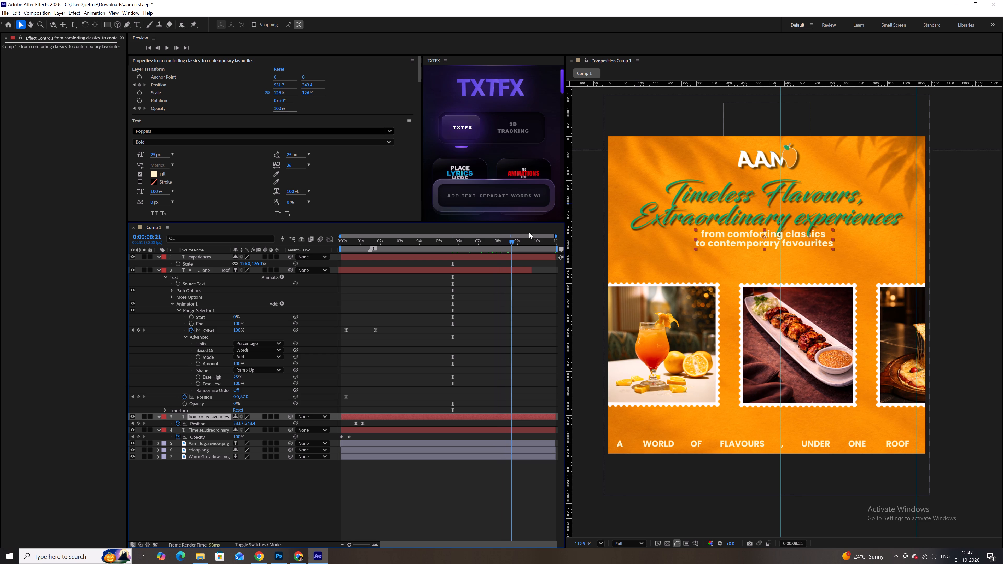
left_click_drag(529, 232, 554, 232)
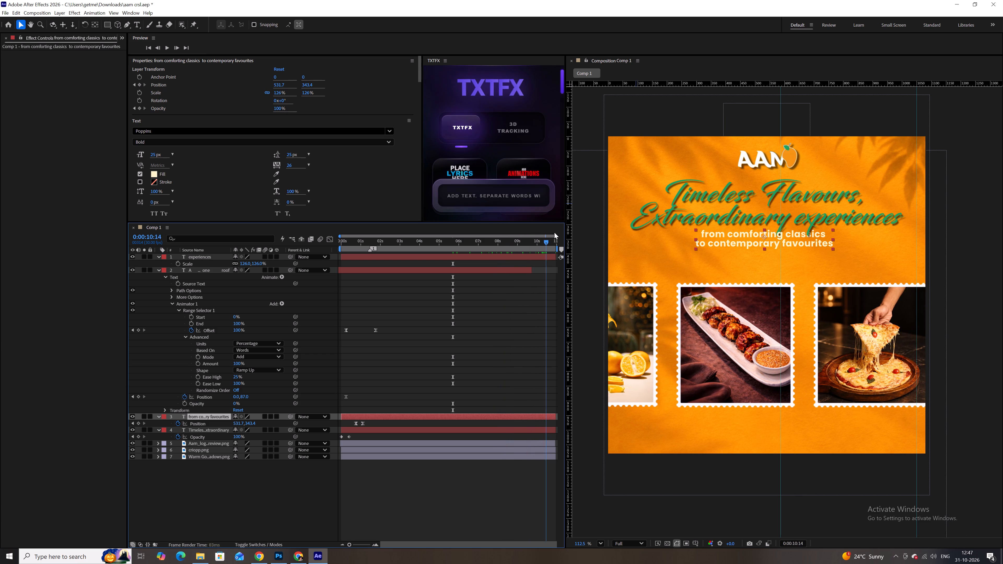
left_click_drag(554, 232, 555, 233)
left_click_drag(532, 271, 566, 270)
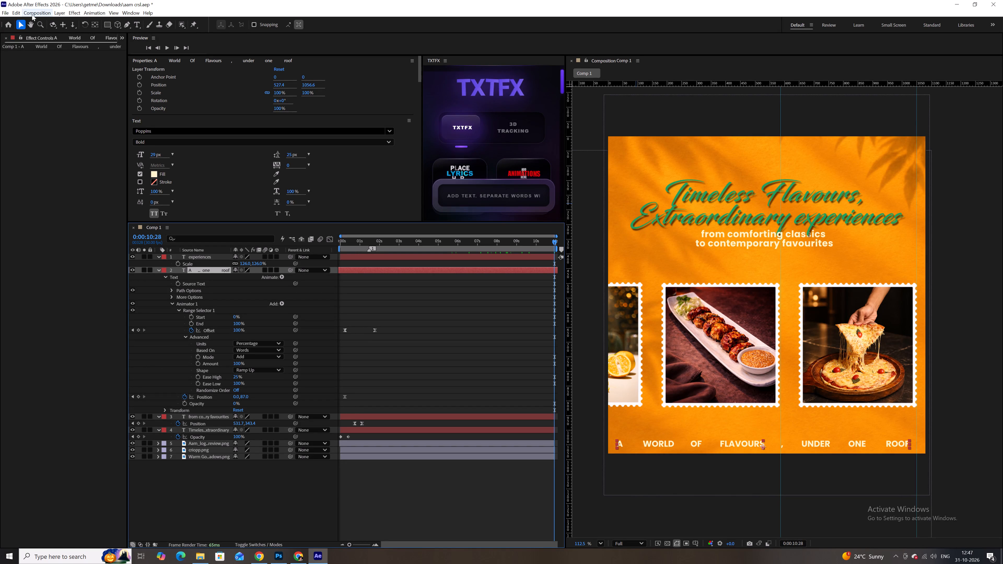
Add Comp 1 to the Render Queue.
left_click(7, 11)
left_click(44, 130)
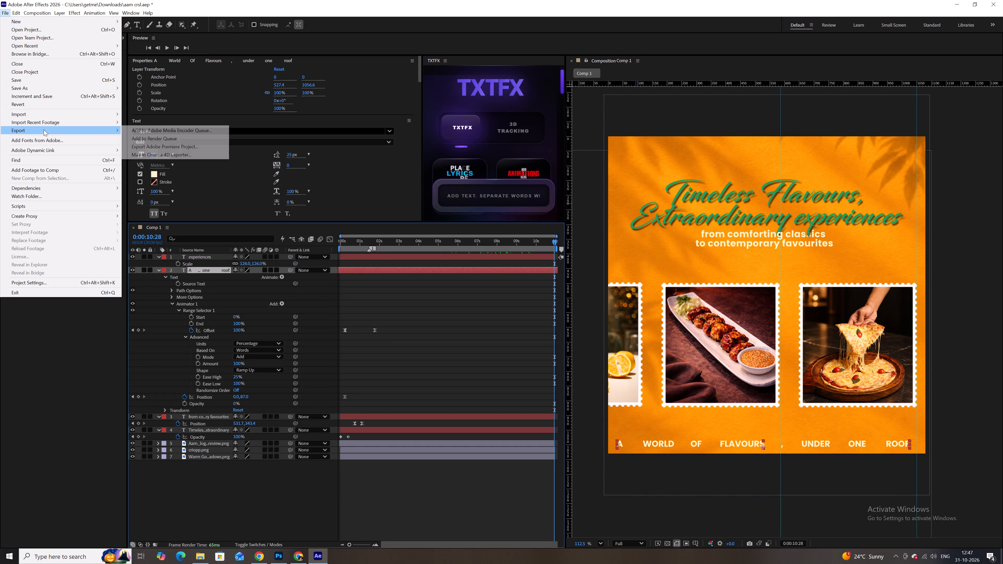
left_click(146, 135)
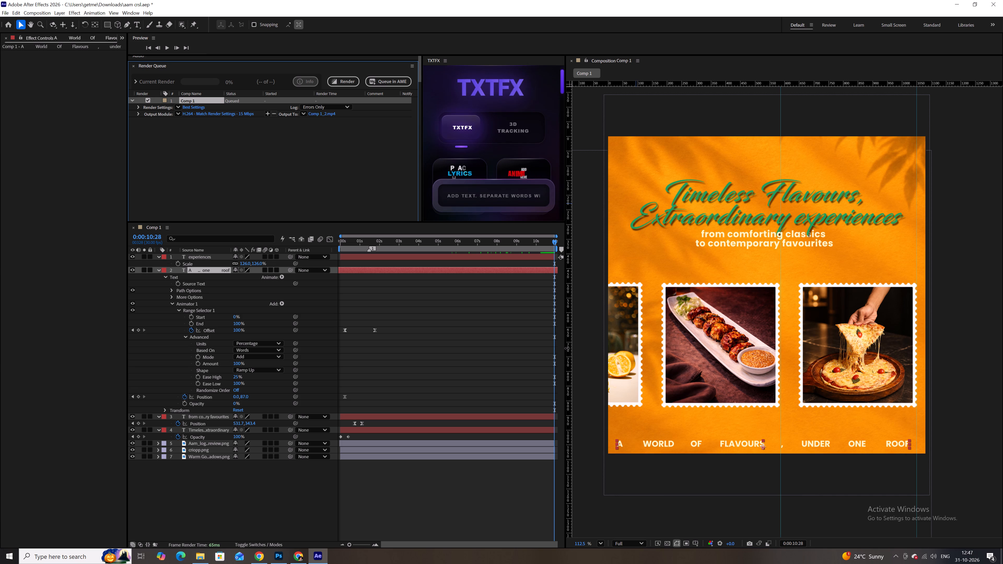
Check the final frames and extend the logo, food images and background layers to the end of the composition.
left_click_drag(506, 240, 398, 245)
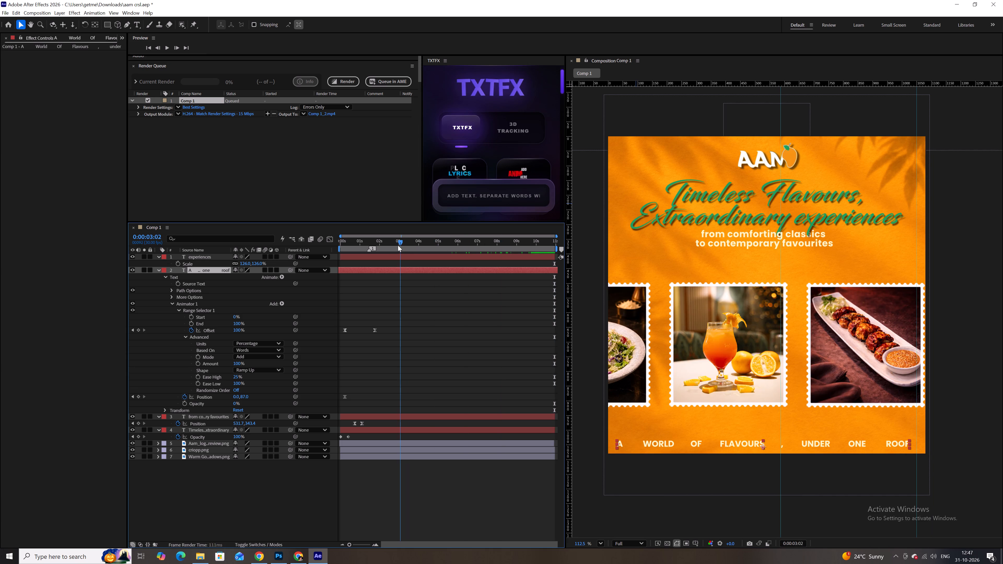
left_click_drag(398, 245, 559, 240)
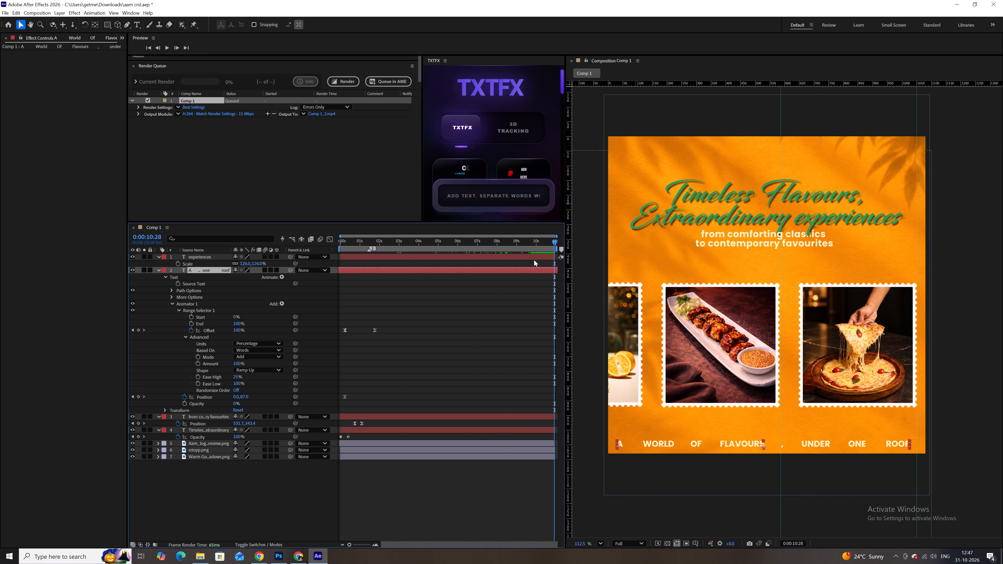
scroll(538, 269, "down", 3)
left_click(544, 442)
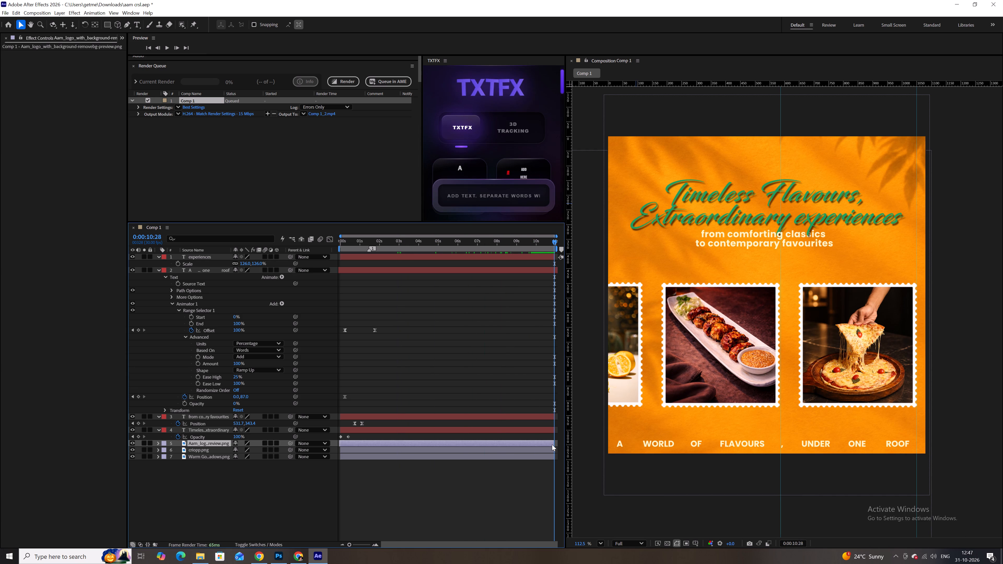
left_click_drag(554, 444, 564, 445)
left_click_drag(555, 450, 564, 450)
left_click_drag(556, 455, 559, 455)
Set the render output to "aam carousel 1st slide" in the Downloads folder as H.264 MP4 and start rendering.
left_click(320, 115)
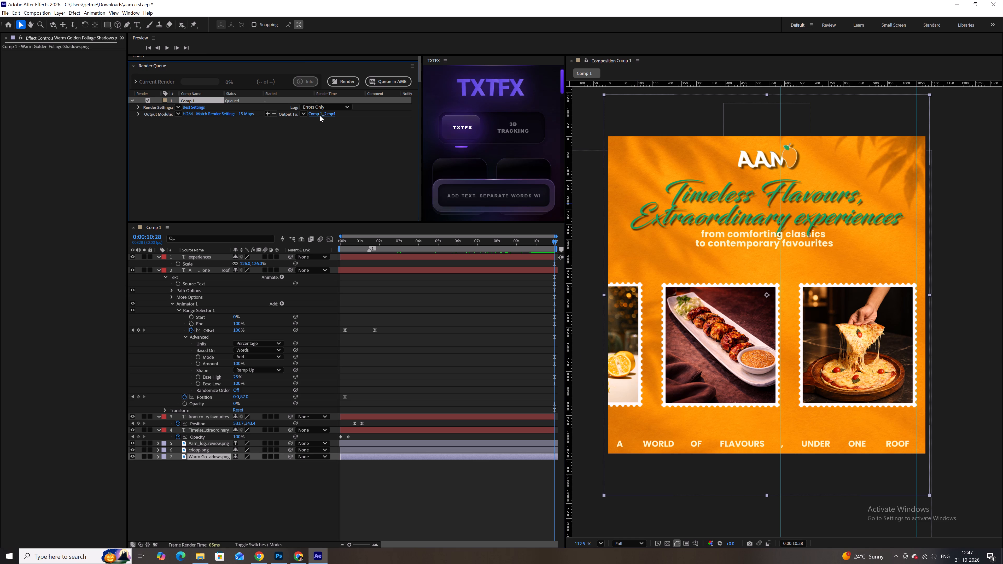
type("aam carousel 1st d")
key("BackSpace")
type("slide")
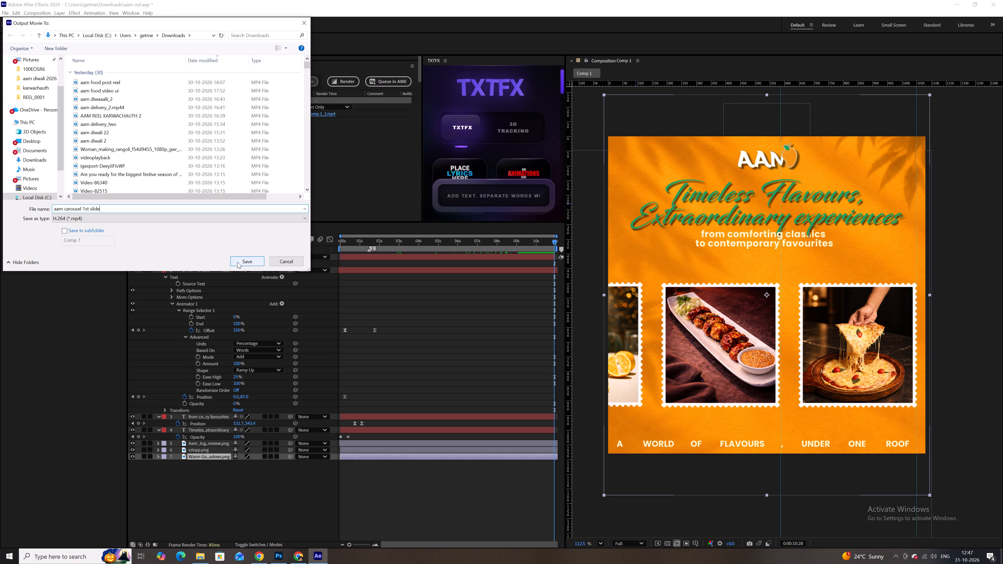
scroll(26, 86, "up", 8)
left_click(26, 86)
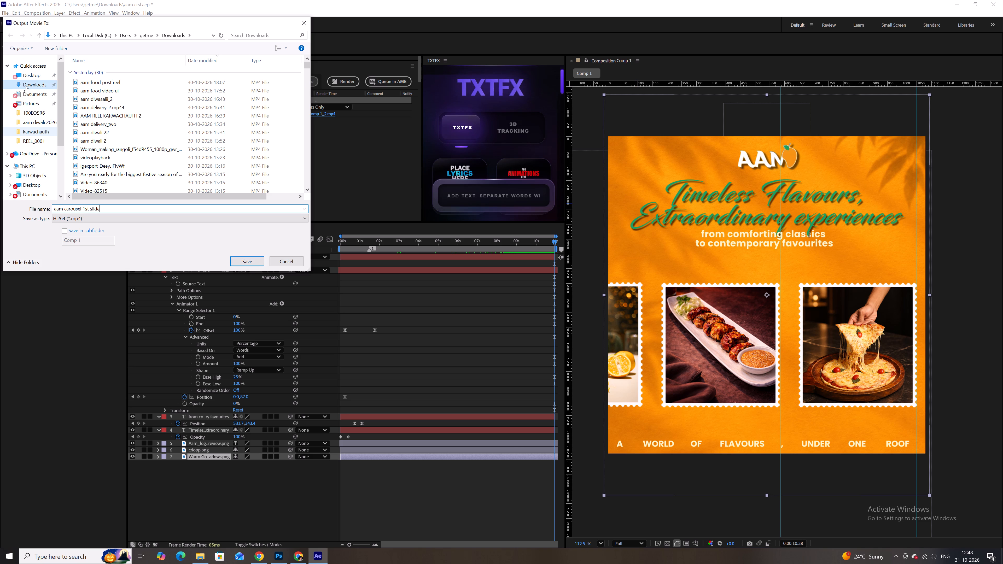
left_click(246, 258)
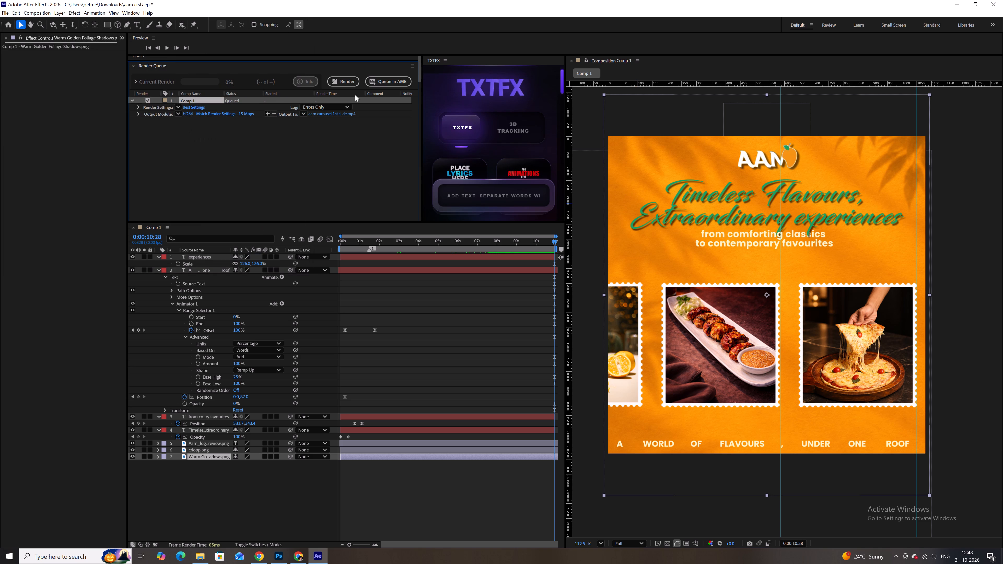
left_click(346, 81)
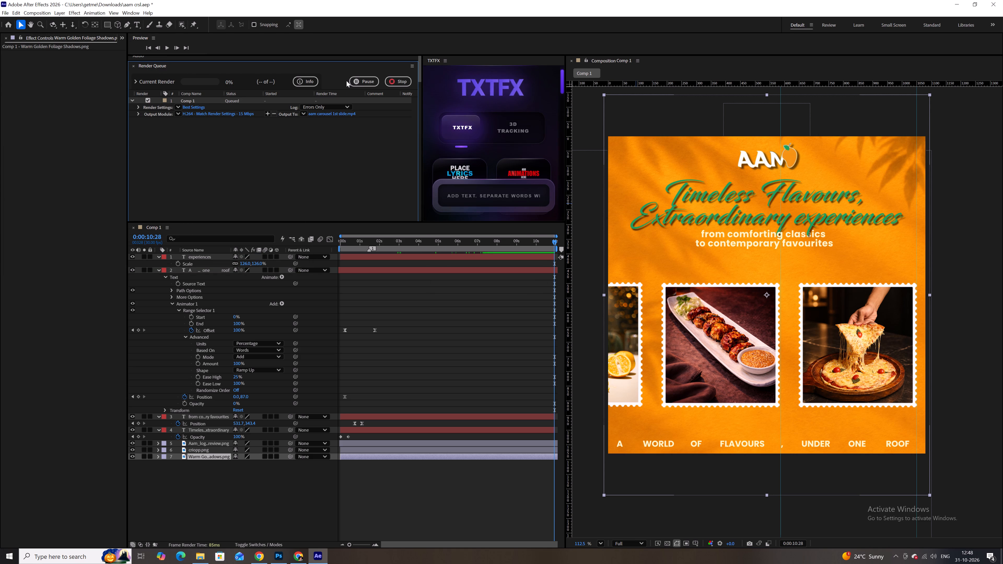
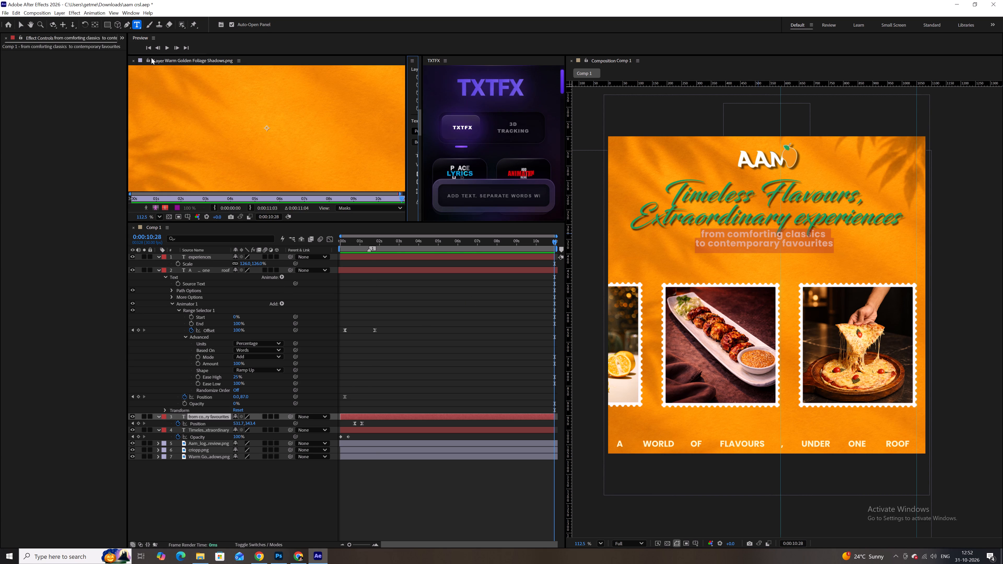
Close the background image's layer view and copy the hex code FFF4CC from the text's cream fill colour.
left_click(132, 60)
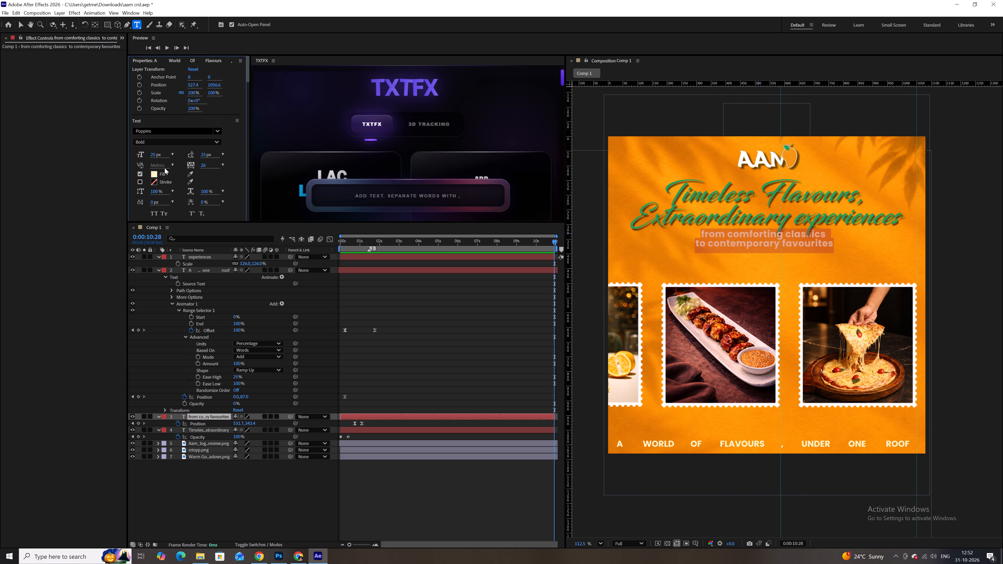
left_click(154, 175)
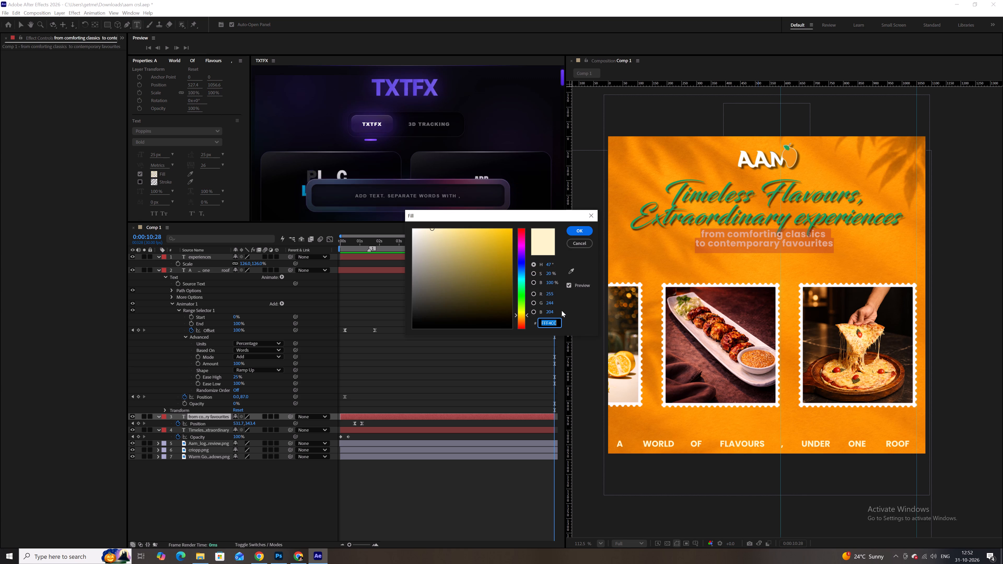
key("ctrl+c")
left_click(570, 243)
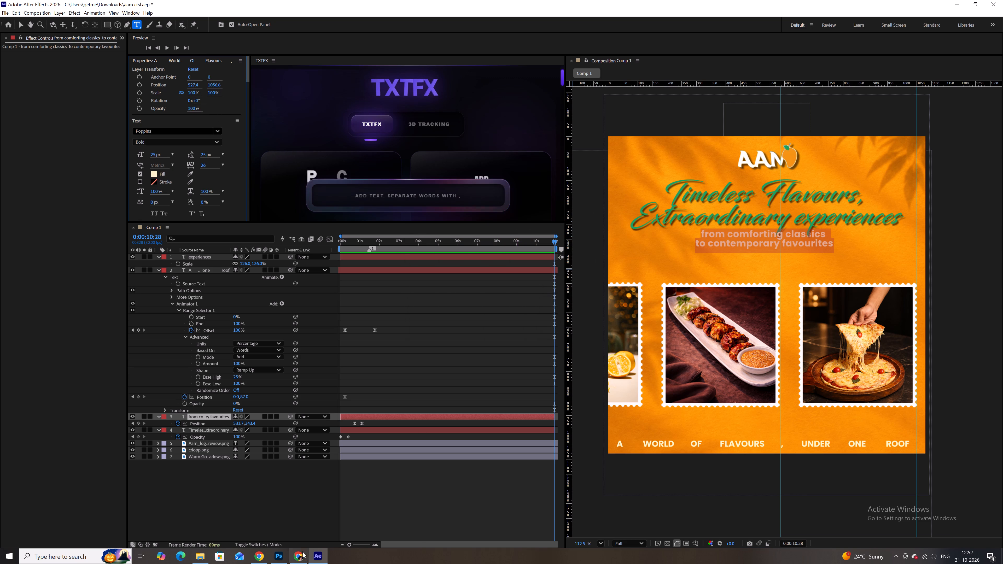
Switch to the Chrome browser window.
left_click(302, 555)
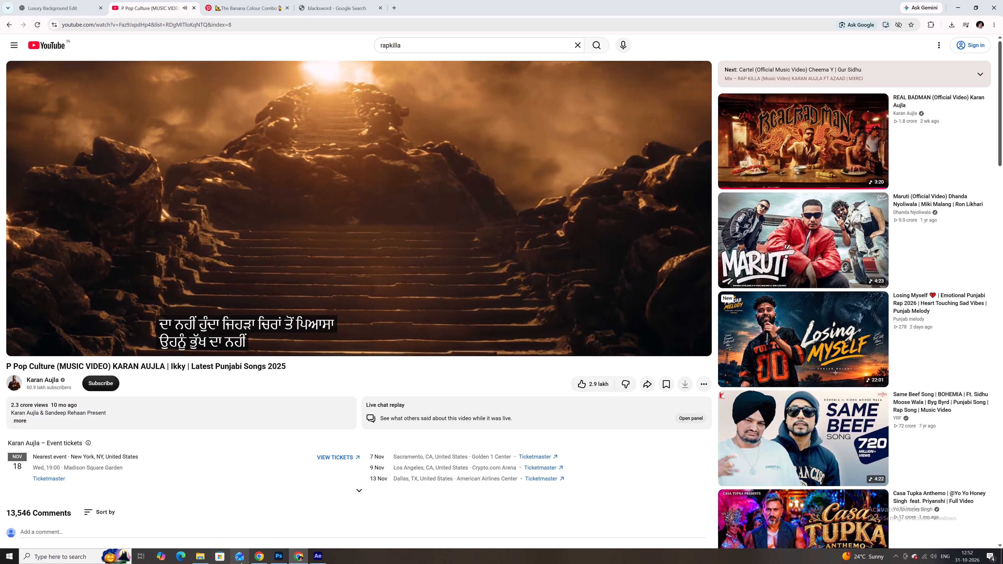